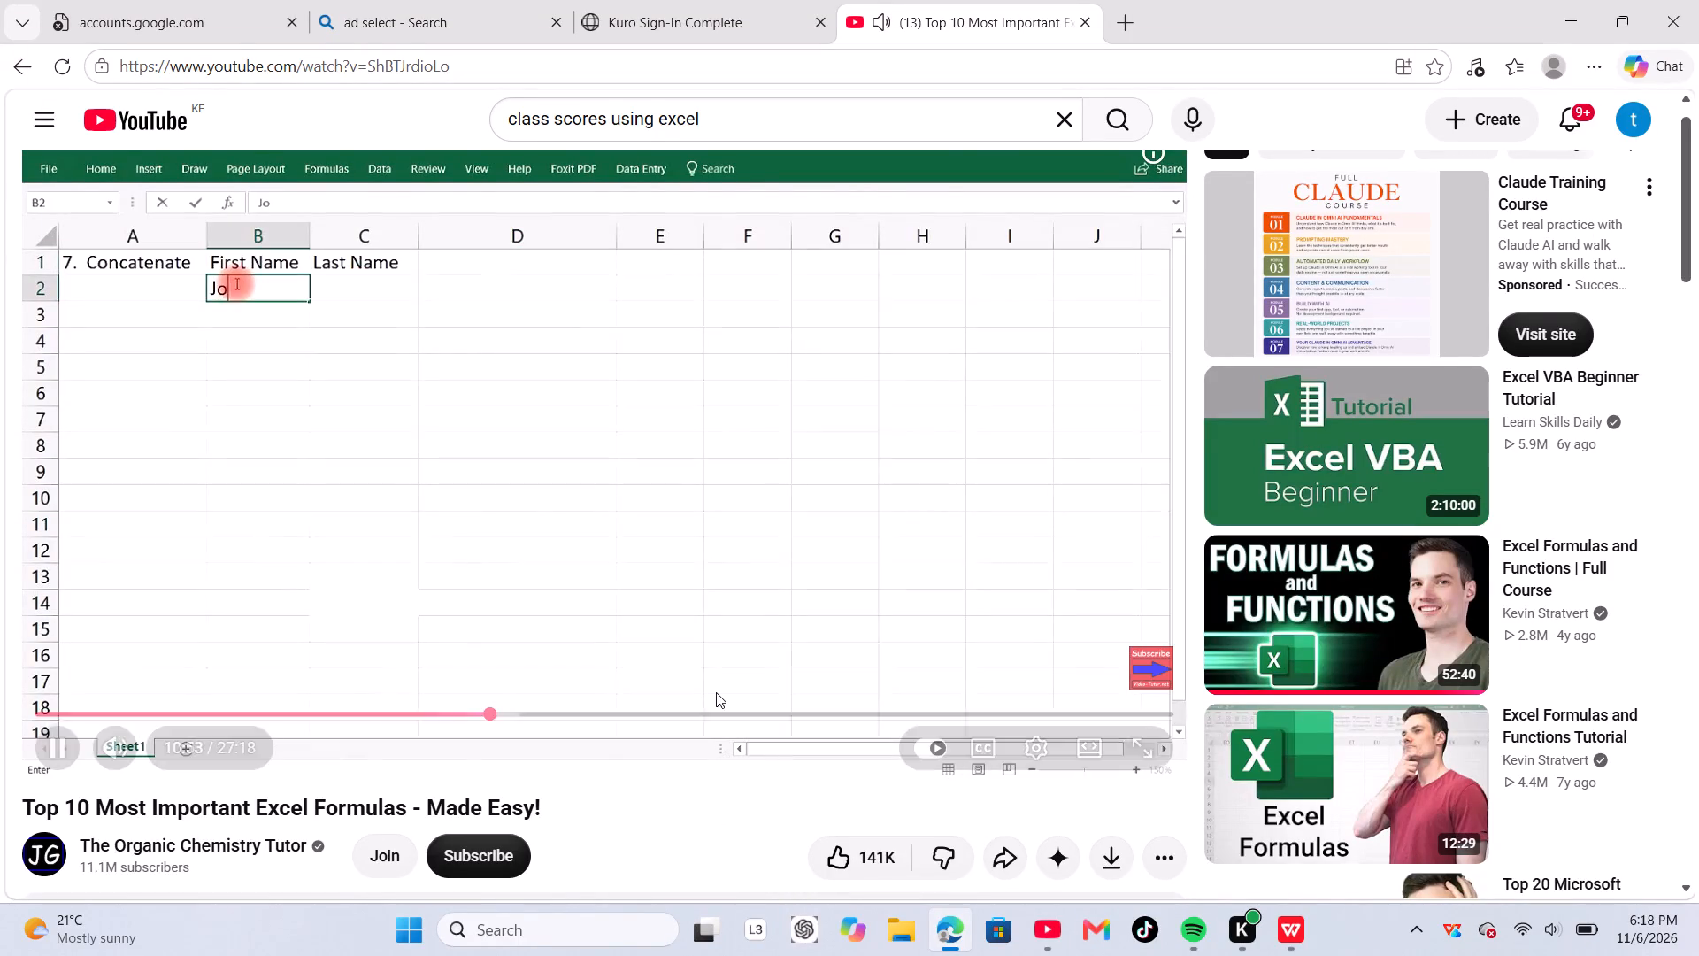
Close the browser window that is playing the Top 10 Most Important Excel Formulas video.
{"action": "left_click", "coordinate": [1667, 0]}
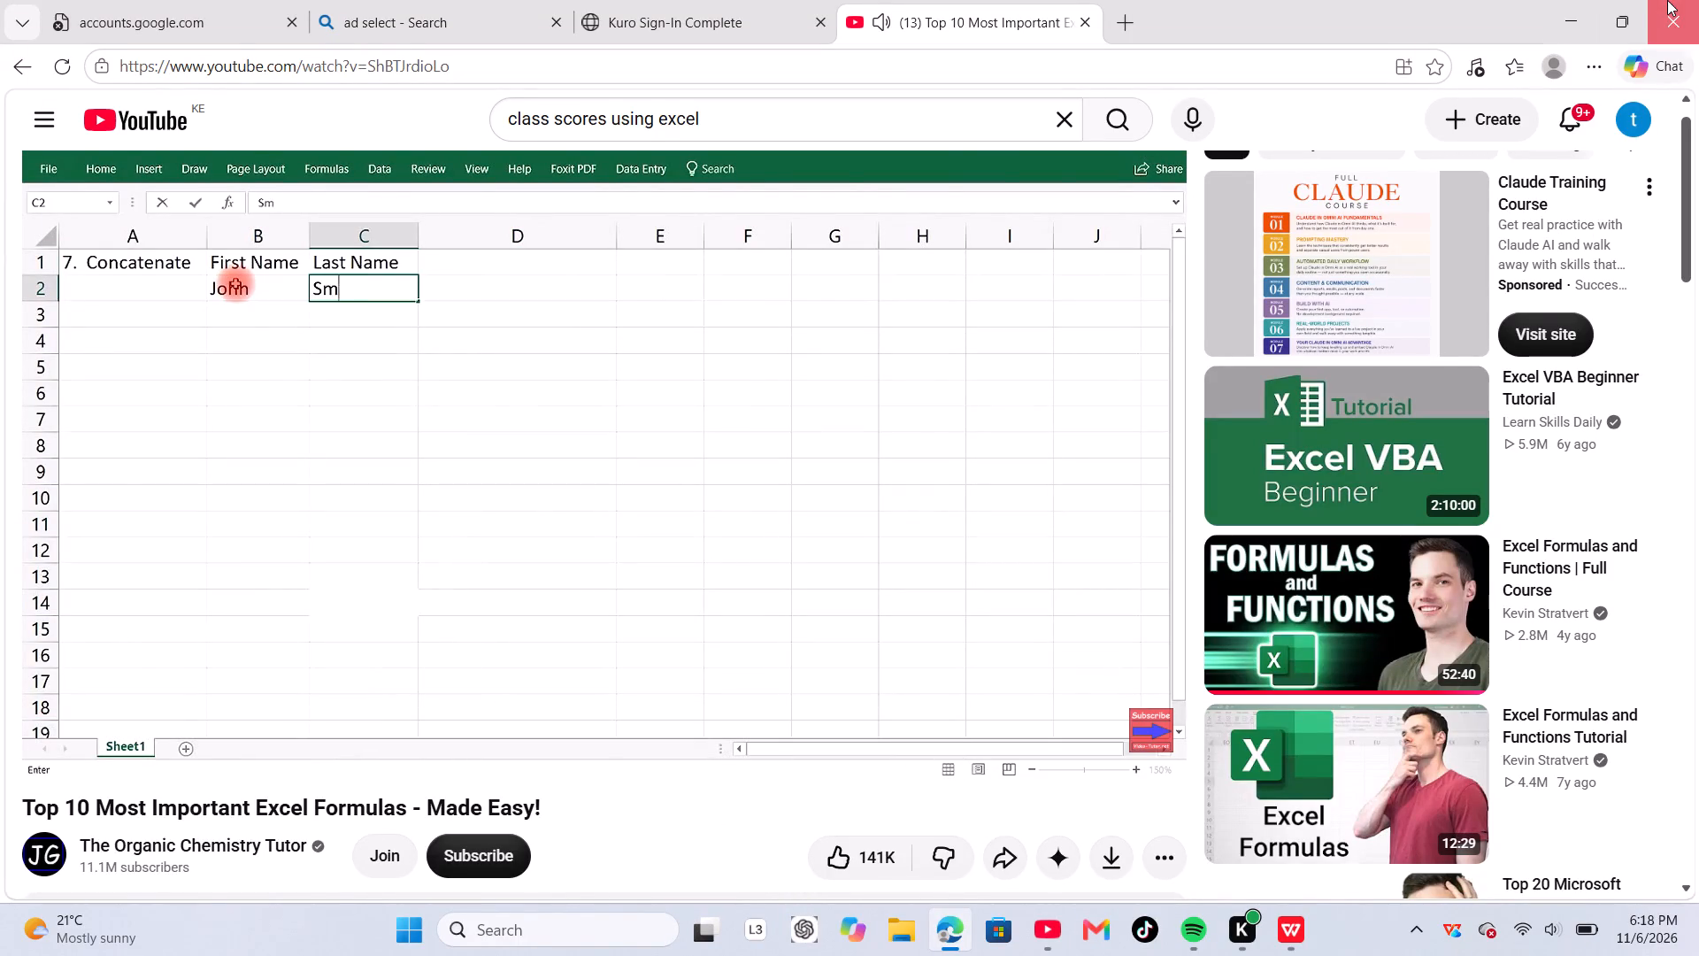
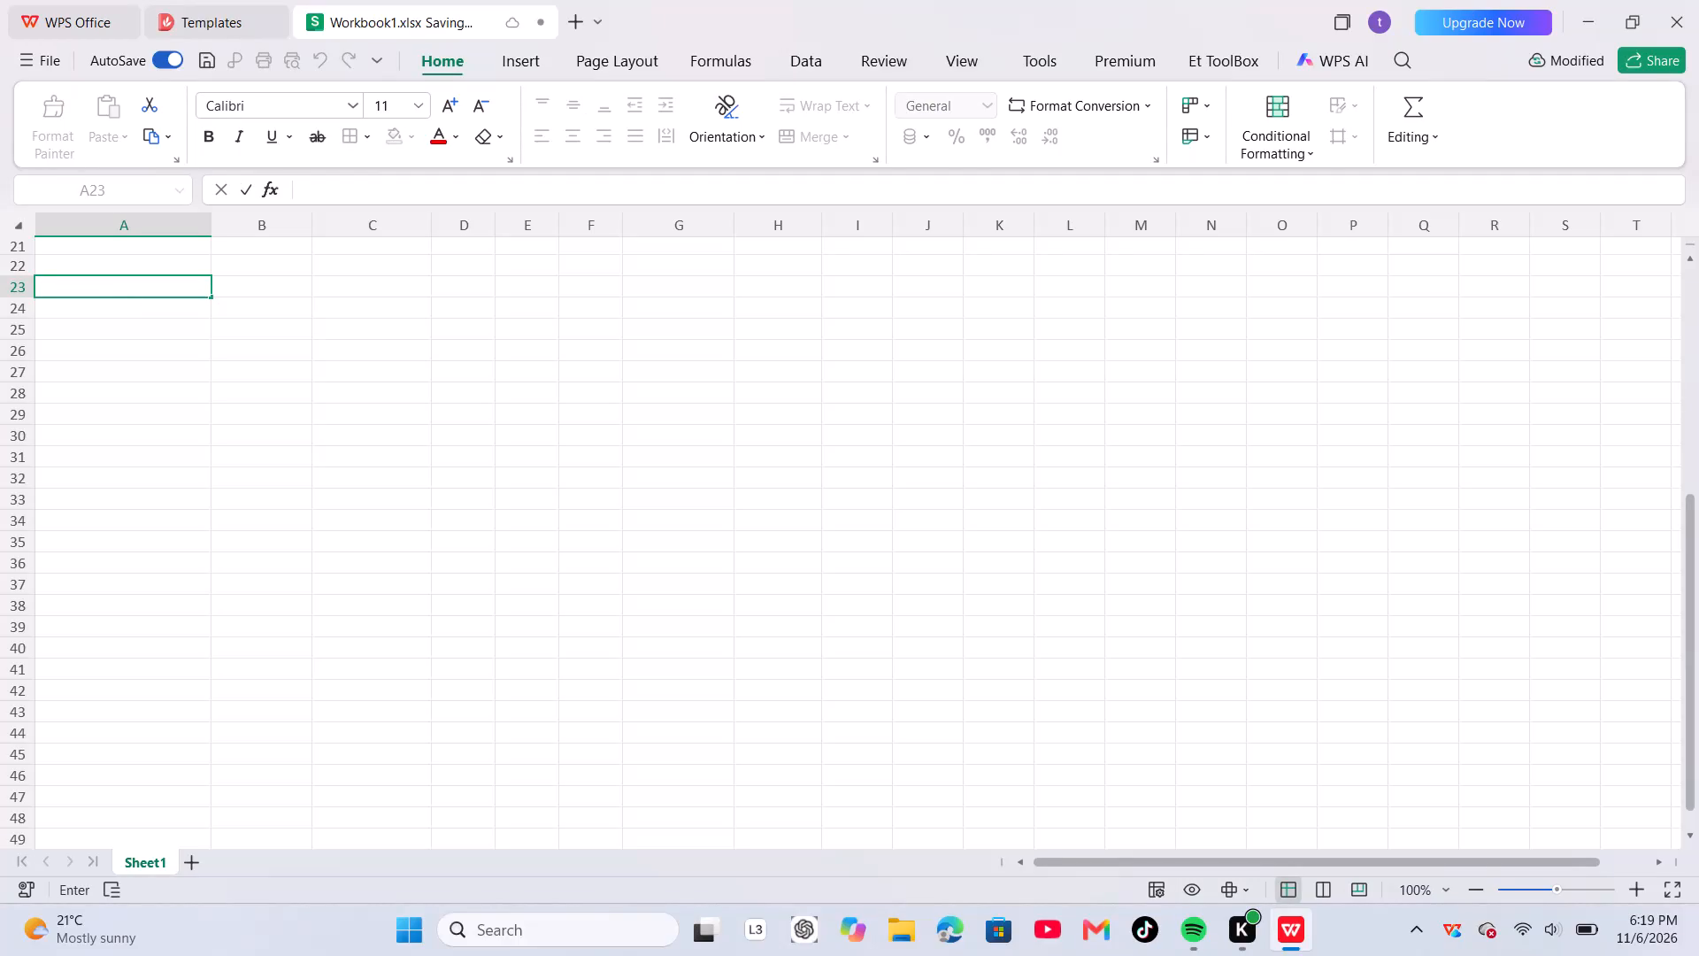
Enter the title SHEIKHS EMPIRE SUPERMARKET in cell A23.
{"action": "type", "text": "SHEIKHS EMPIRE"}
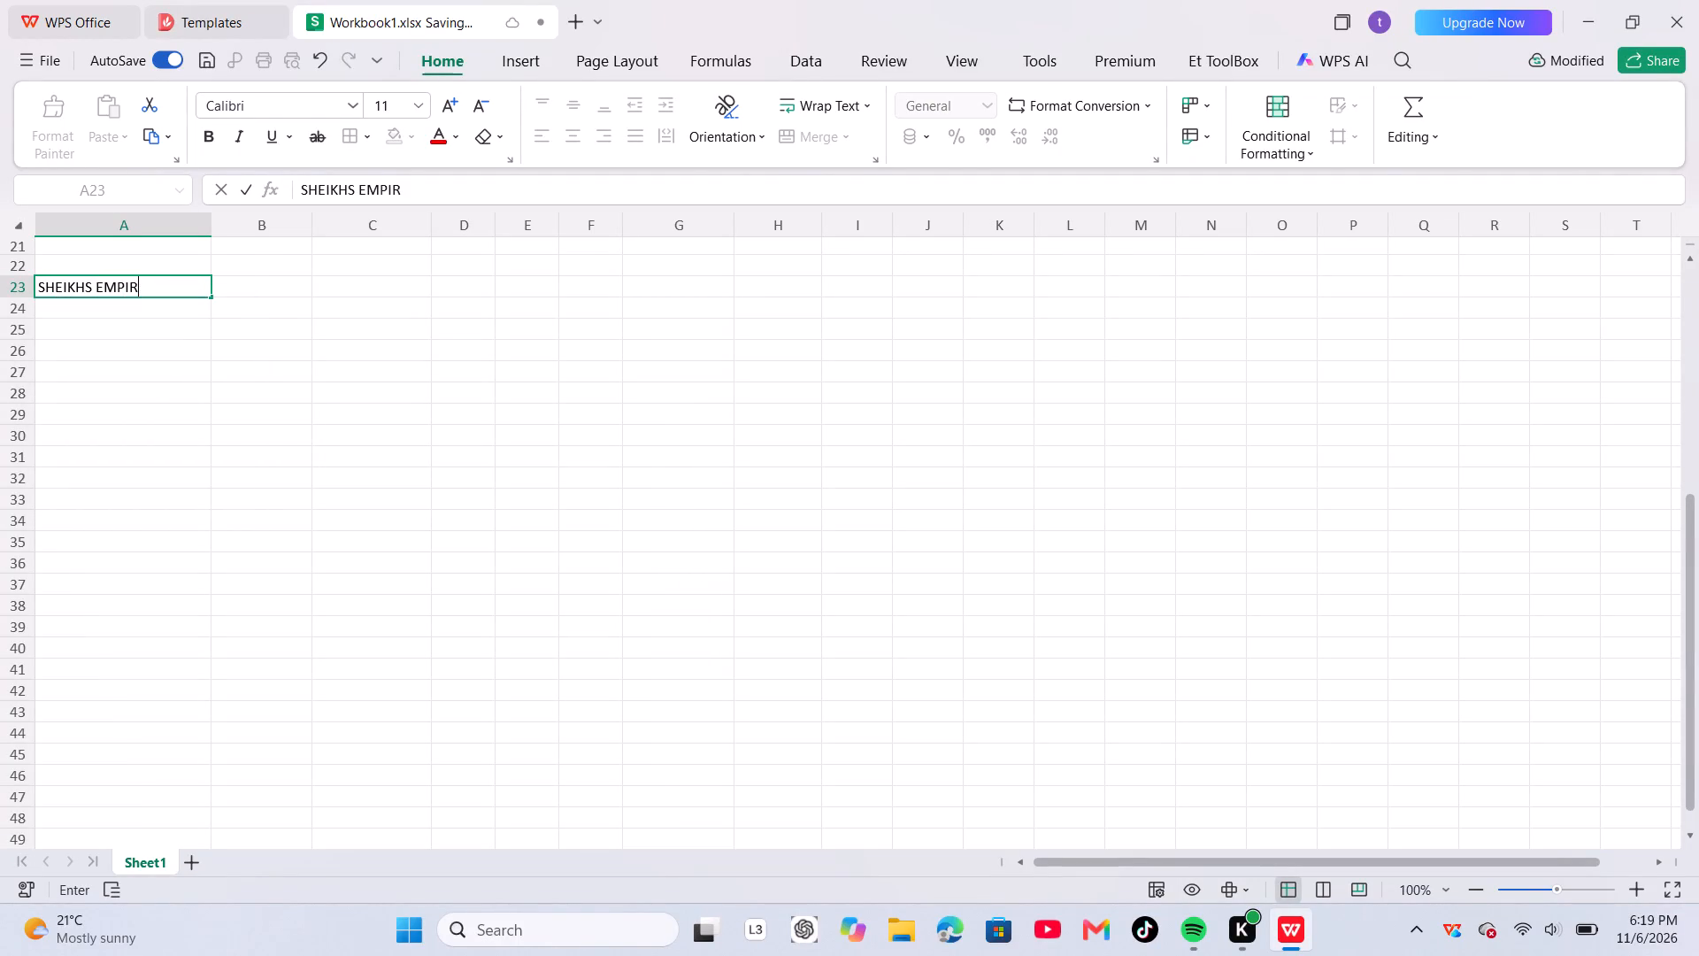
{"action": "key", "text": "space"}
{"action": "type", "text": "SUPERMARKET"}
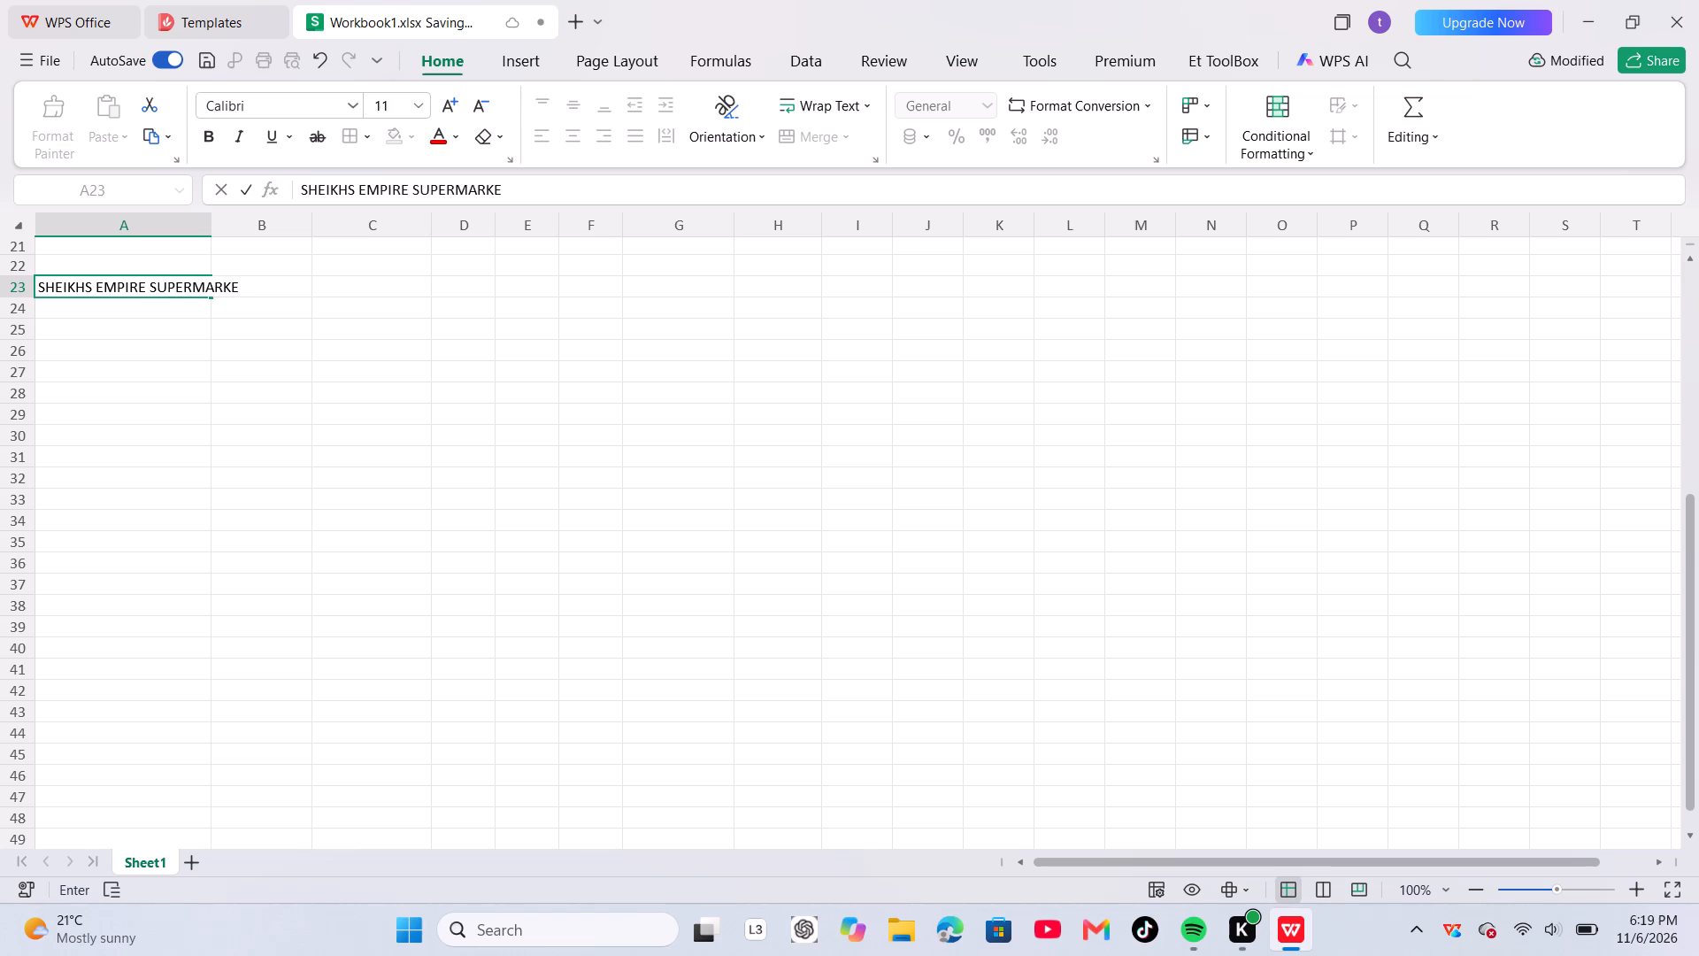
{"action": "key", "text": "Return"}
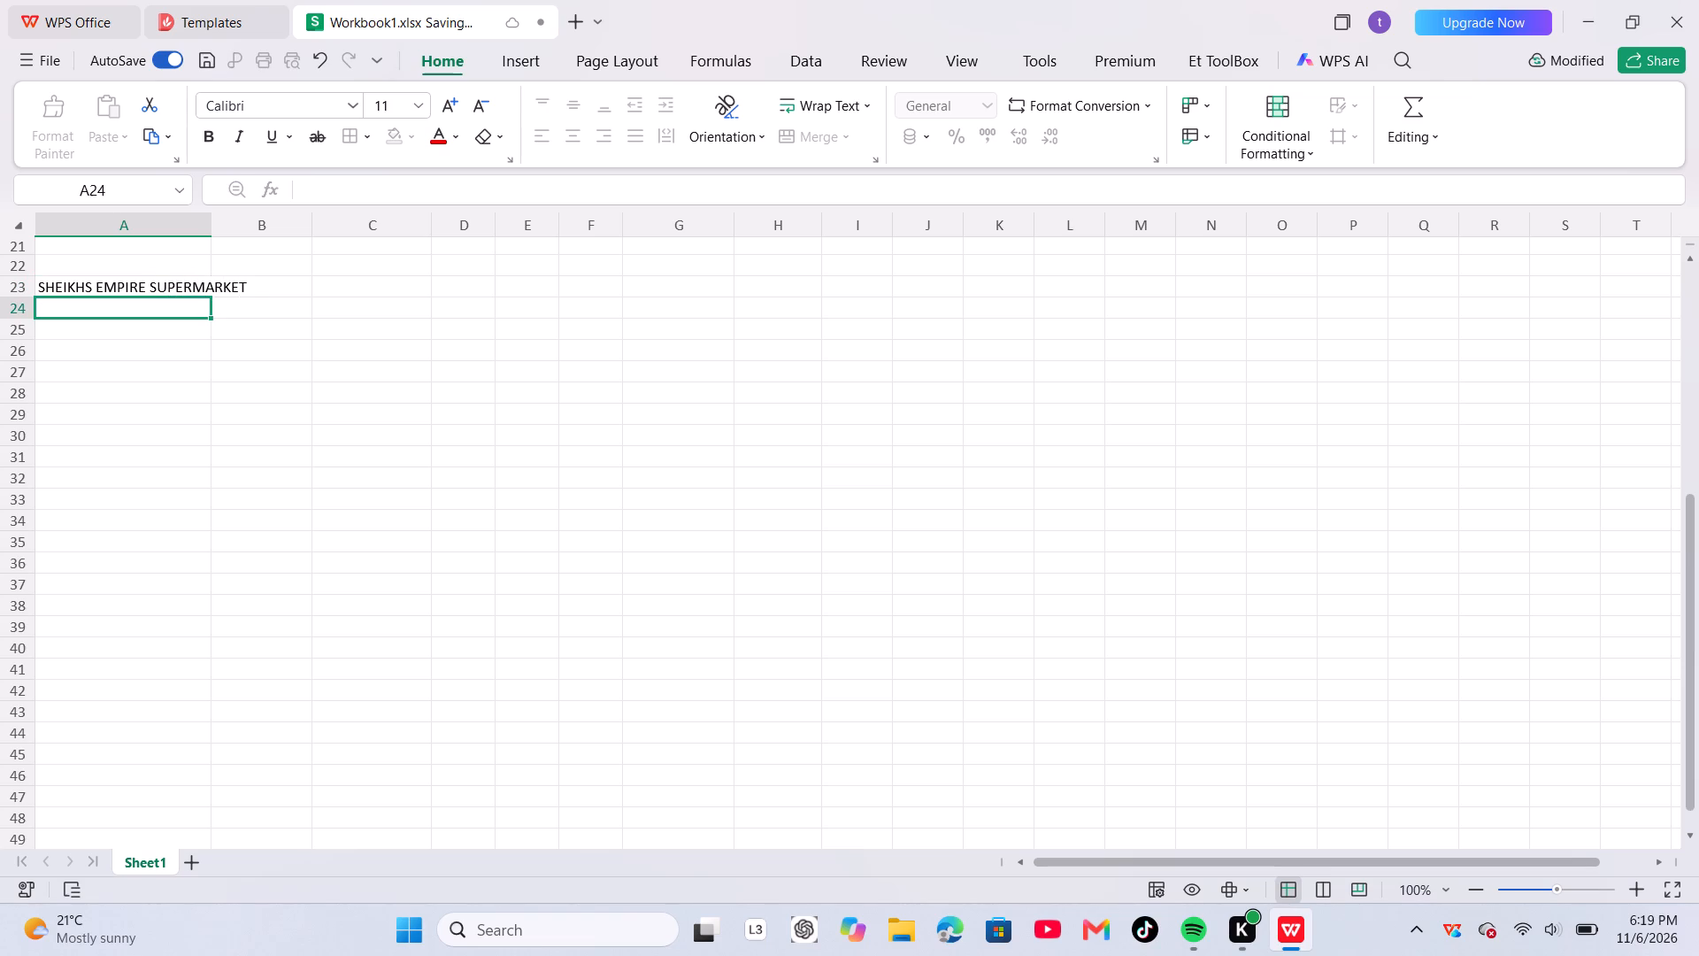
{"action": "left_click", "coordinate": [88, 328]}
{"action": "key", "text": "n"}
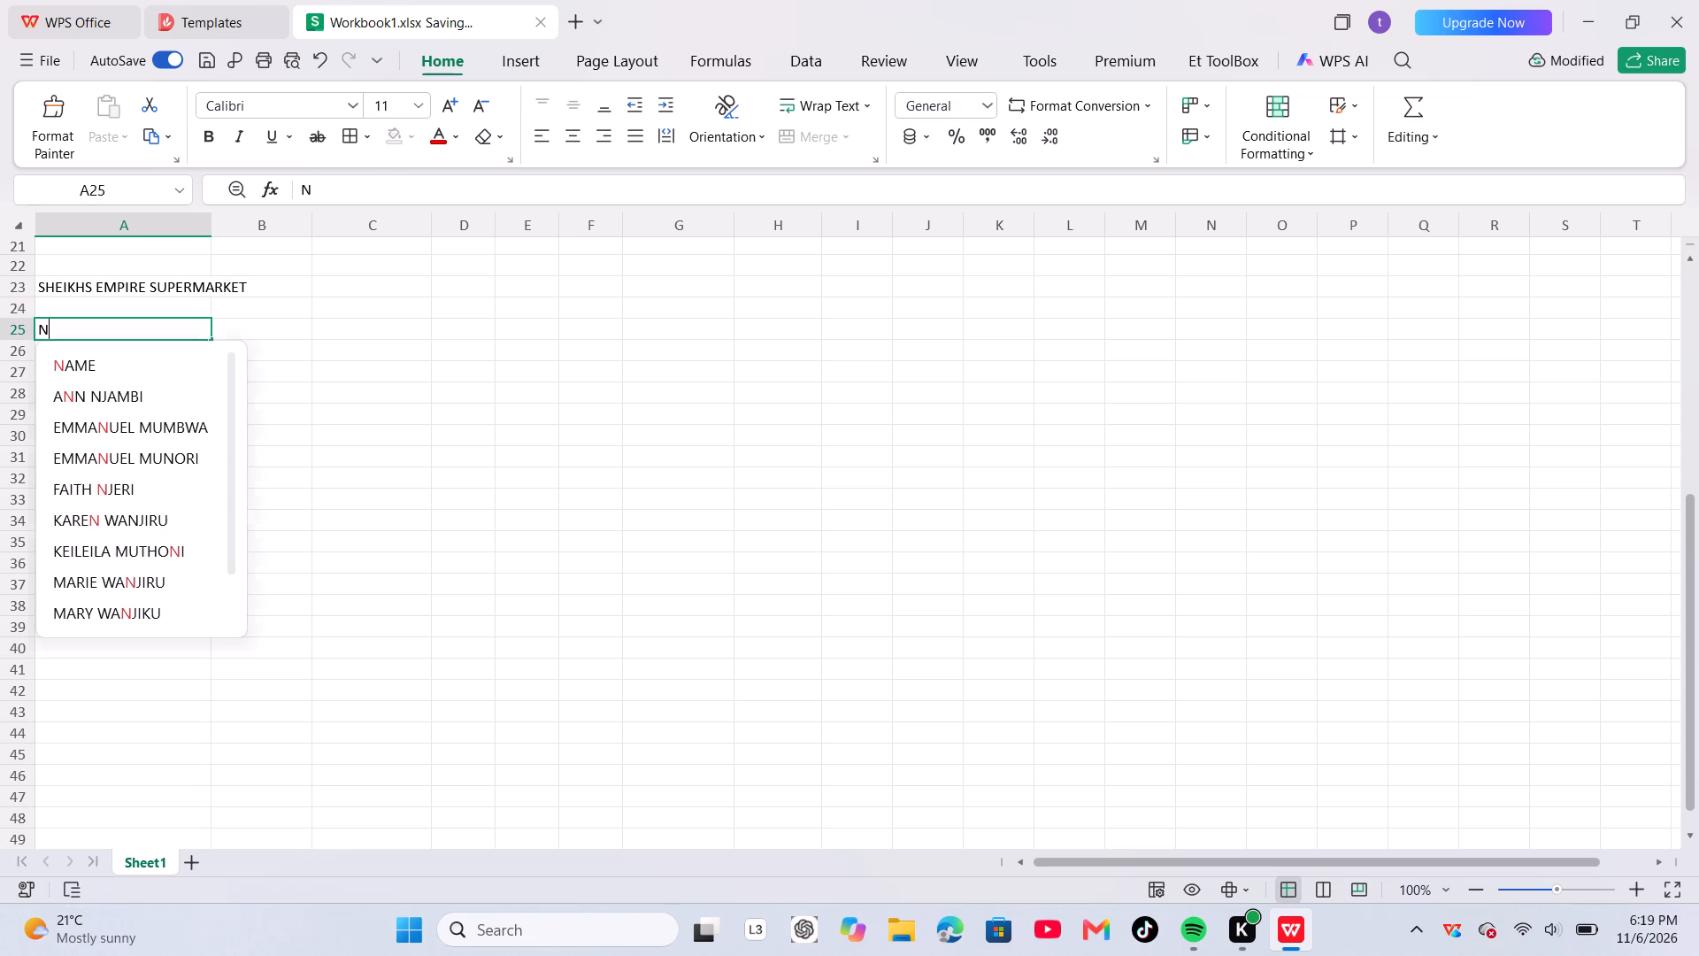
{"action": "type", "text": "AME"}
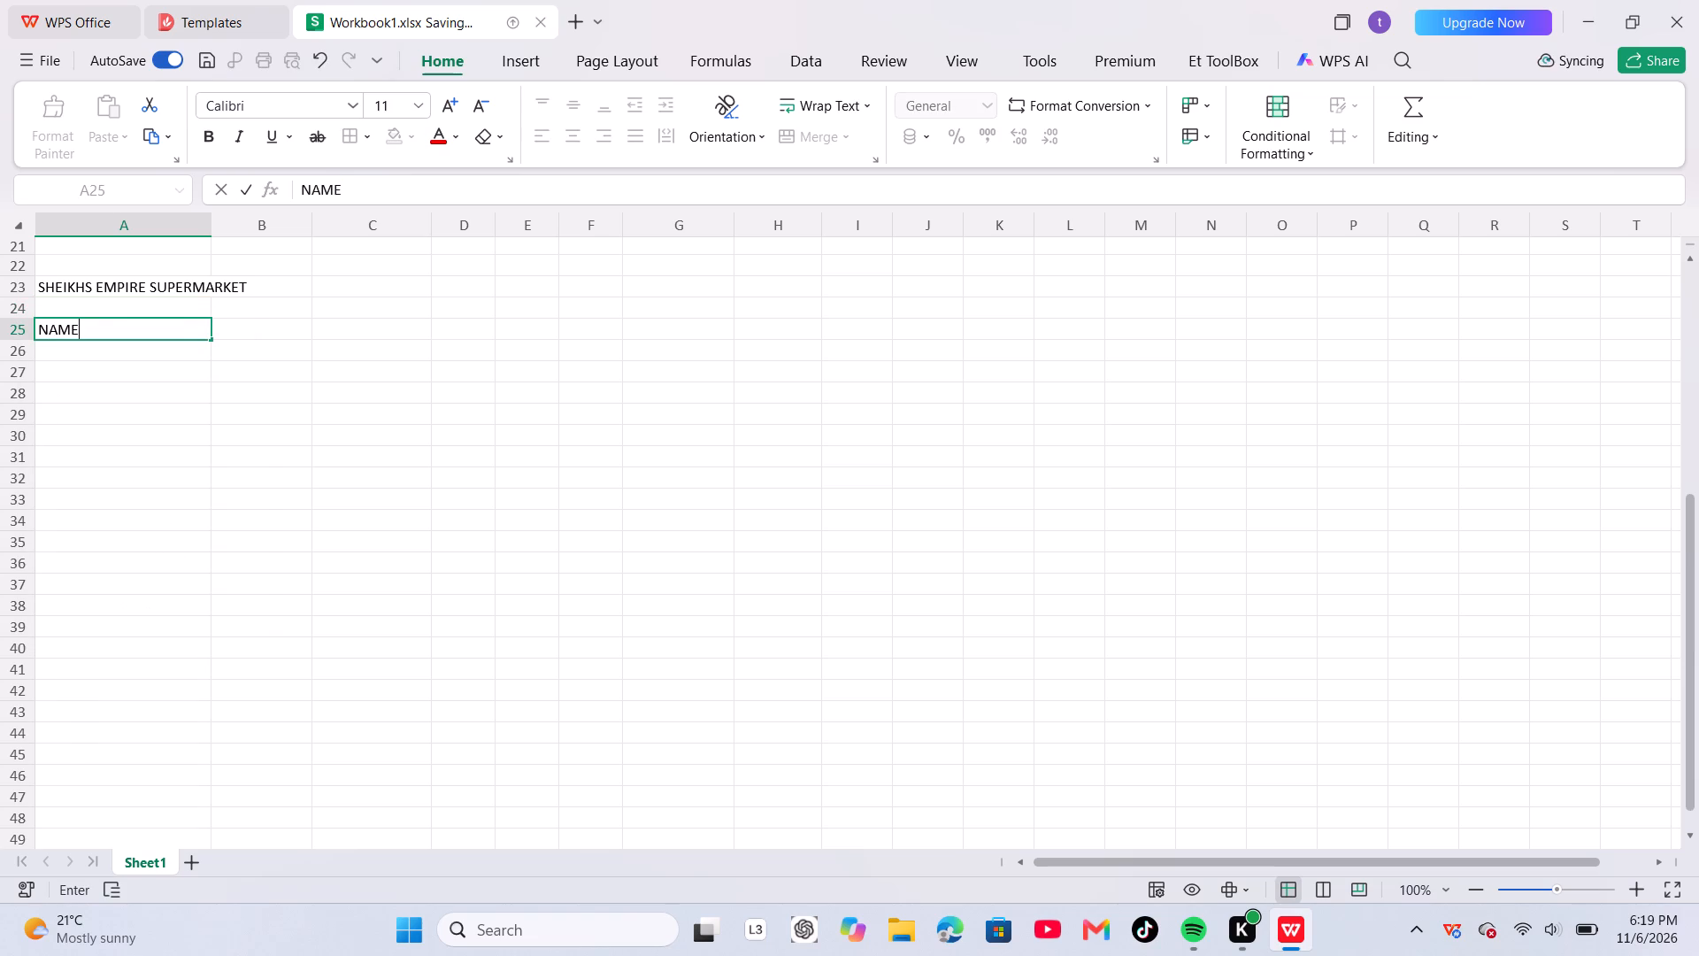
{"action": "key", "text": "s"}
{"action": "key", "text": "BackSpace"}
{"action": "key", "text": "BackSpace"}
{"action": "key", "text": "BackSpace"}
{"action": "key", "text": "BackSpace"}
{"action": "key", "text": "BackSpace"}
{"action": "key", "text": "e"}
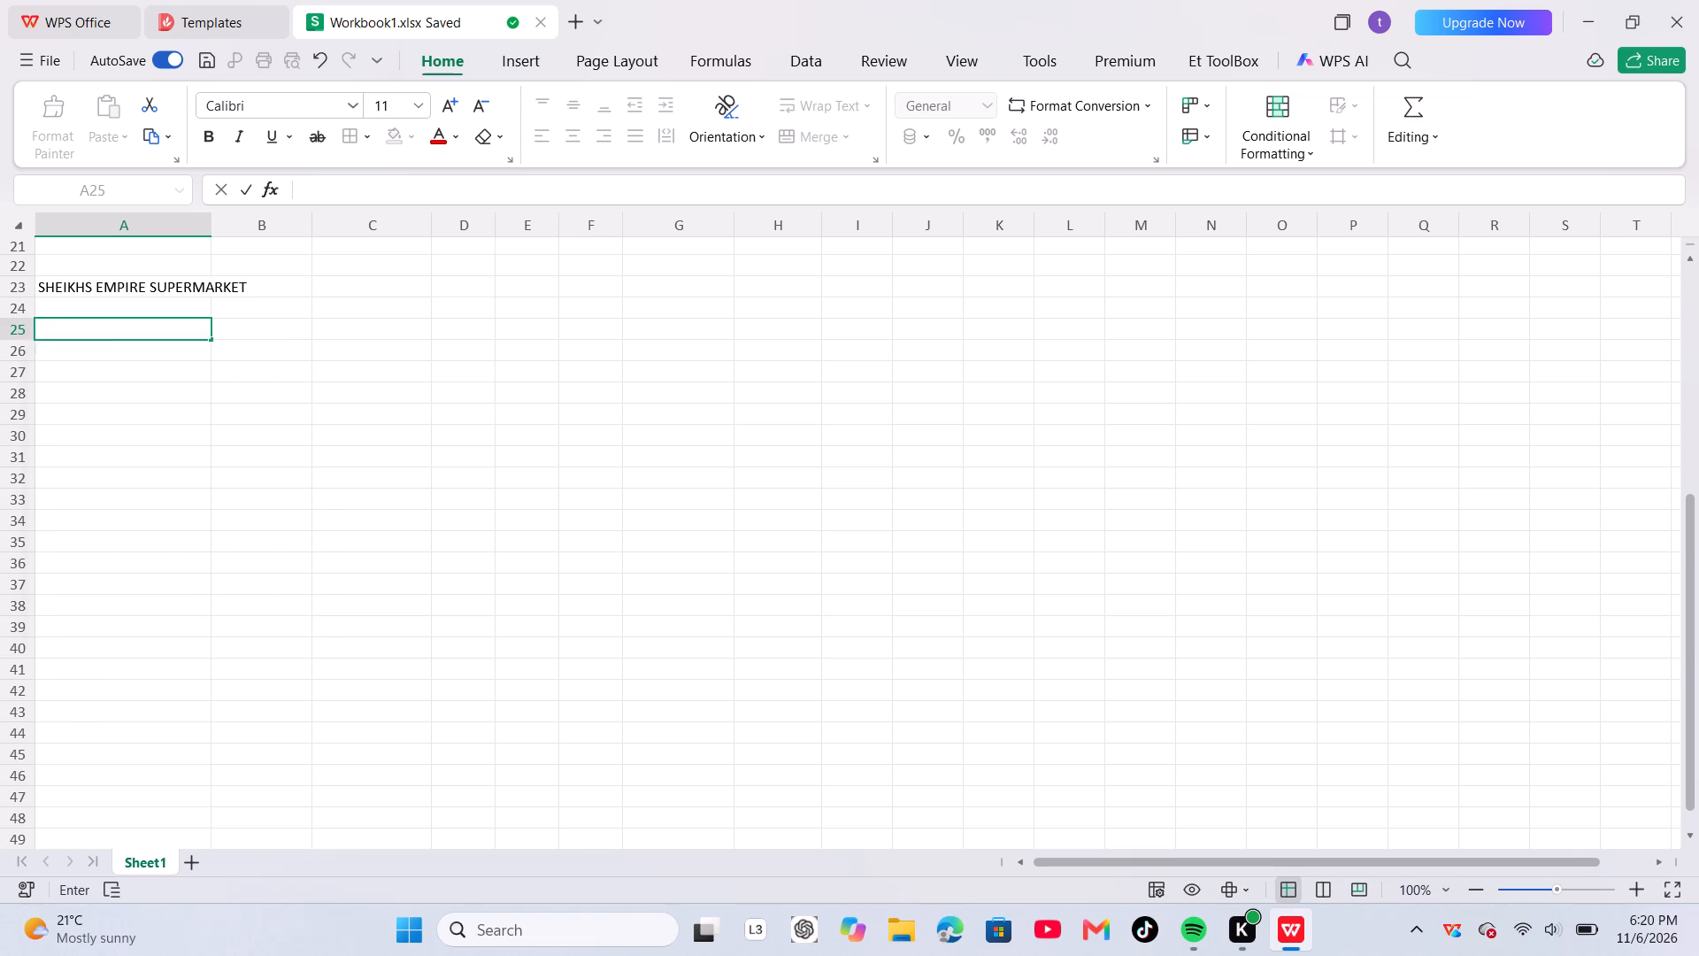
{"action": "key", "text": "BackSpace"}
Enter the column heading STAFF MEMBERS in cell A25.
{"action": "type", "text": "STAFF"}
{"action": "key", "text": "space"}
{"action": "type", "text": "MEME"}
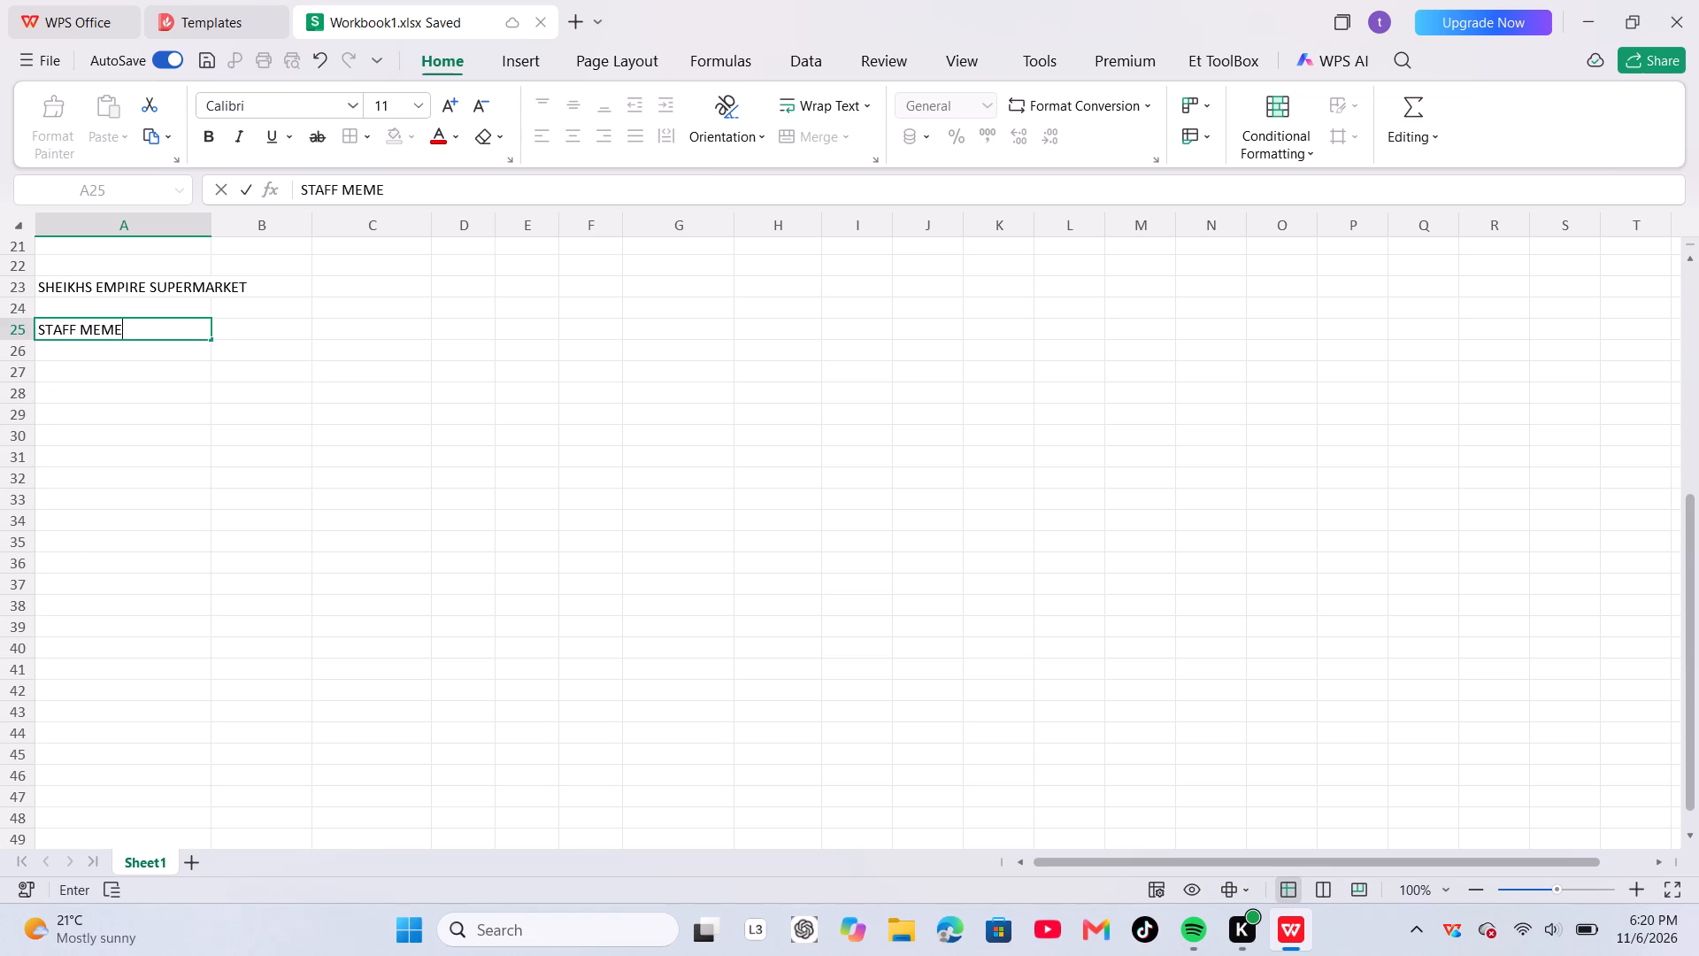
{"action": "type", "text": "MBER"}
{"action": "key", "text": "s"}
{"action": "left_click", "coordinate": [364, 189]}
{"action": "key", "text": "BackSpace"}
{"action": "key", "text": "BackSpace"}
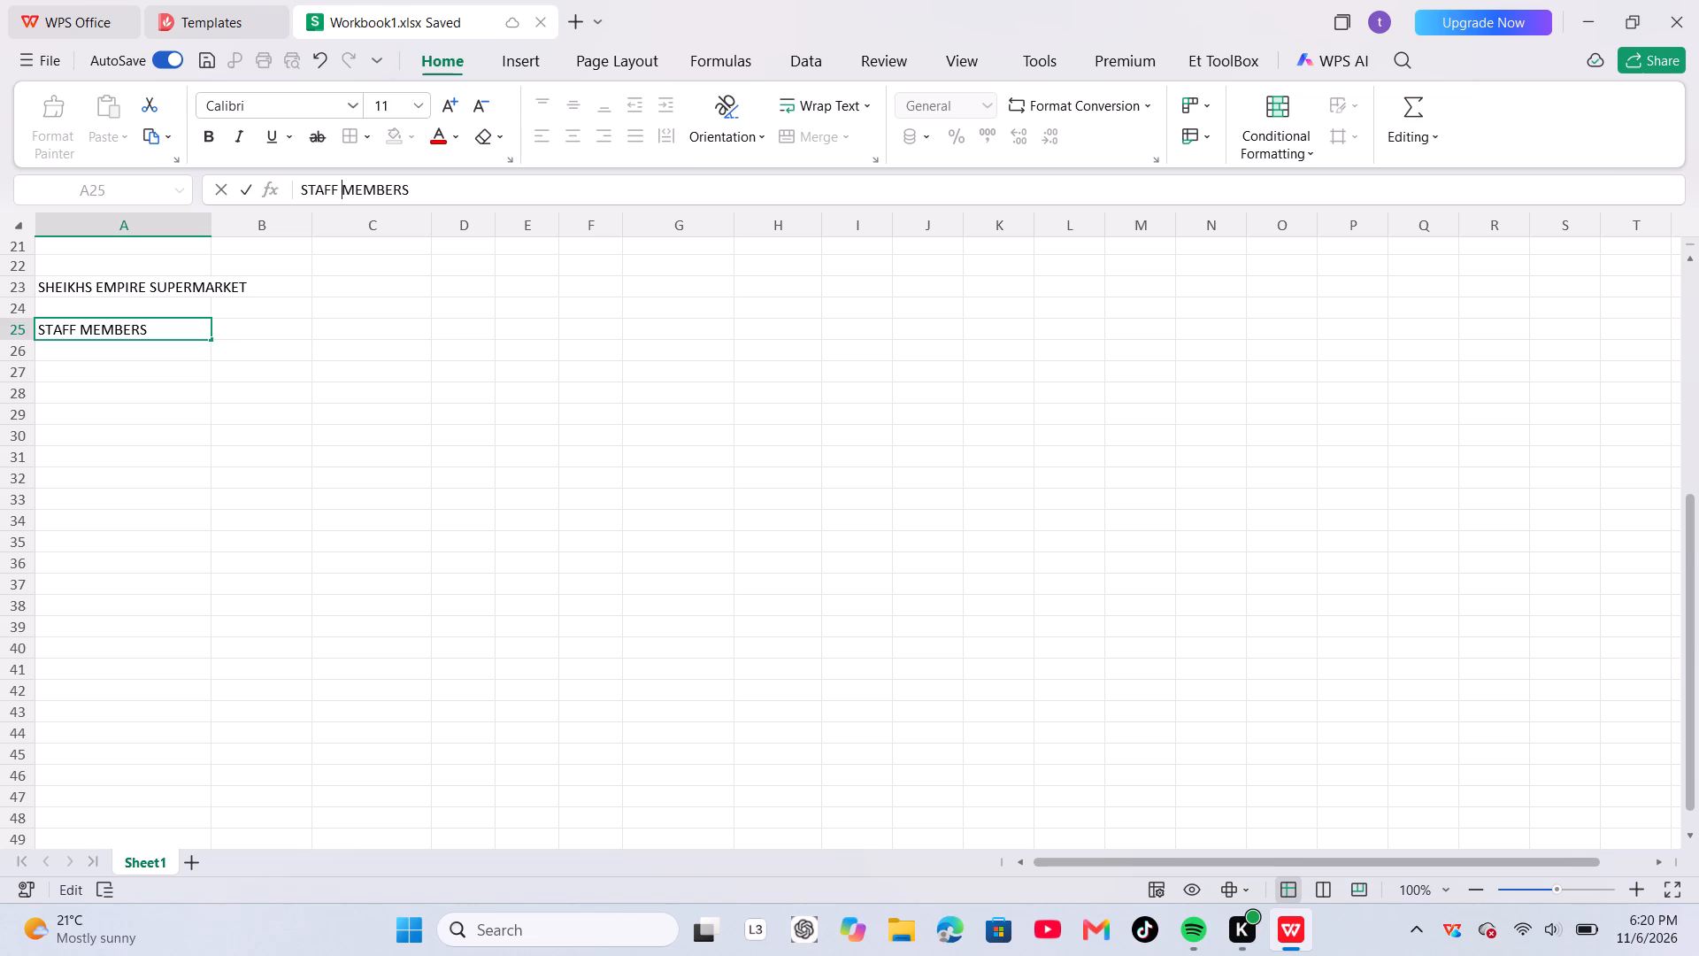
{"action": "key", "text": "Return"}
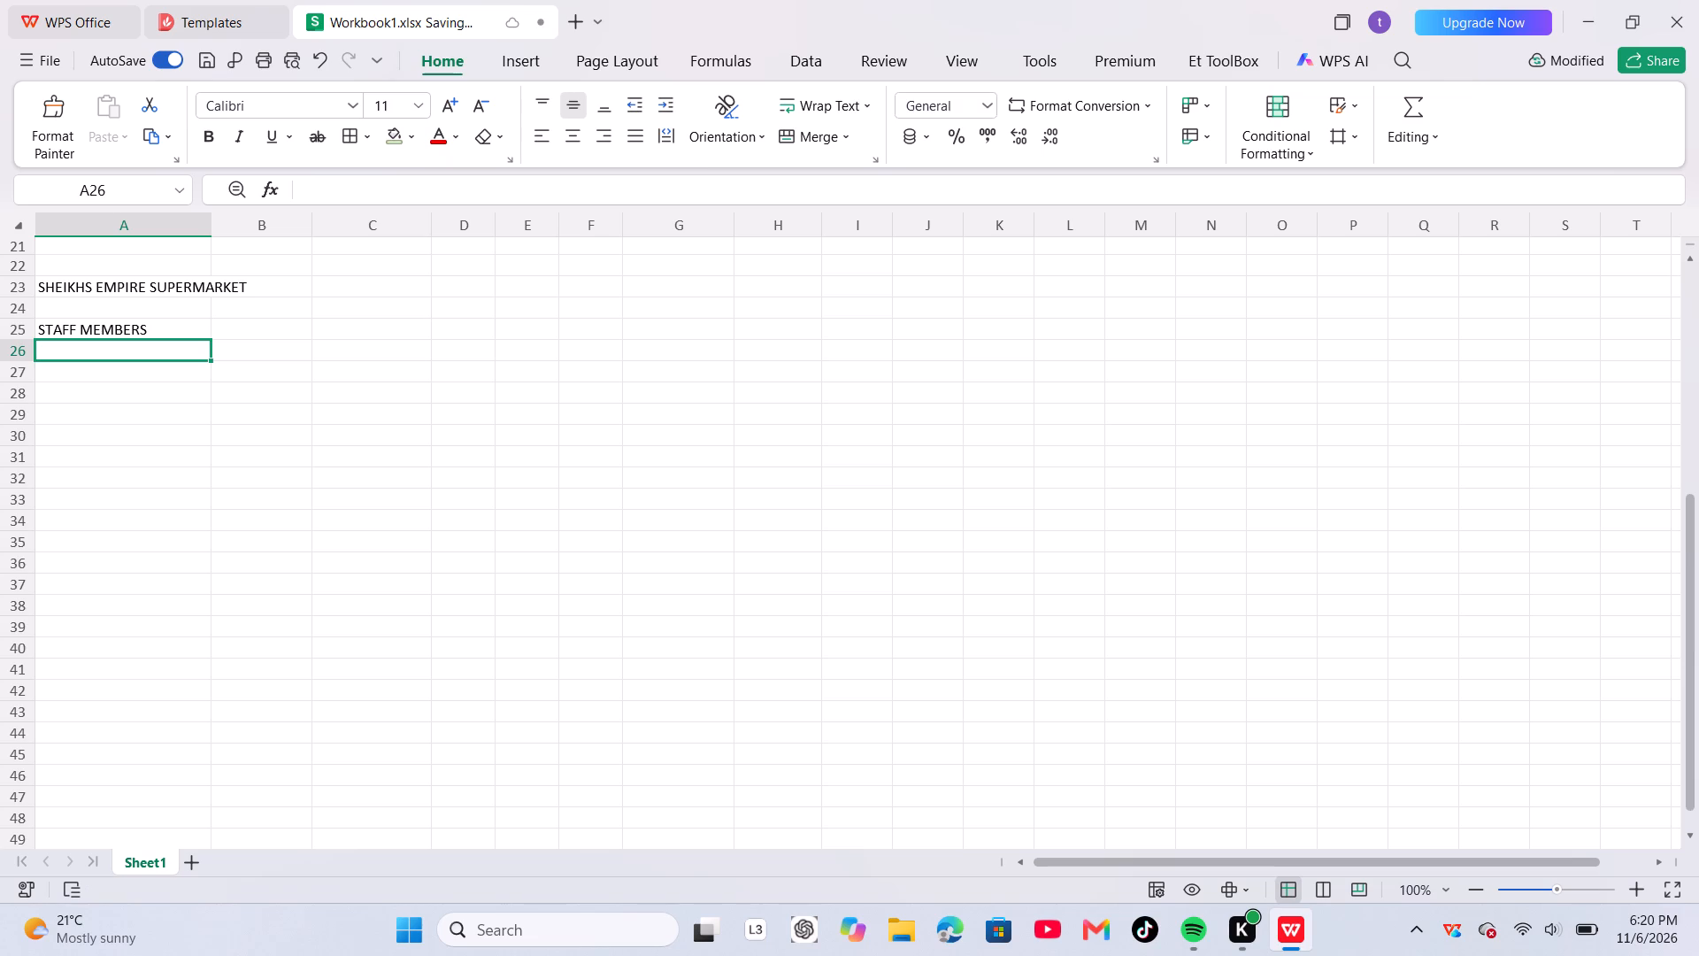
Enter the column heading PAY PER HOUR in cell B25.
{"action": "left_click", "coordinate": [258, 327]}
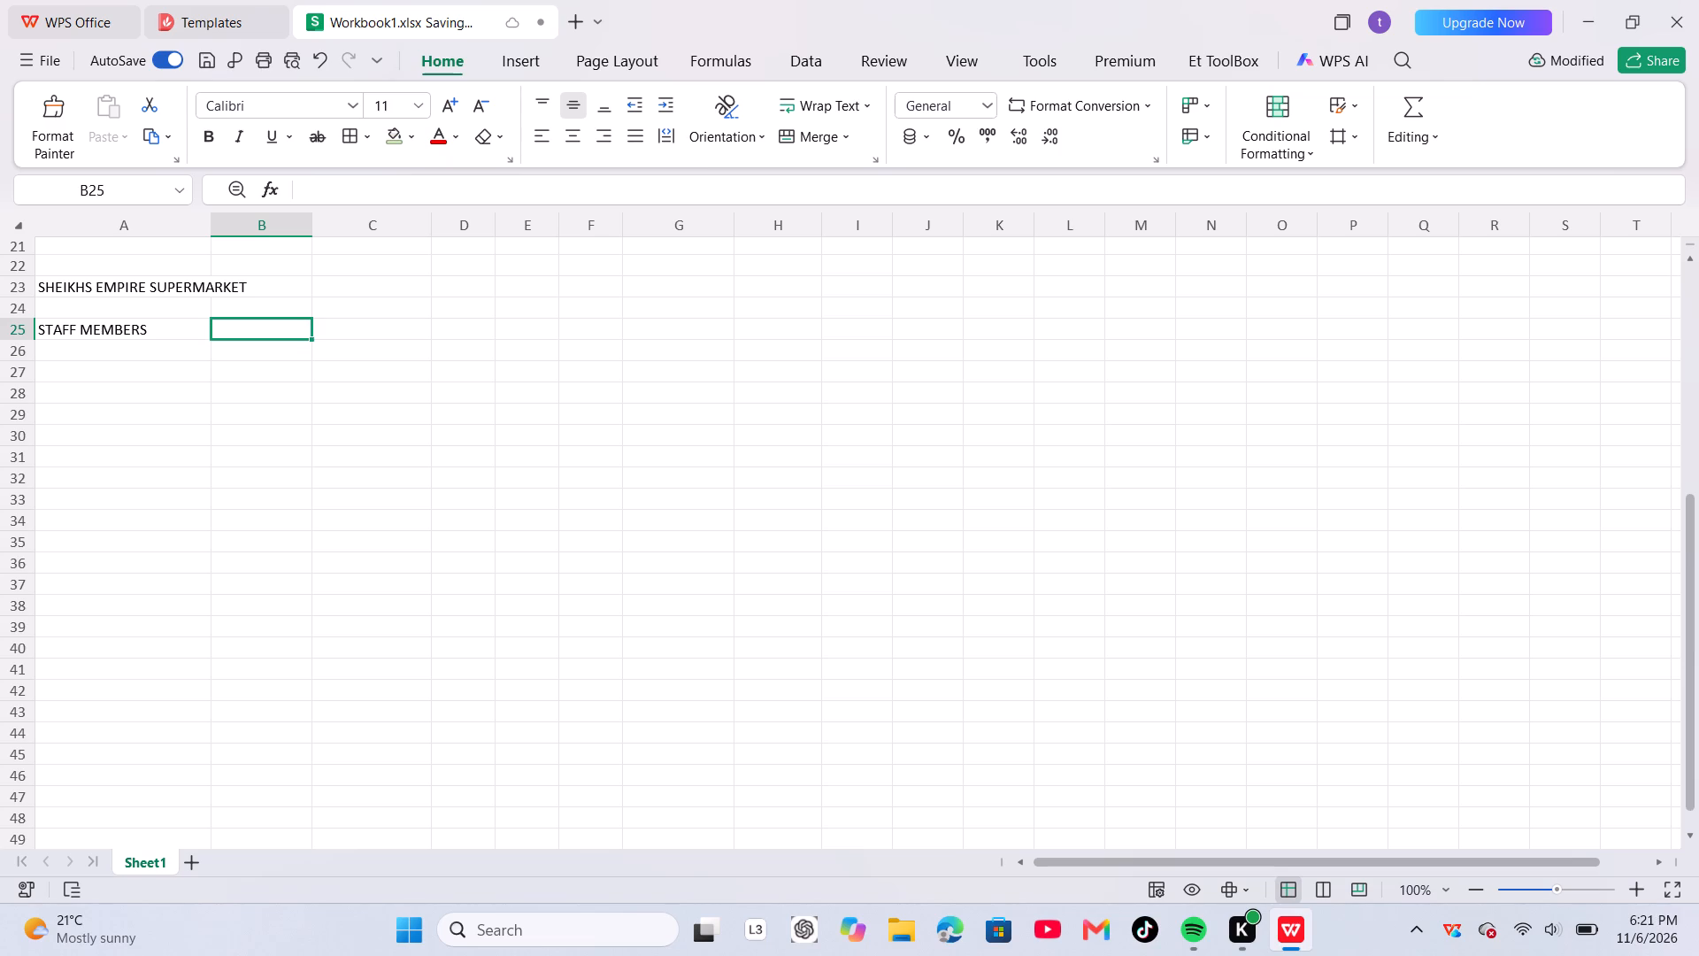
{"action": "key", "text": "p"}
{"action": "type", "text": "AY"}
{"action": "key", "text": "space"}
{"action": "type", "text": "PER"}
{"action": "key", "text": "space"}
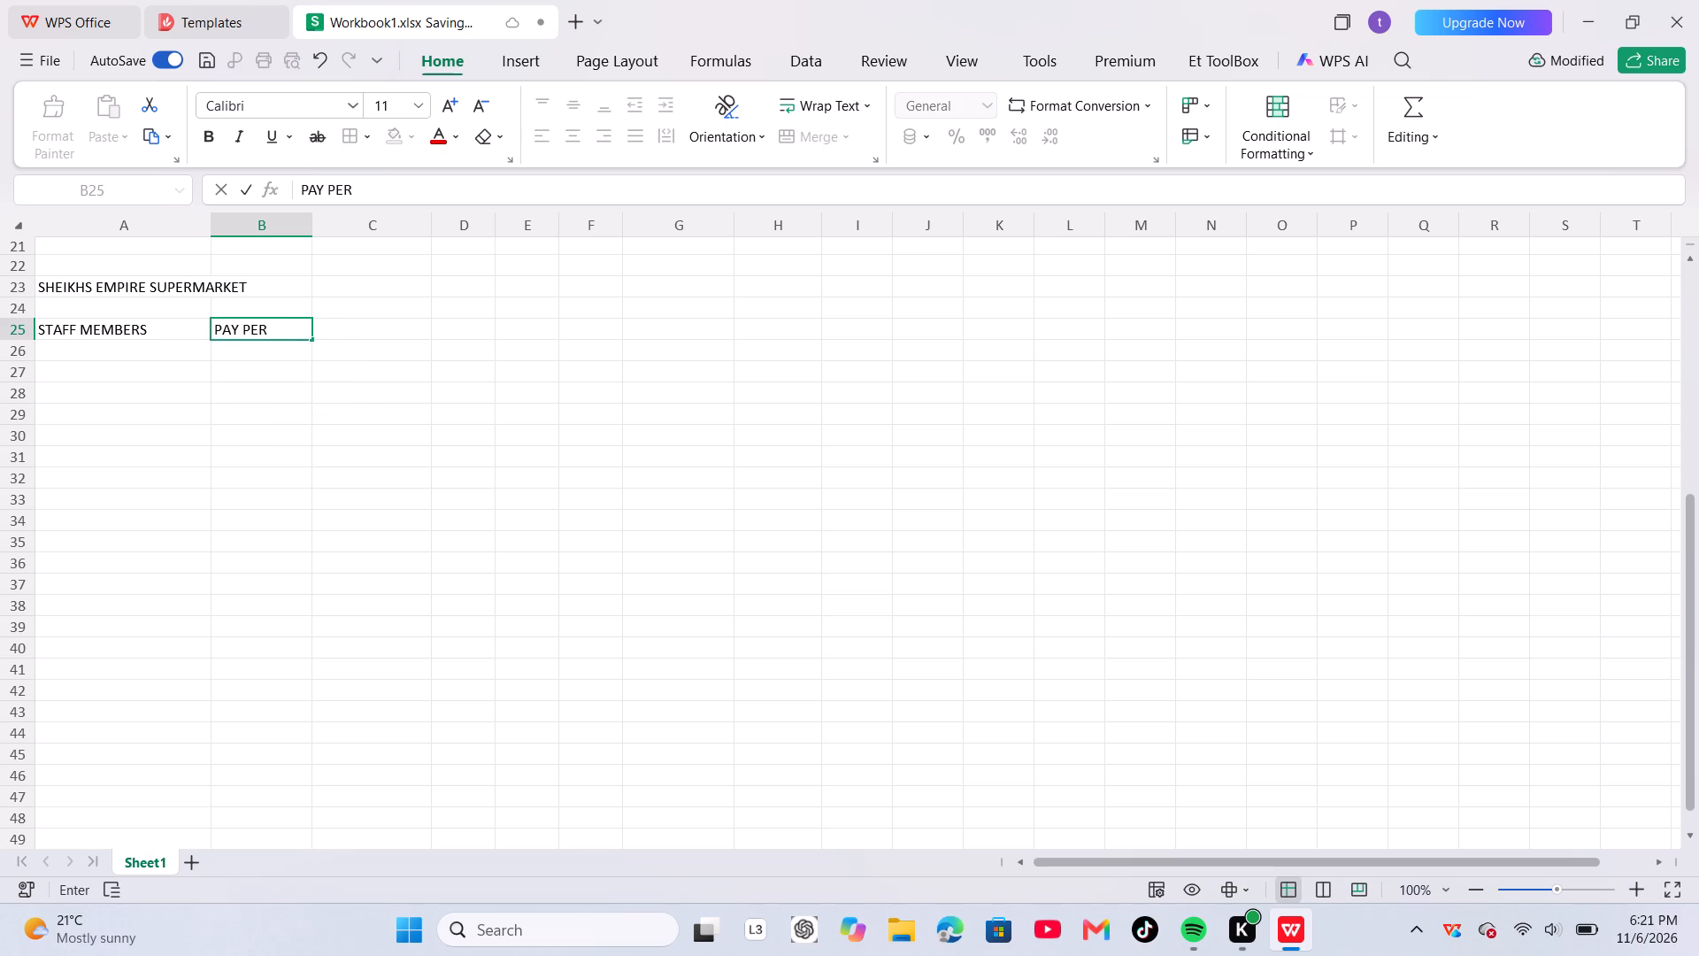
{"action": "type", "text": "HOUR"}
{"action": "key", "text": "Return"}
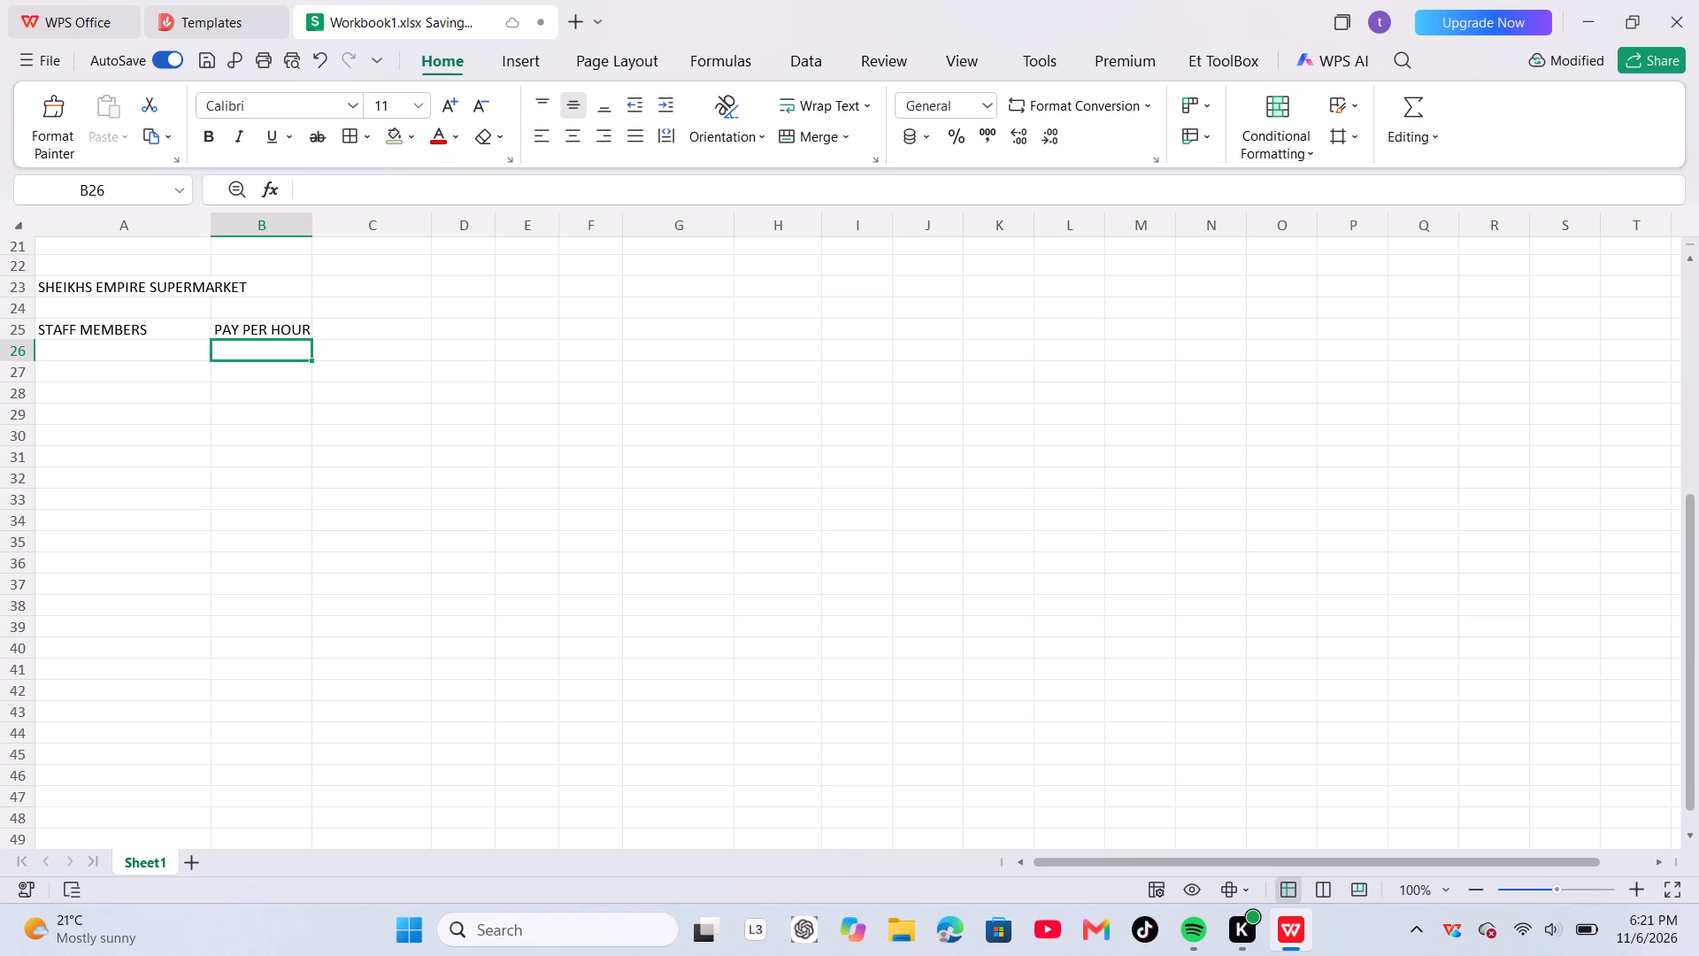
Enter the group heading HOURS WORKED in cell C24, above the heading row.
{"action": "left_click", "coordinate": [334, 329]}
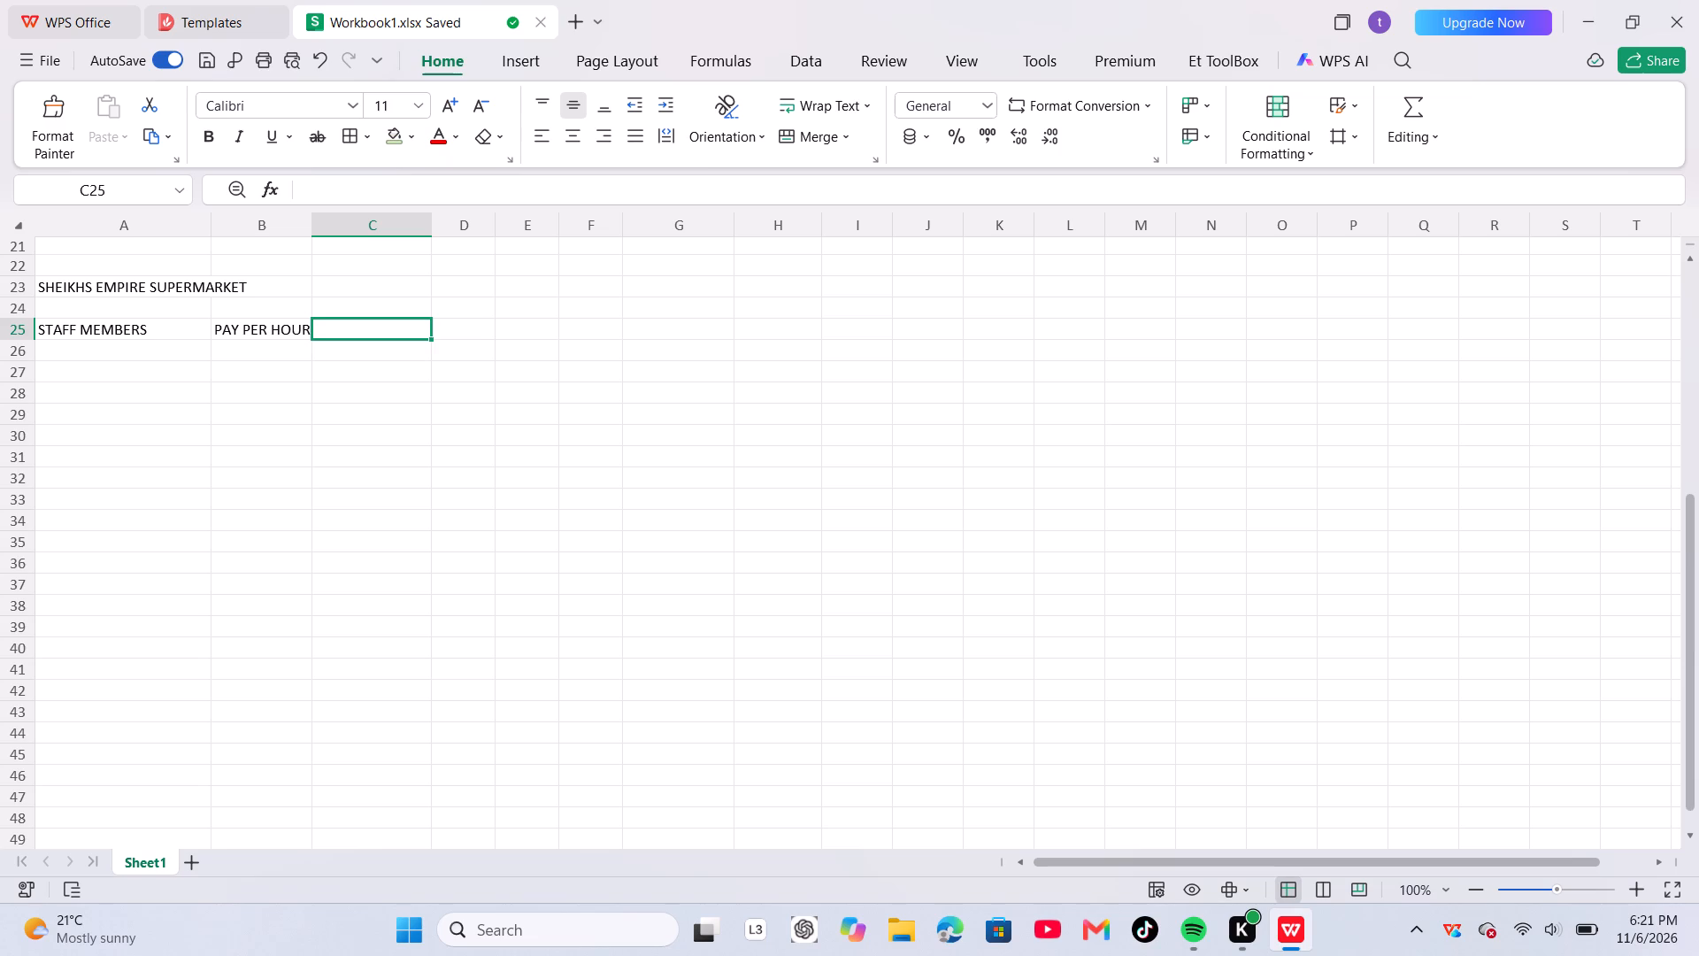
{"action": "left_click", "coordinate": [360, 305]}
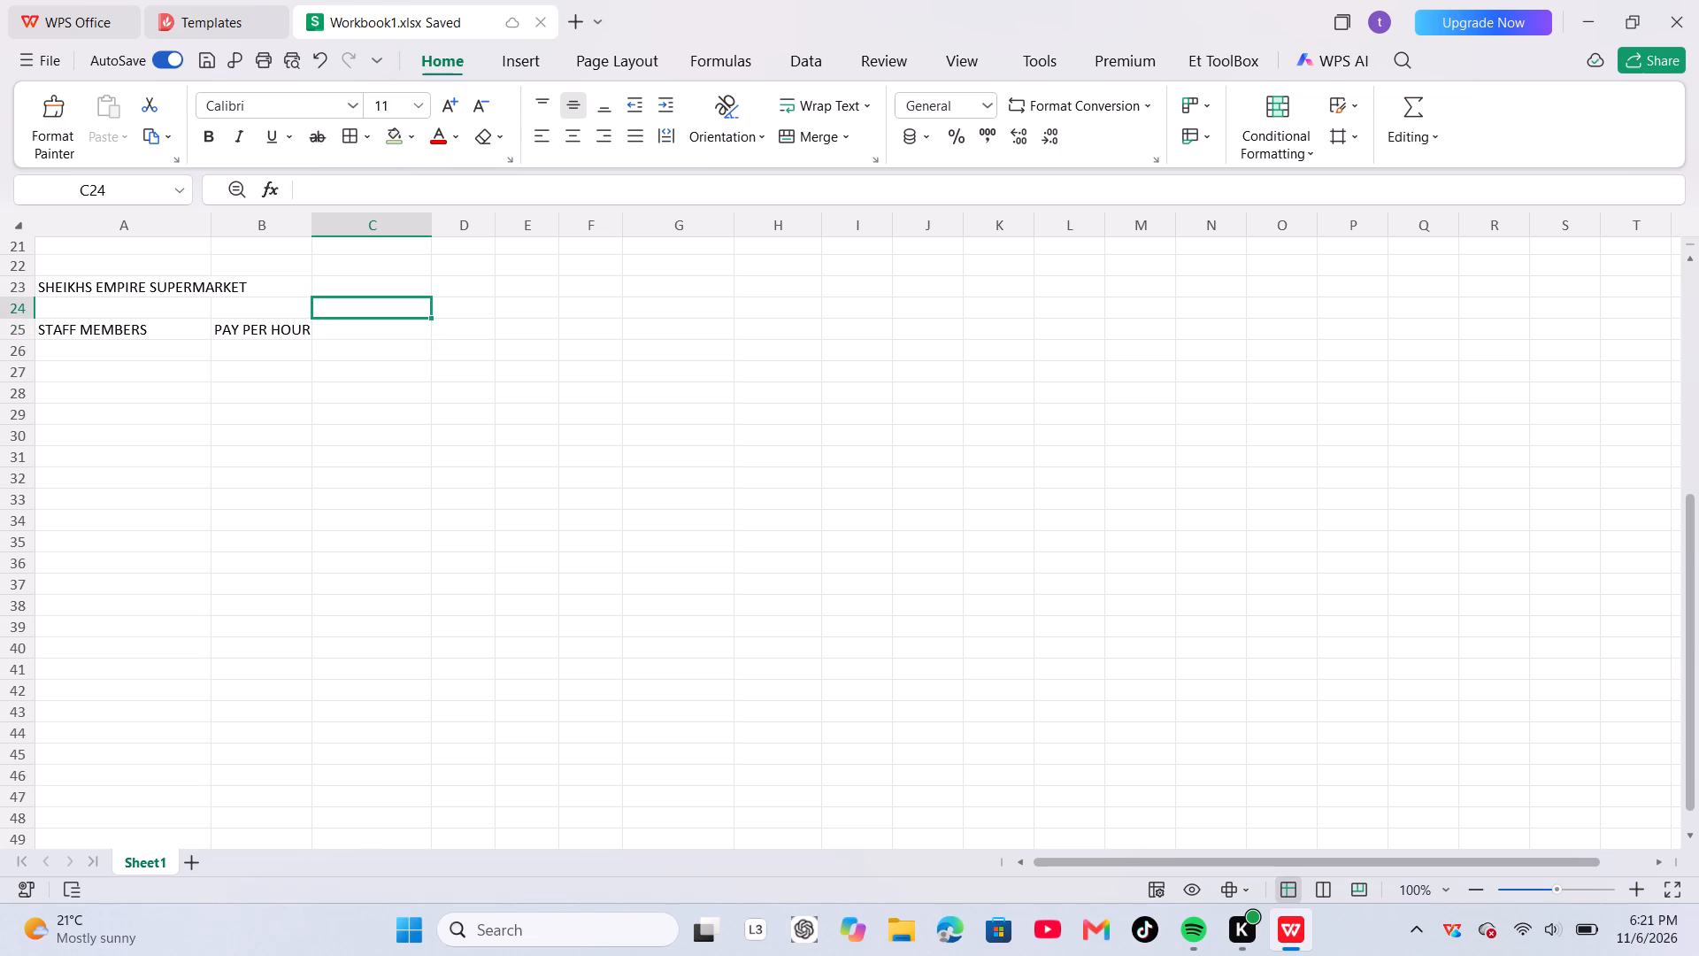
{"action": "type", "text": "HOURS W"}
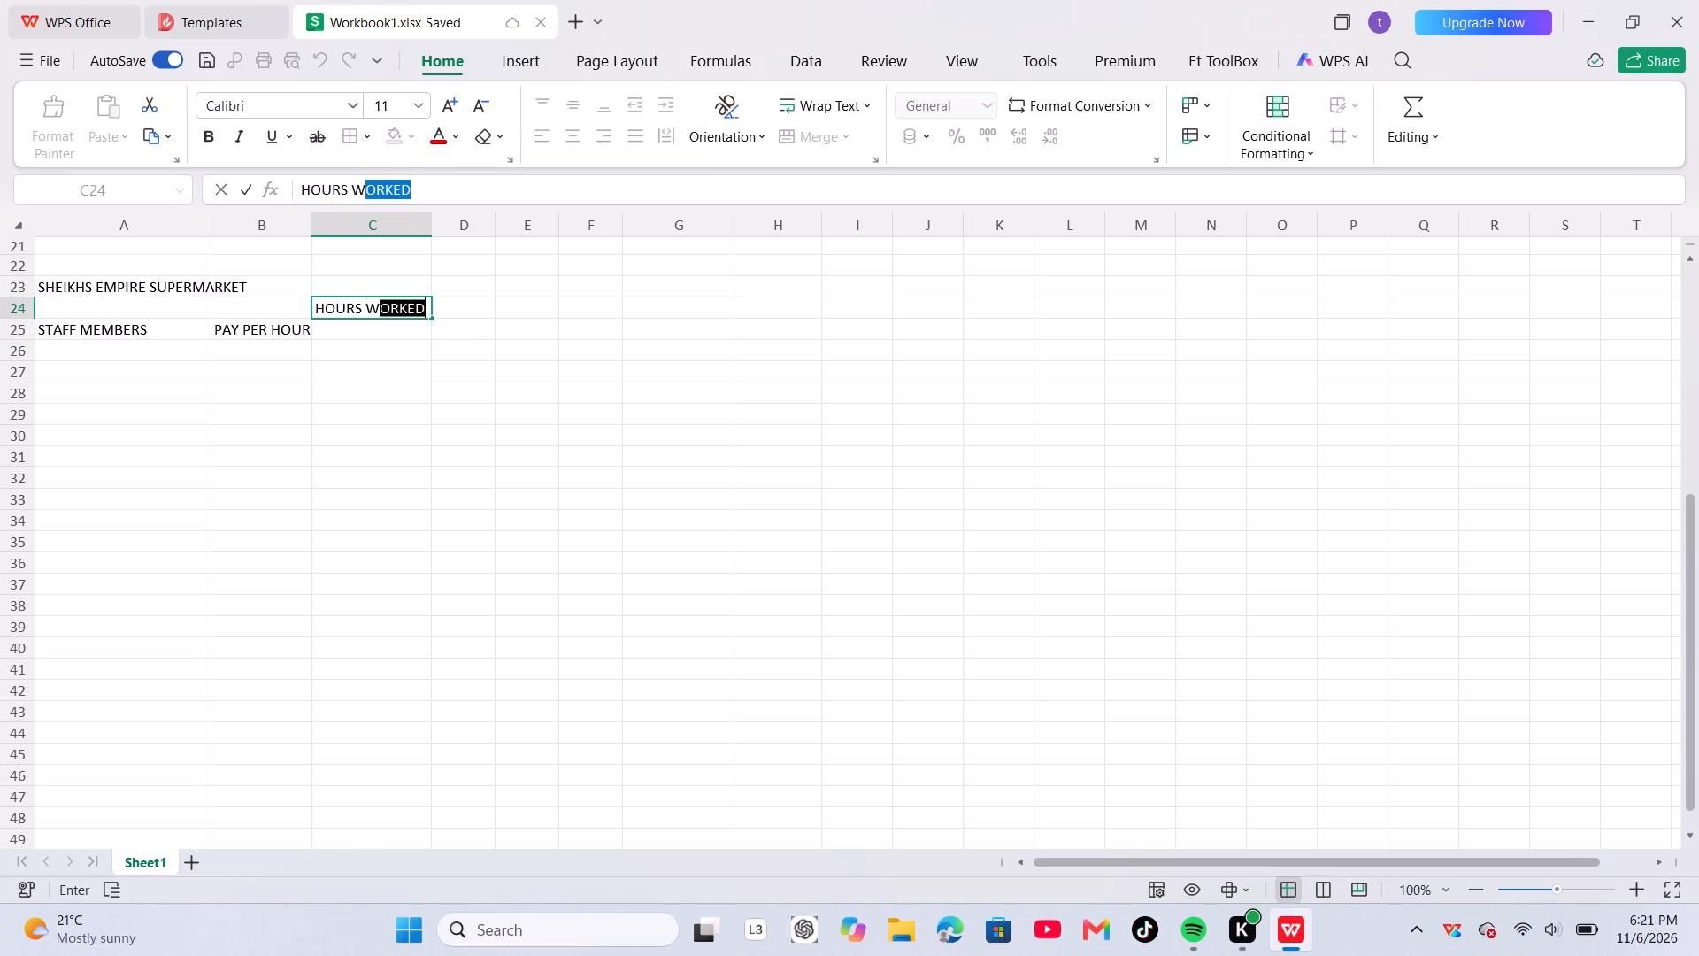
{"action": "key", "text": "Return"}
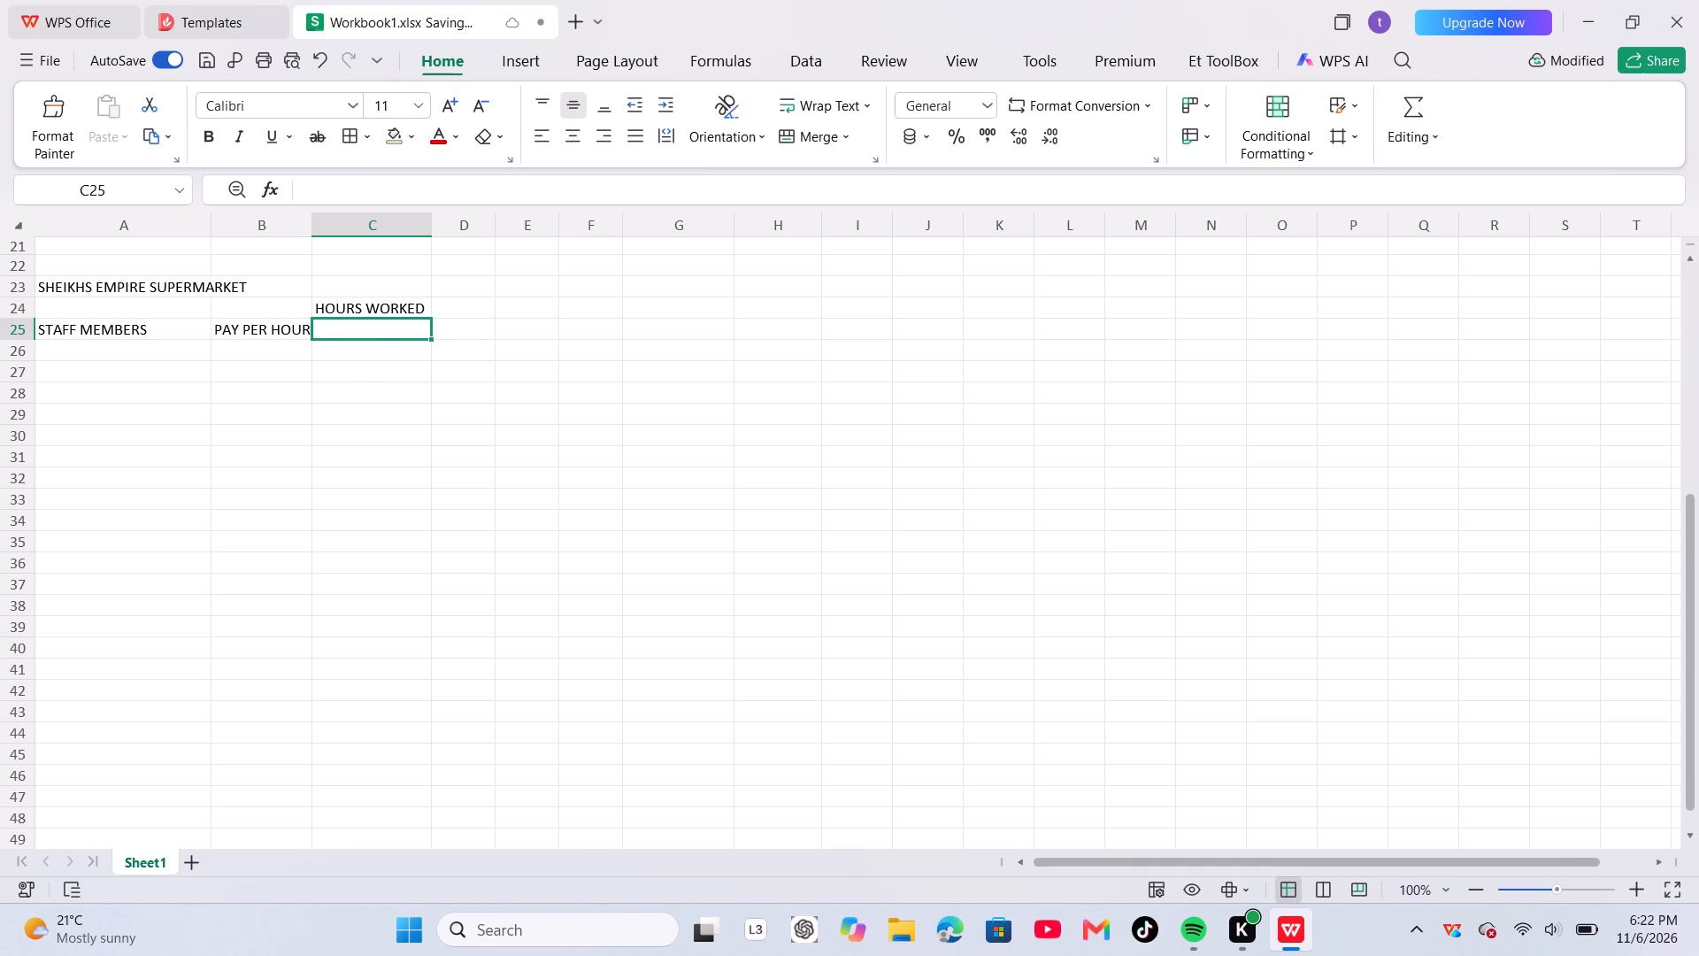
Enter WEEK 1 in cell C25 and fill the series across the row through WEEK 4 in F25.
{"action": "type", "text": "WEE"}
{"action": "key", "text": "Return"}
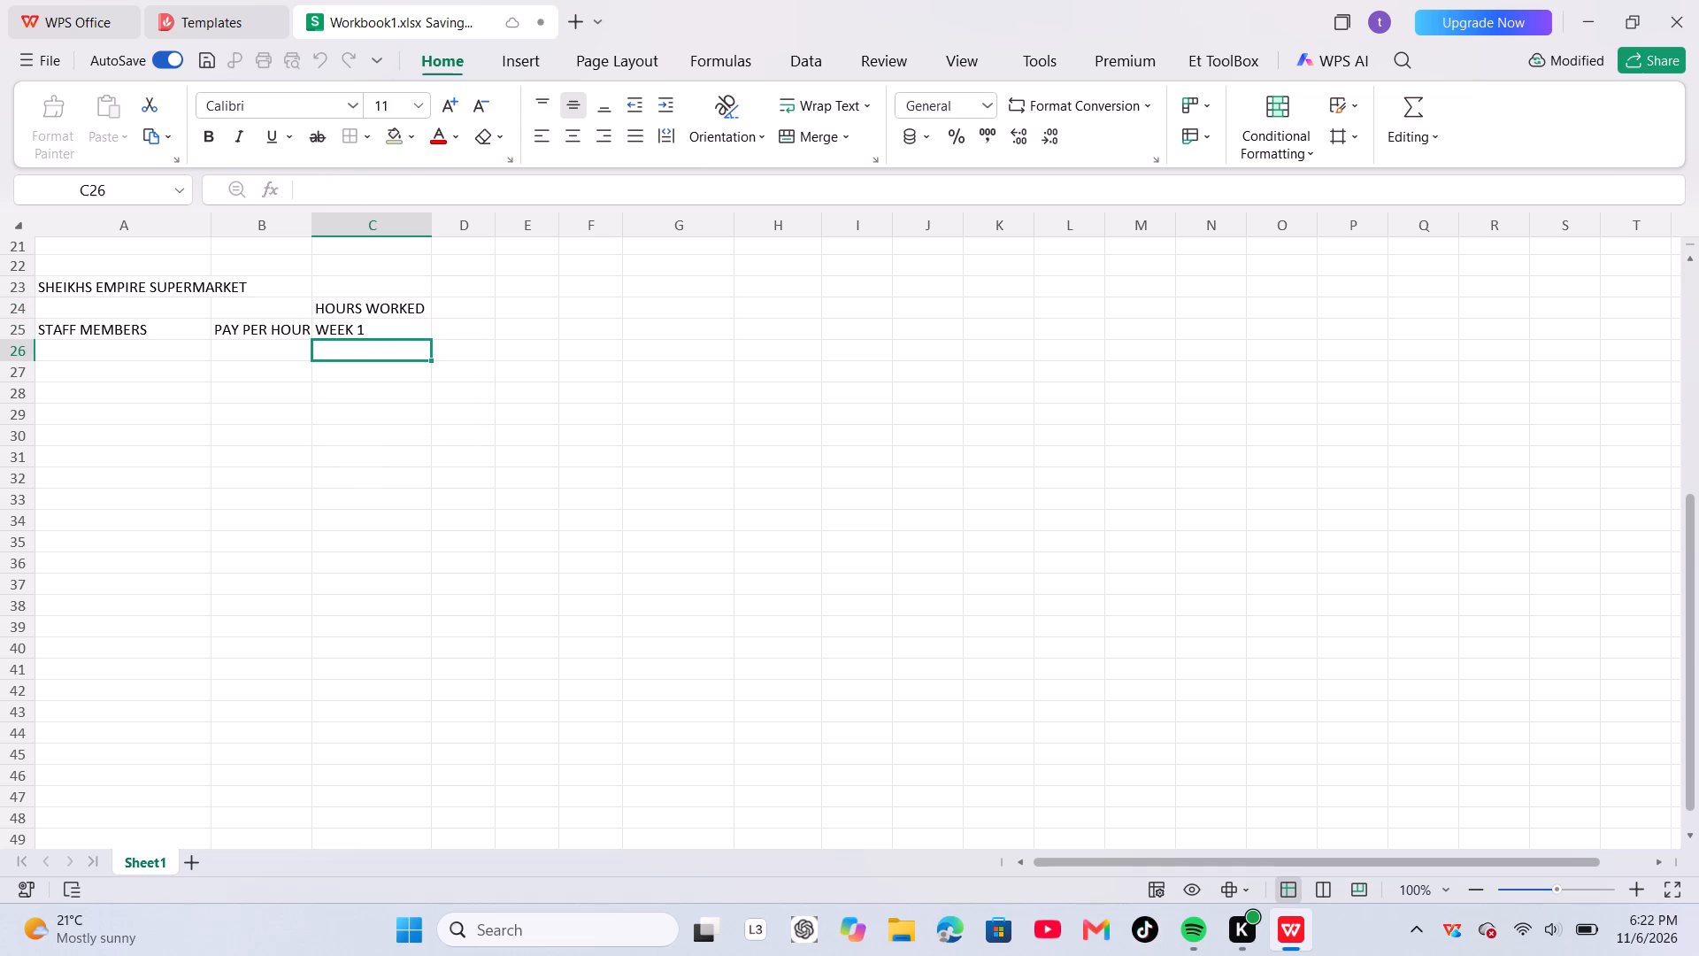
{"action": "left_click", "coordinate": [378, 328]}
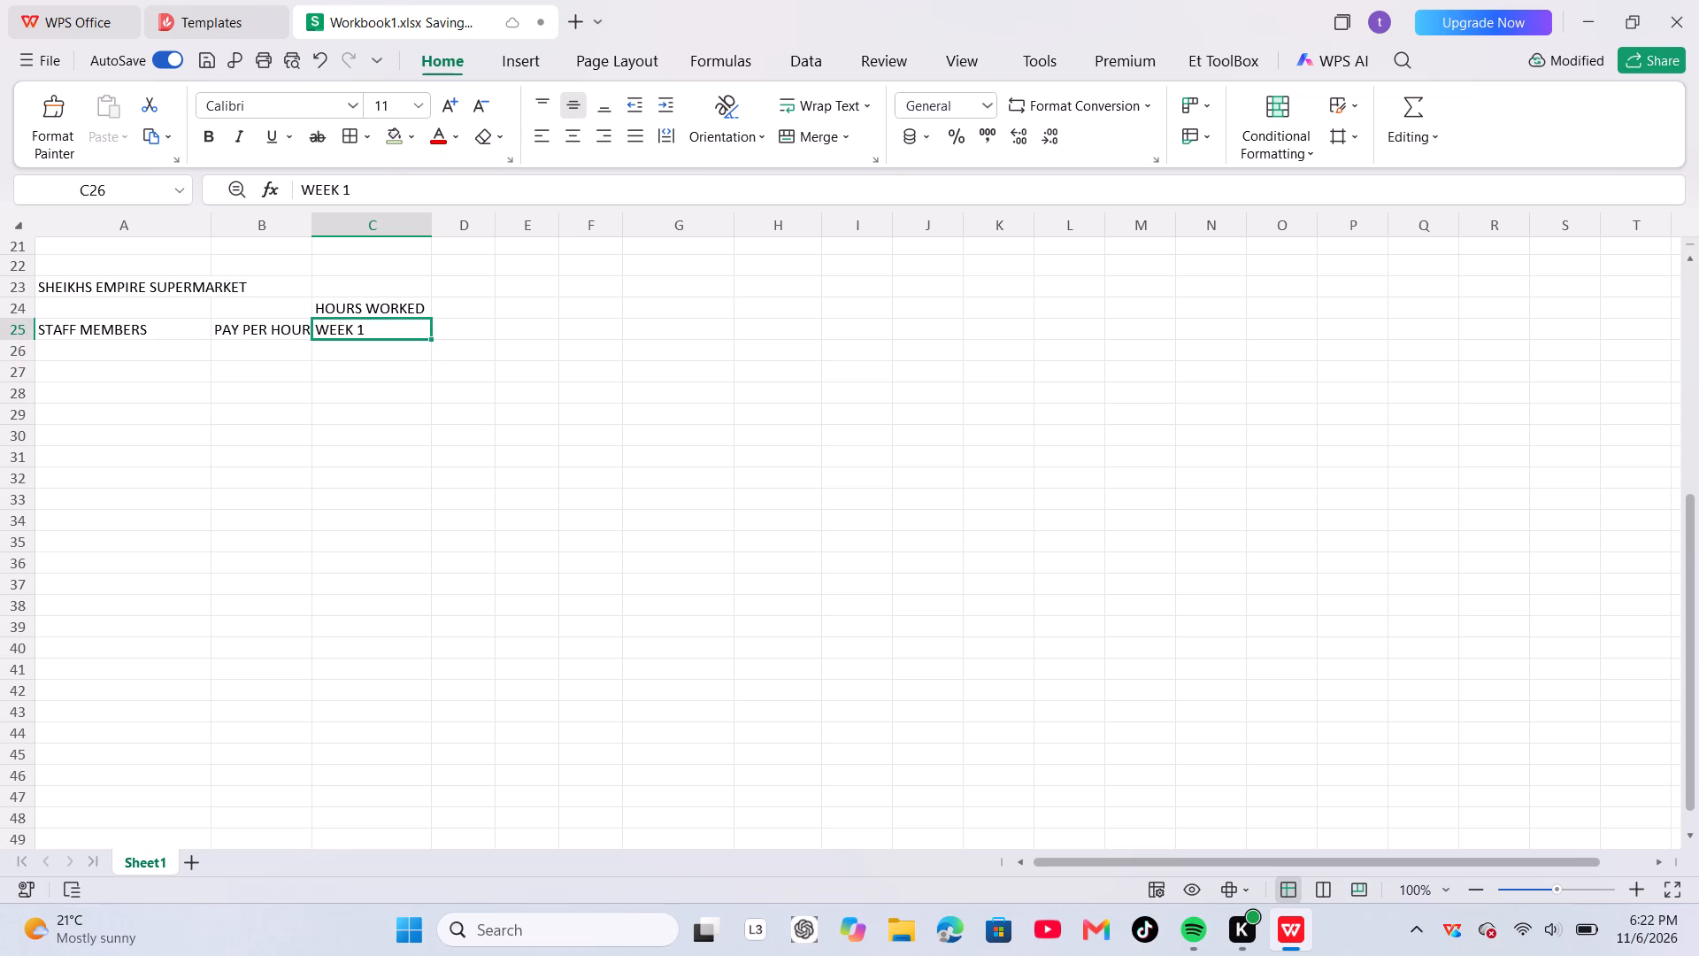
{"action": "left_click_drag", "start_coordinate": [432, 341], "coordinate": [591, 336]}
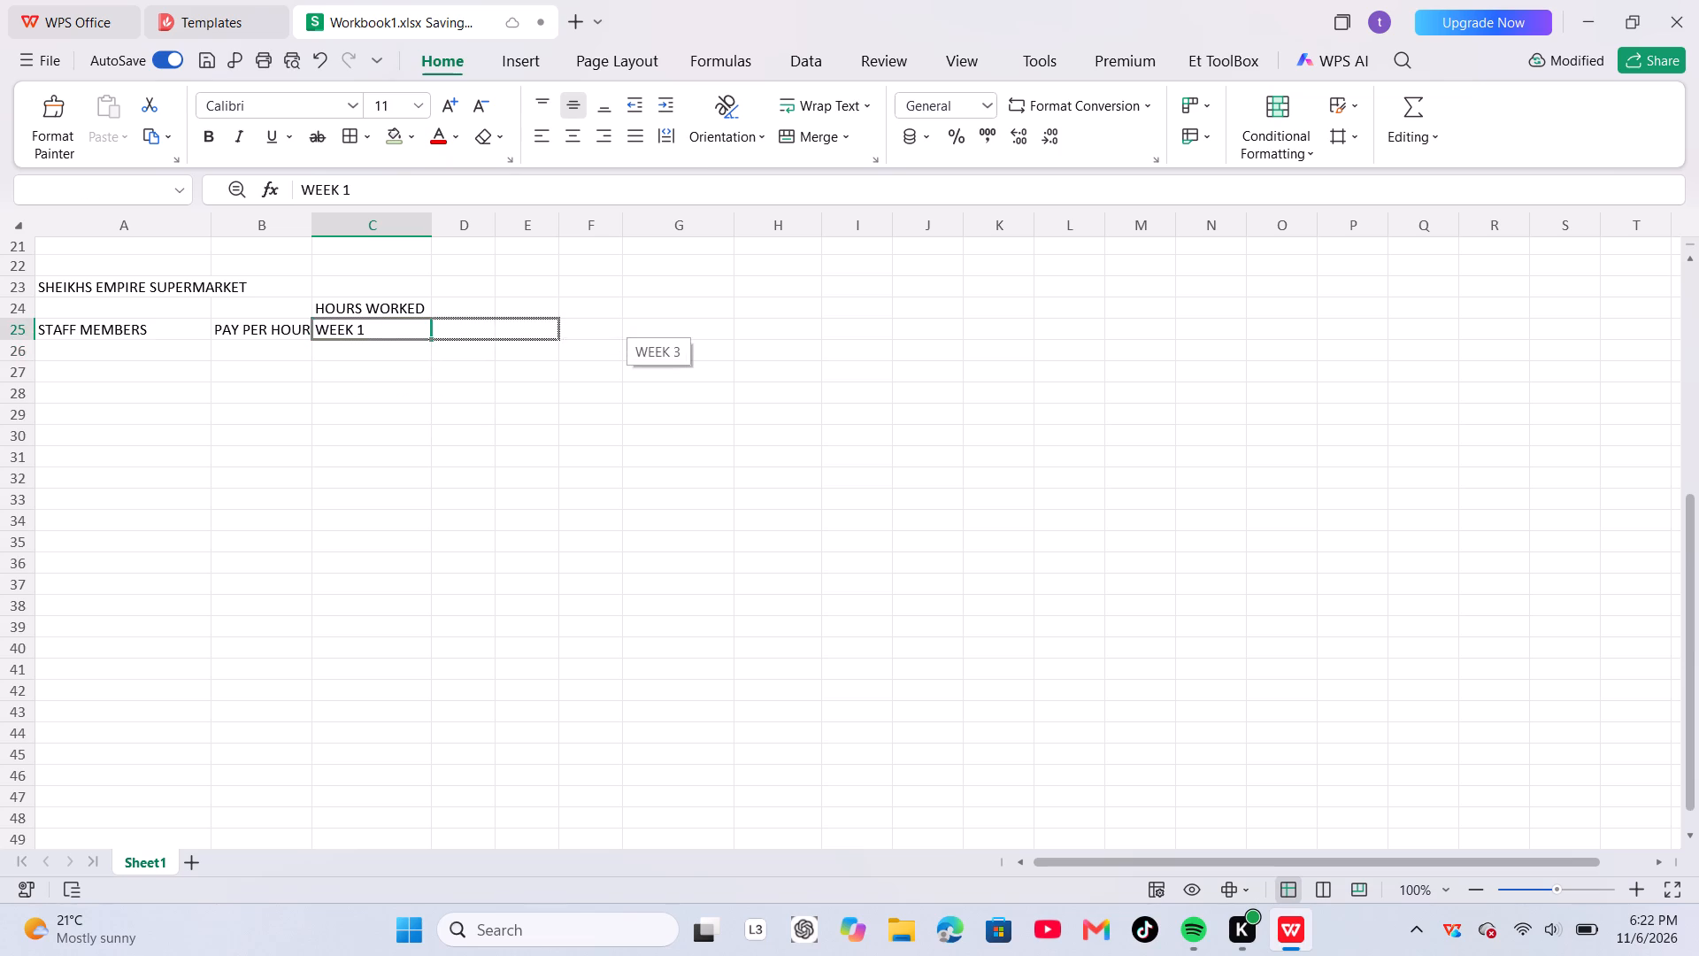
{"action": "left_click_drag", "start_coordinate": [591, 336], "coordinate": [595, 336]}
{"action": "left_click", "coordinate": [457, 382]}
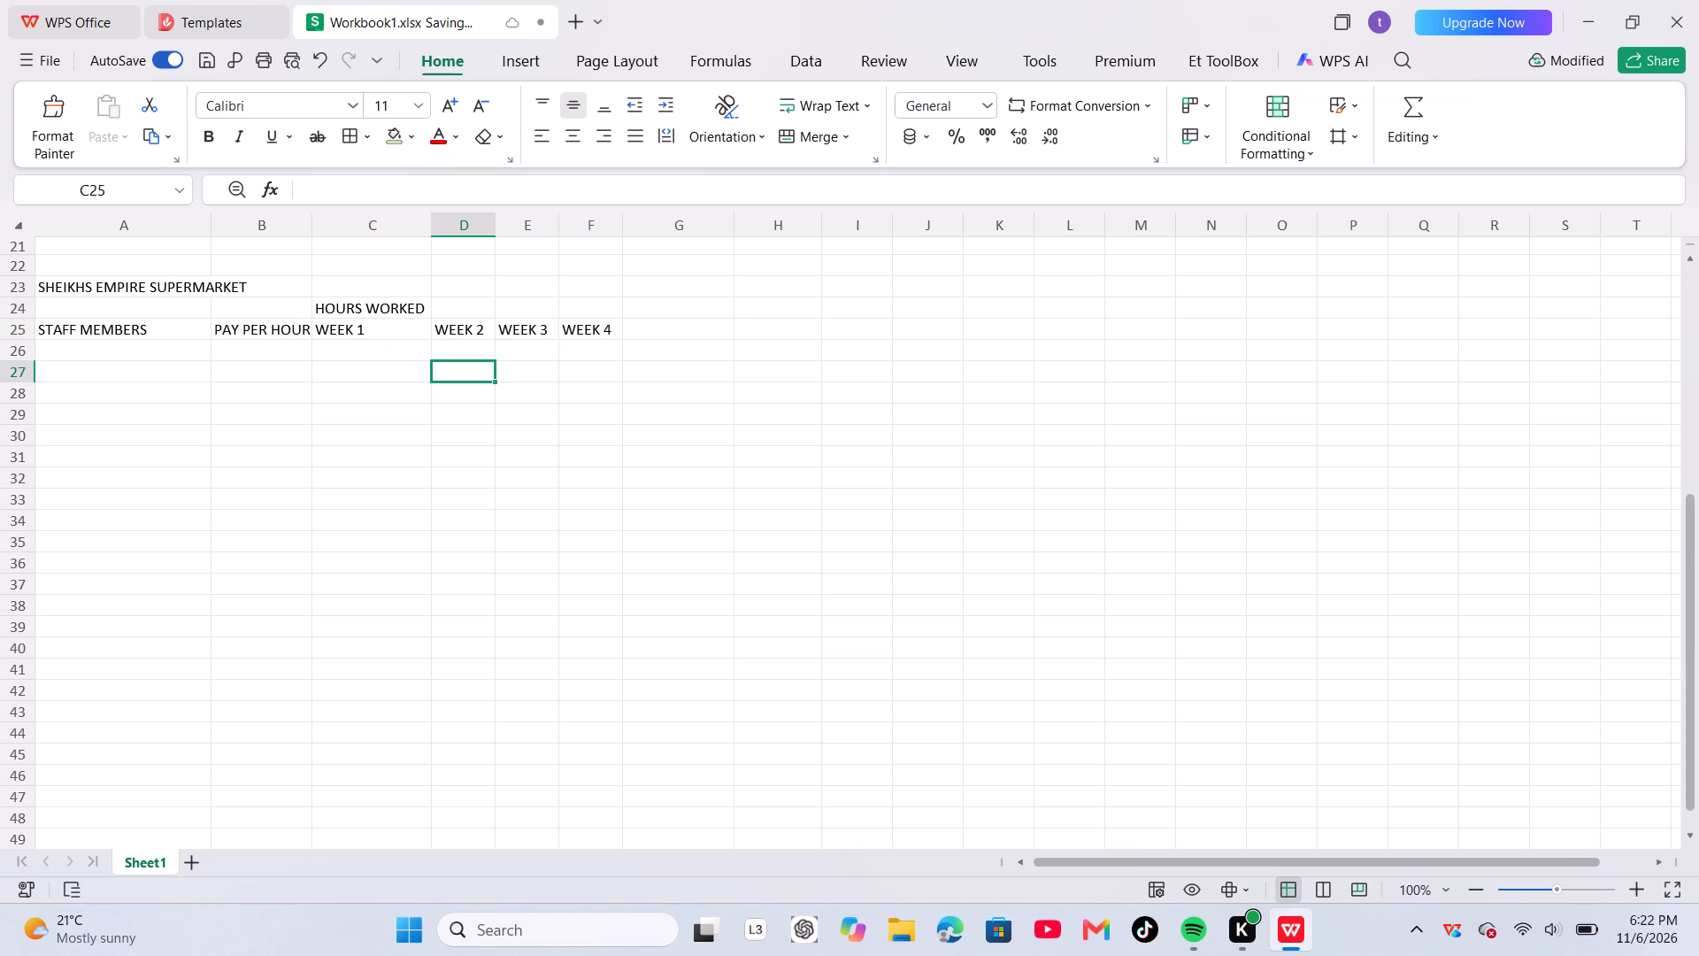
Enter the first three staff members, Jesse, Ann and Faith, in cells A26 to A28, reusing full names already in the column.
{"action": "left_click", "coordinate": [65, 350]}
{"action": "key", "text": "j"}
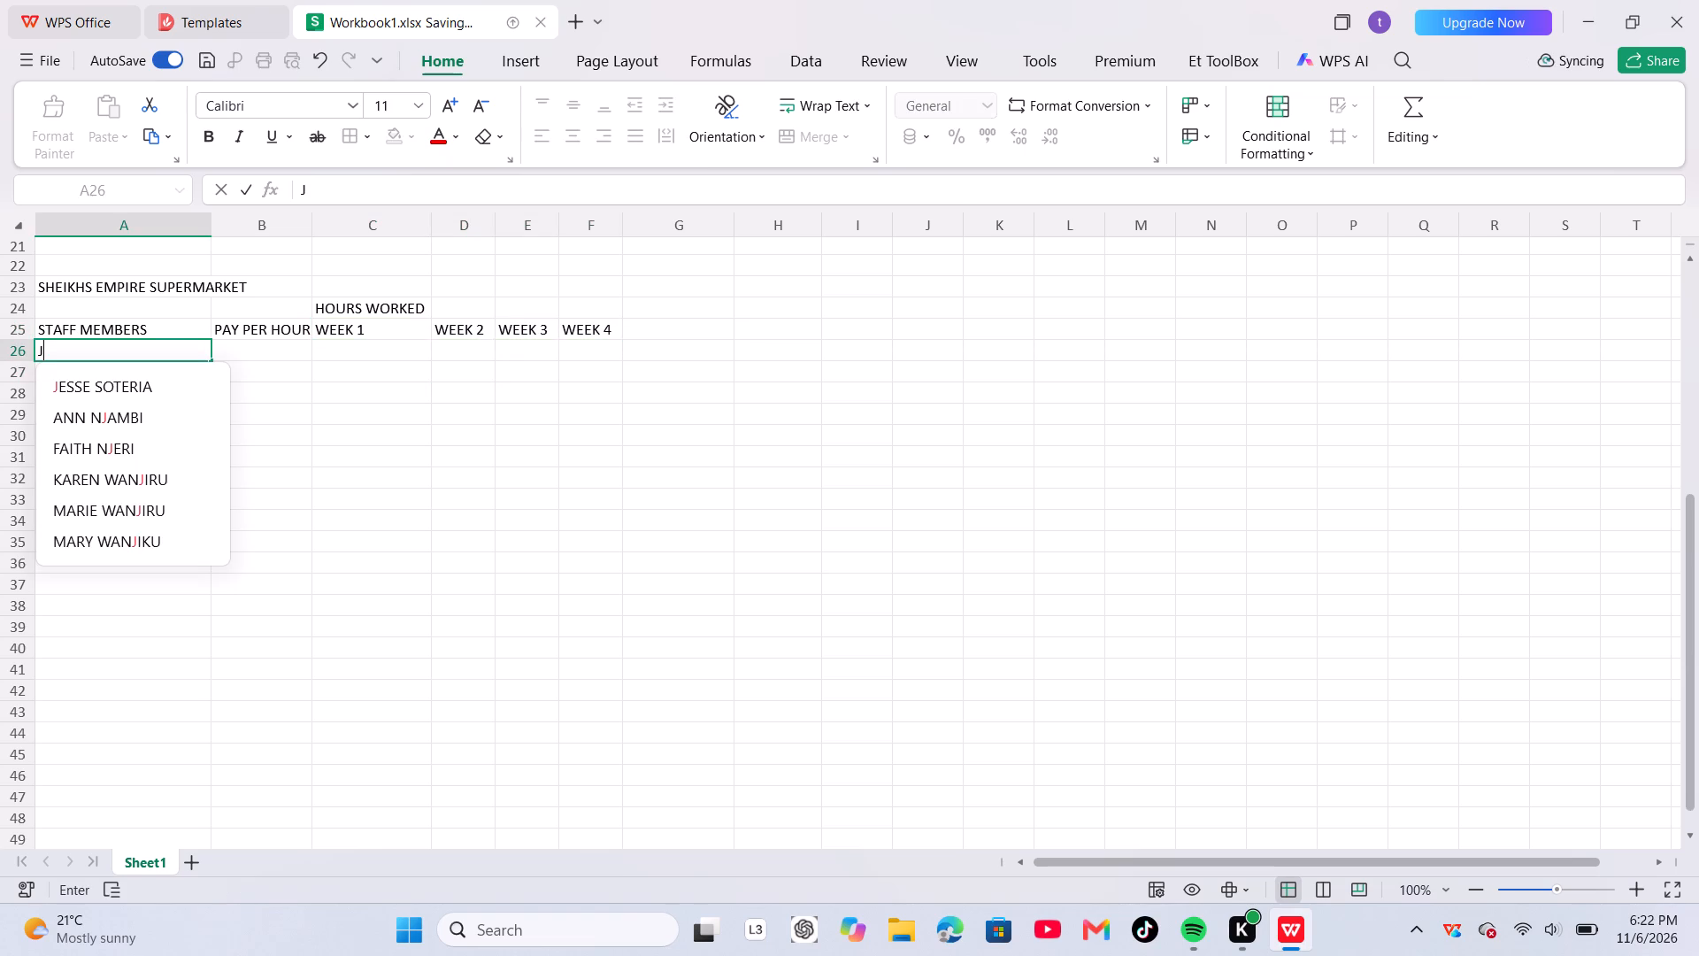
{"action": "left_click", "coordinate": [88, 386]}
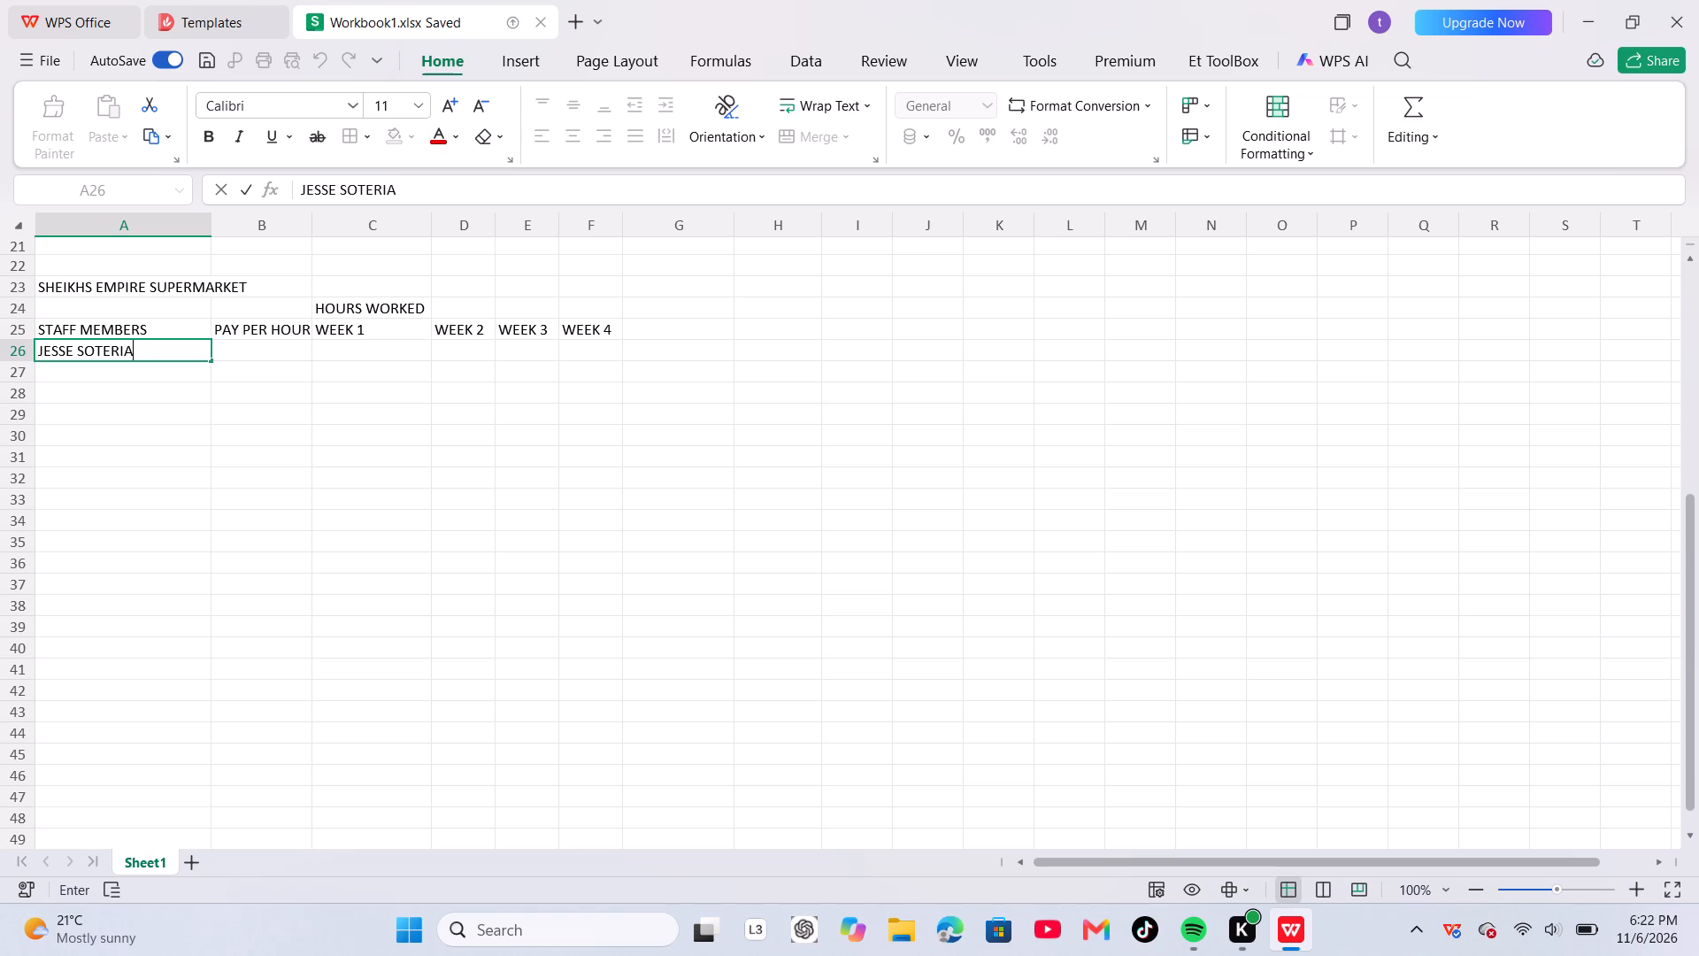
{"action": "key", "text": "Down"}
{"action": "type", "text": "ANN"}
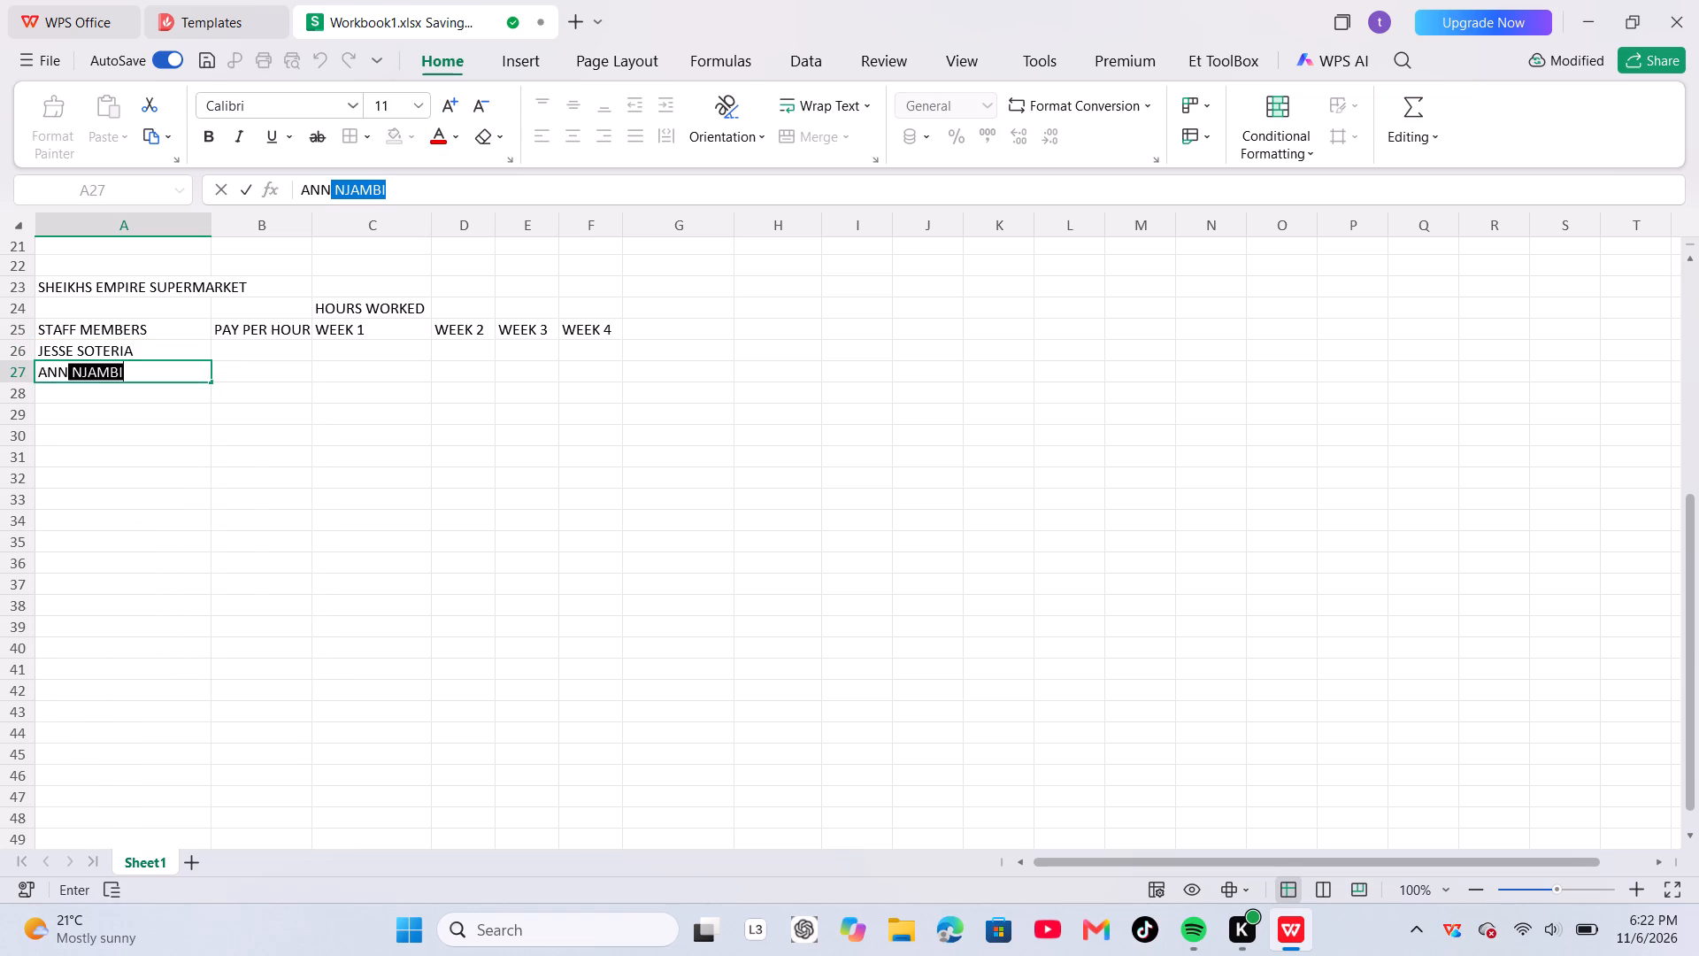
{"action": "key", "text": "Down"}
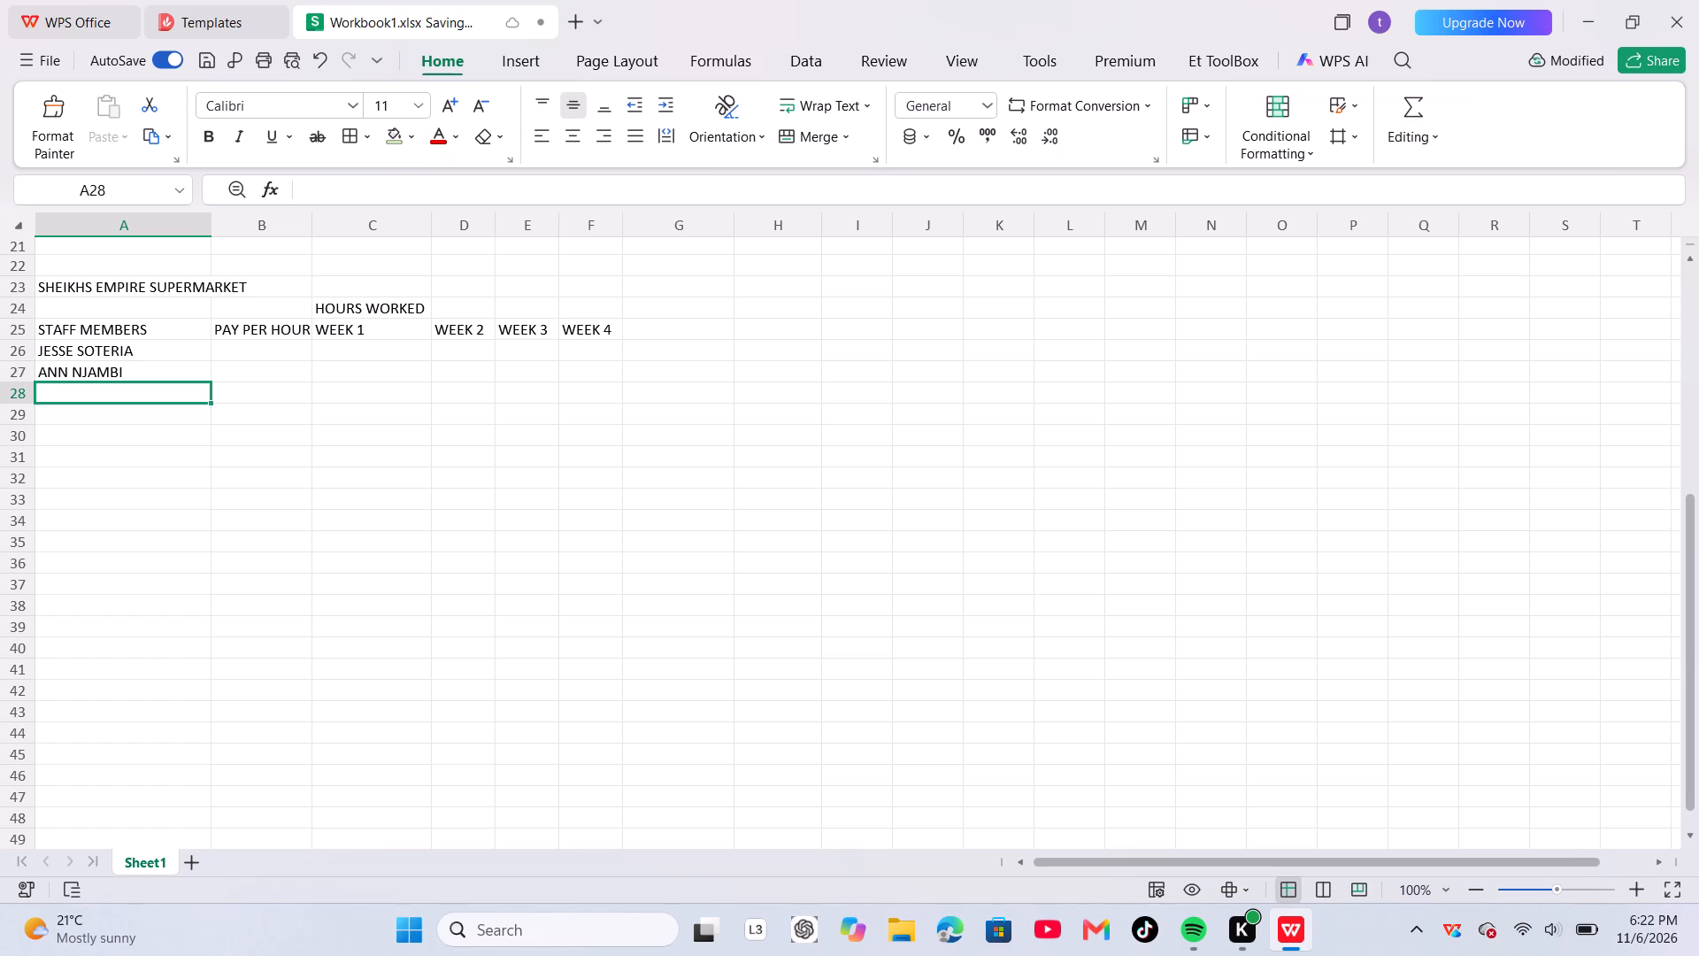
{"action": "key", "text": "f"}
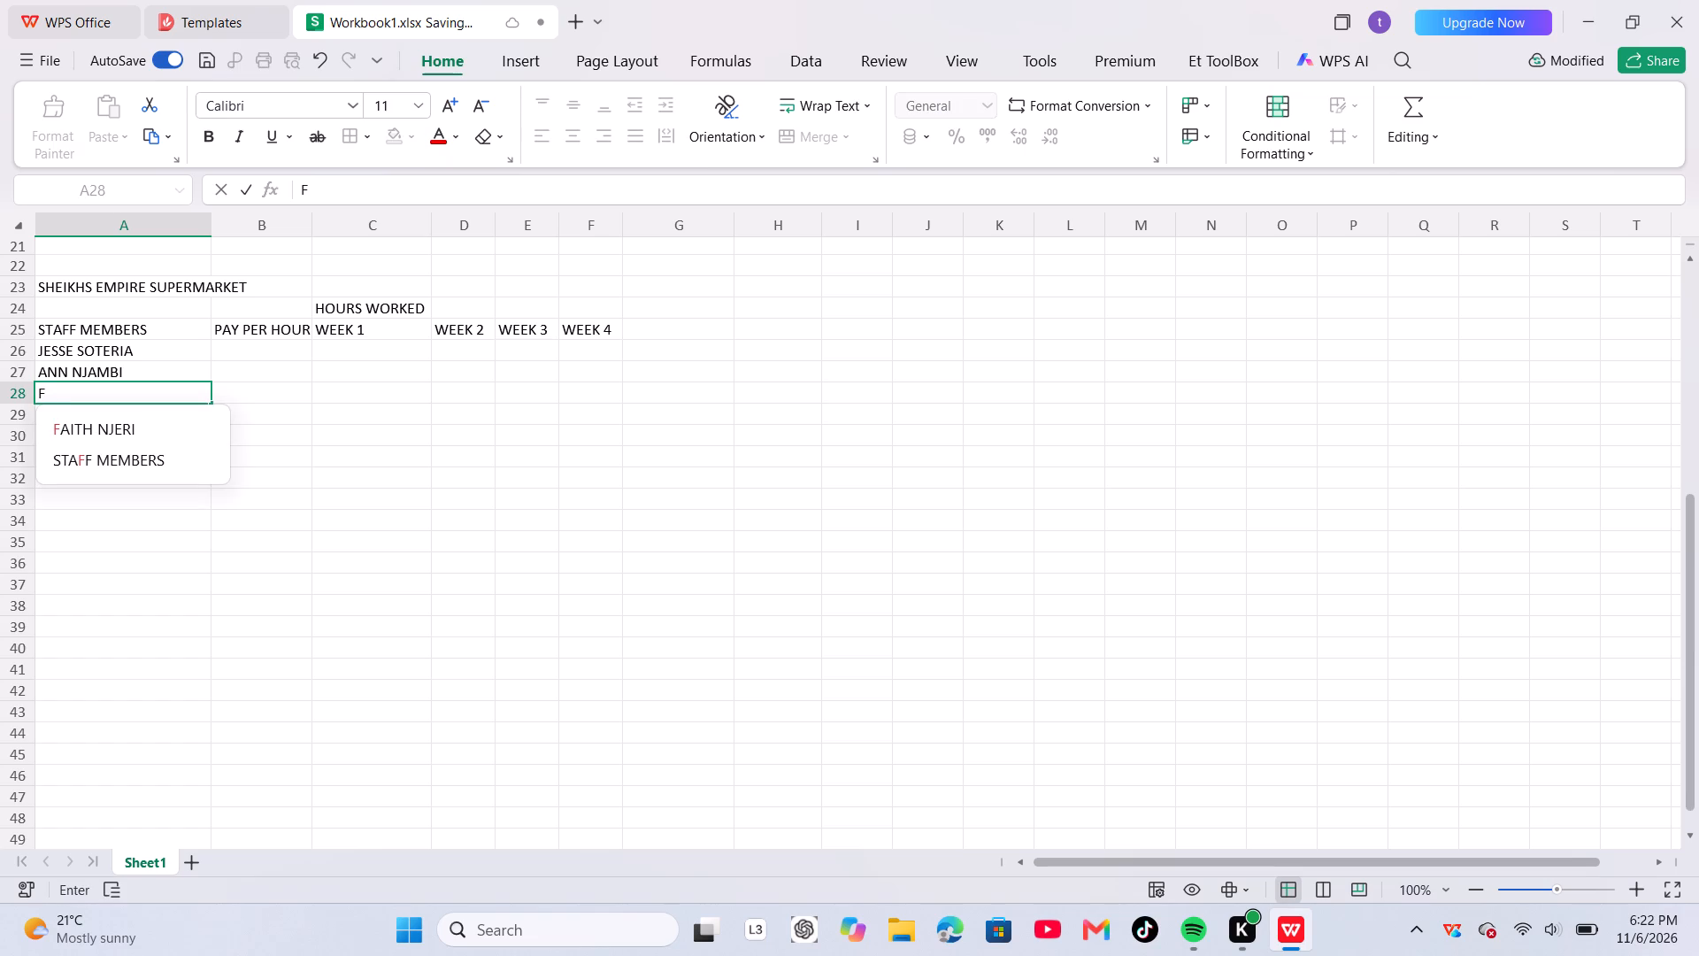
{"action": "left_click", "coordinate": [108, 425]}
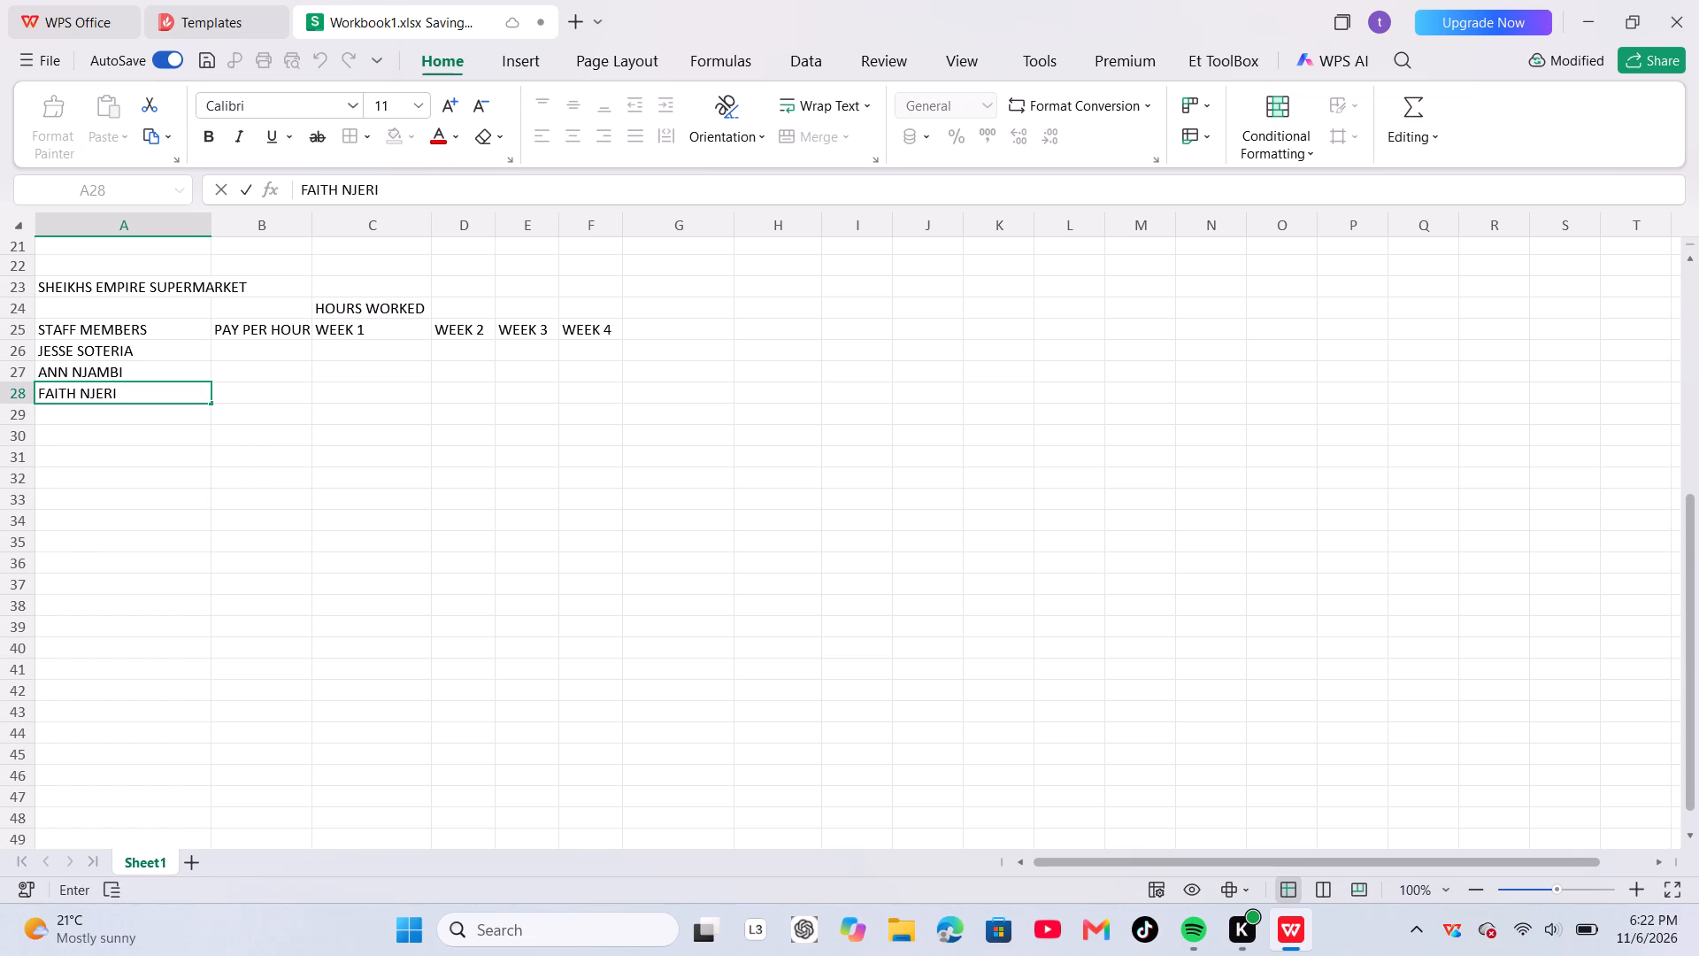
Add the existing full names of staff members Marie and Mary in cells A29 and A30.
{"action": "left_click", "coordinate": [97, 417]}
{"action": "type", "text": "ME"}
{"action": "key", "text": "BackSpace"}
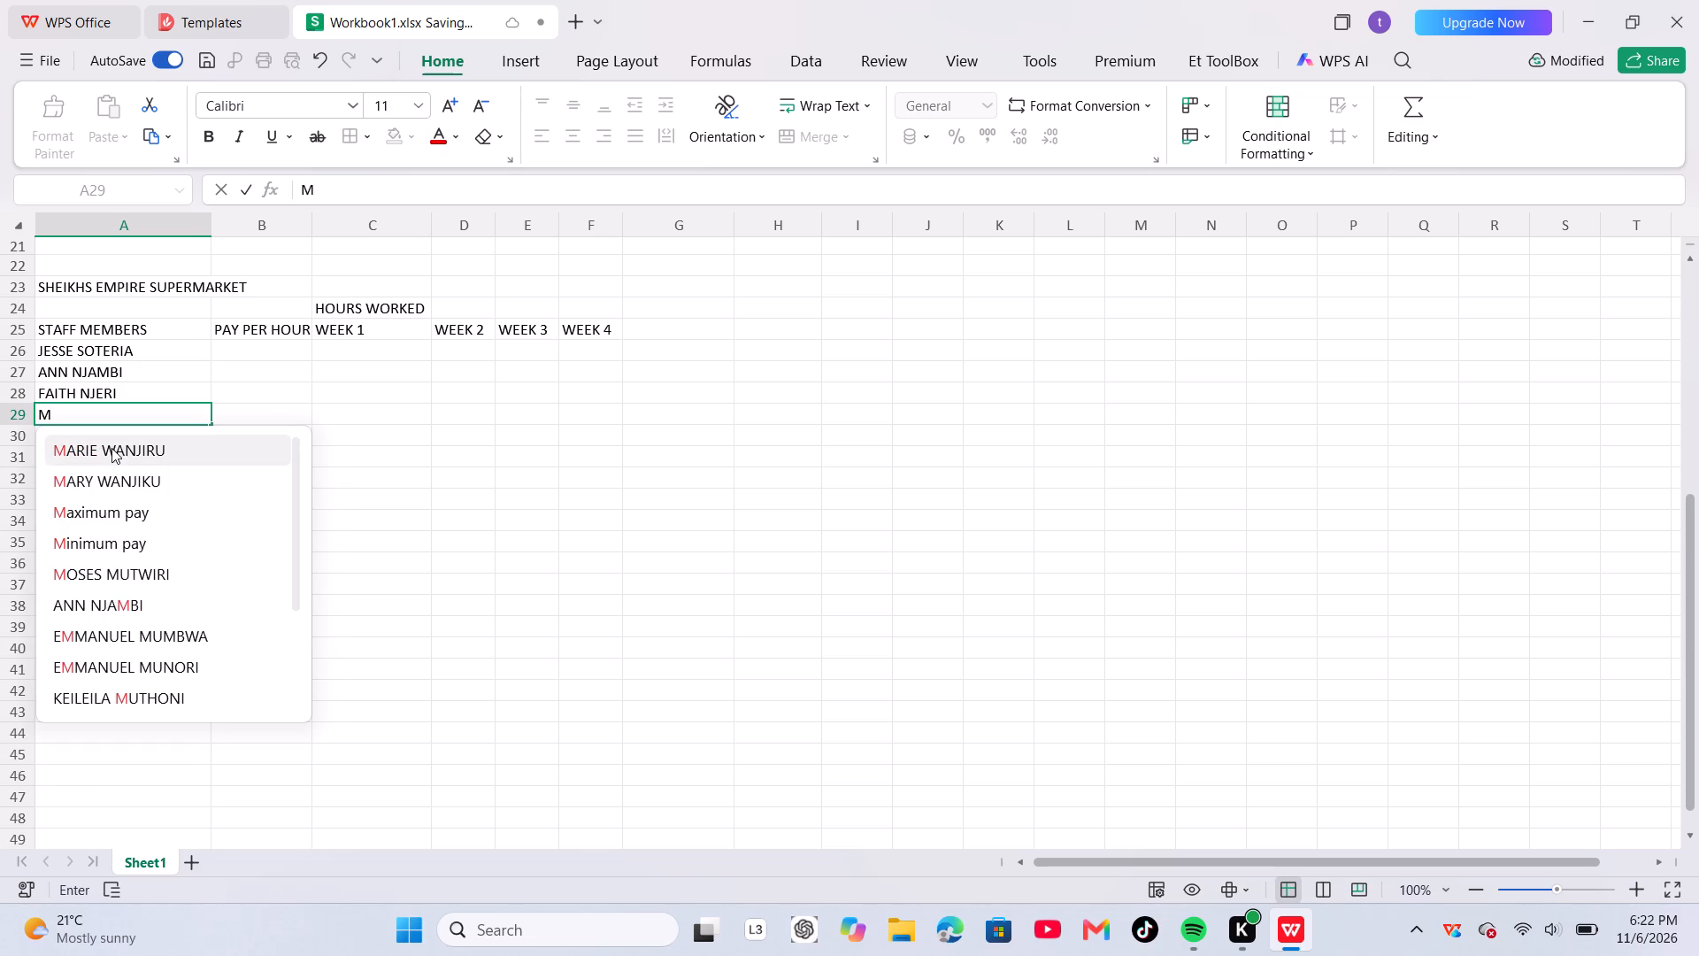
{"action": "left_click", "coordinate": [111, 448]}
{"action": "left_click", "coordinate": [97, 437]}
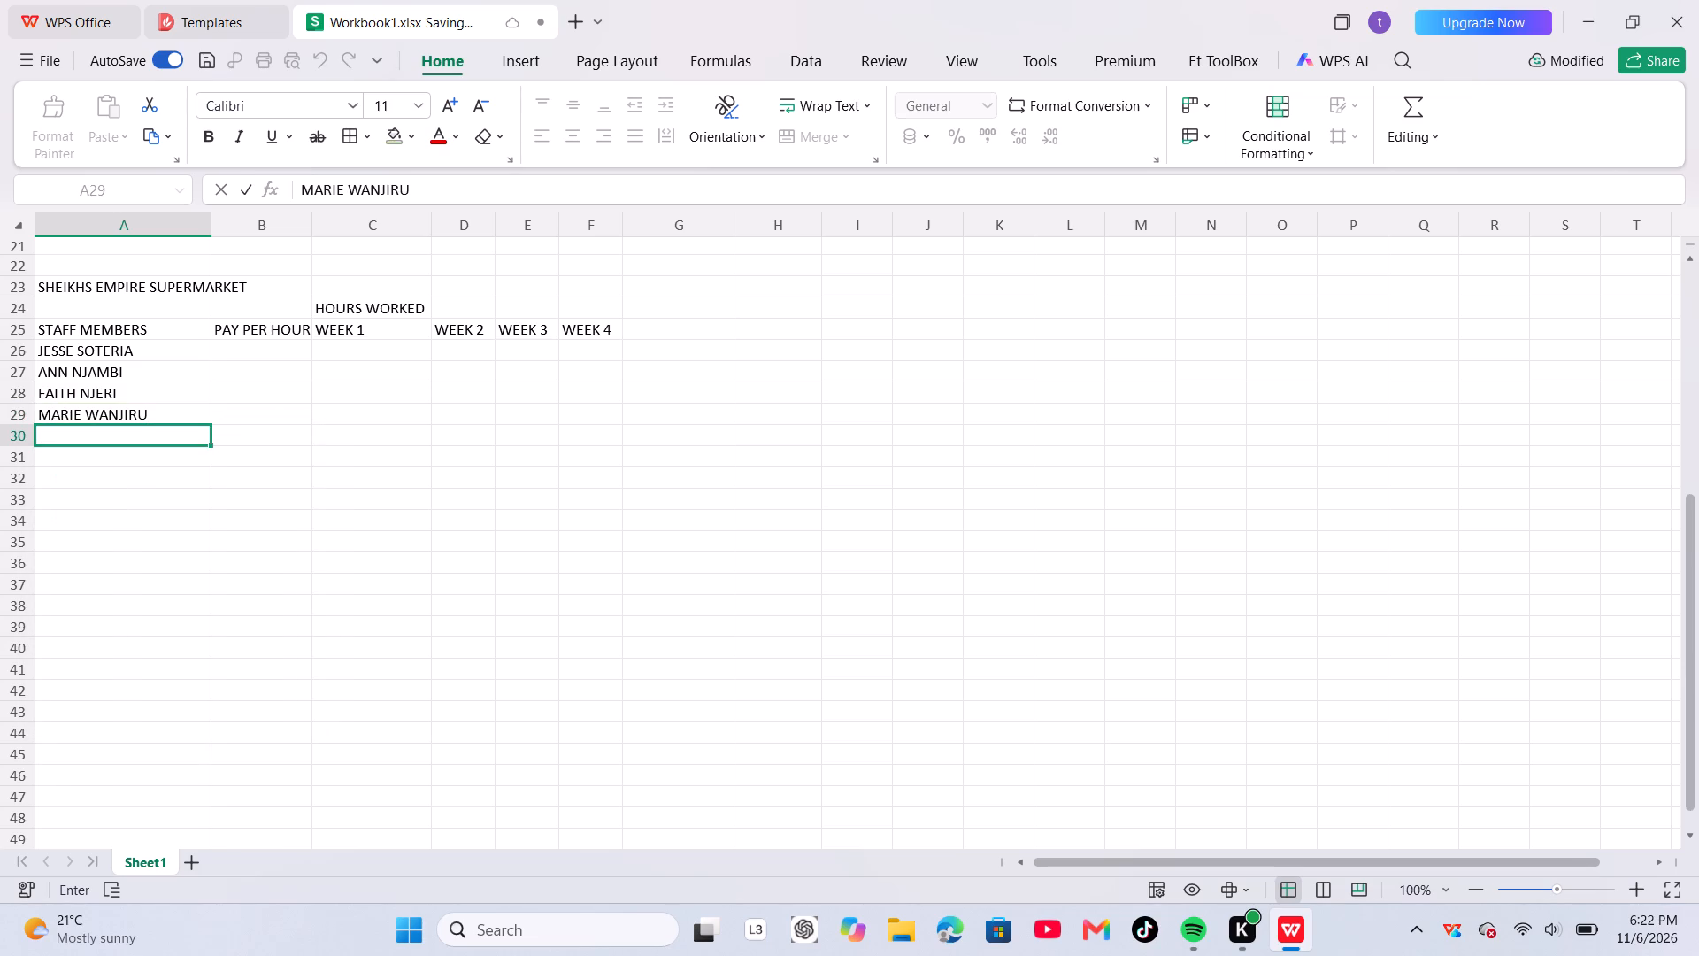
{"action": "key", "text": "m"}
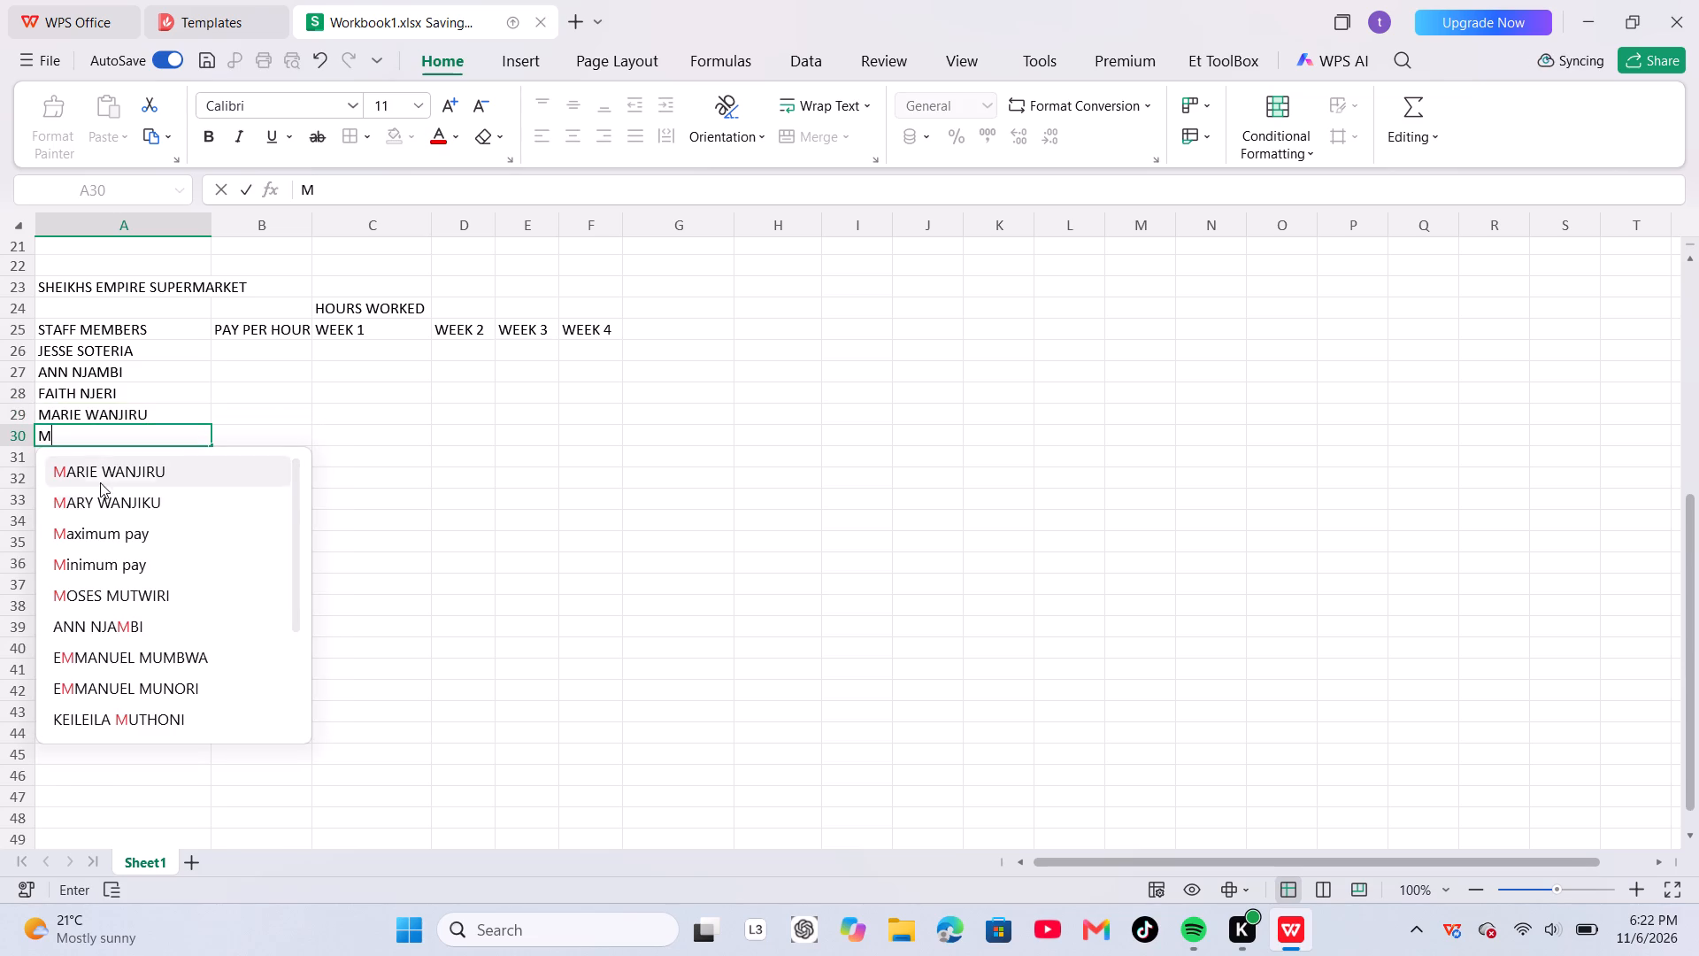
{"action": "left_click", "coordinate": [95, 492]}
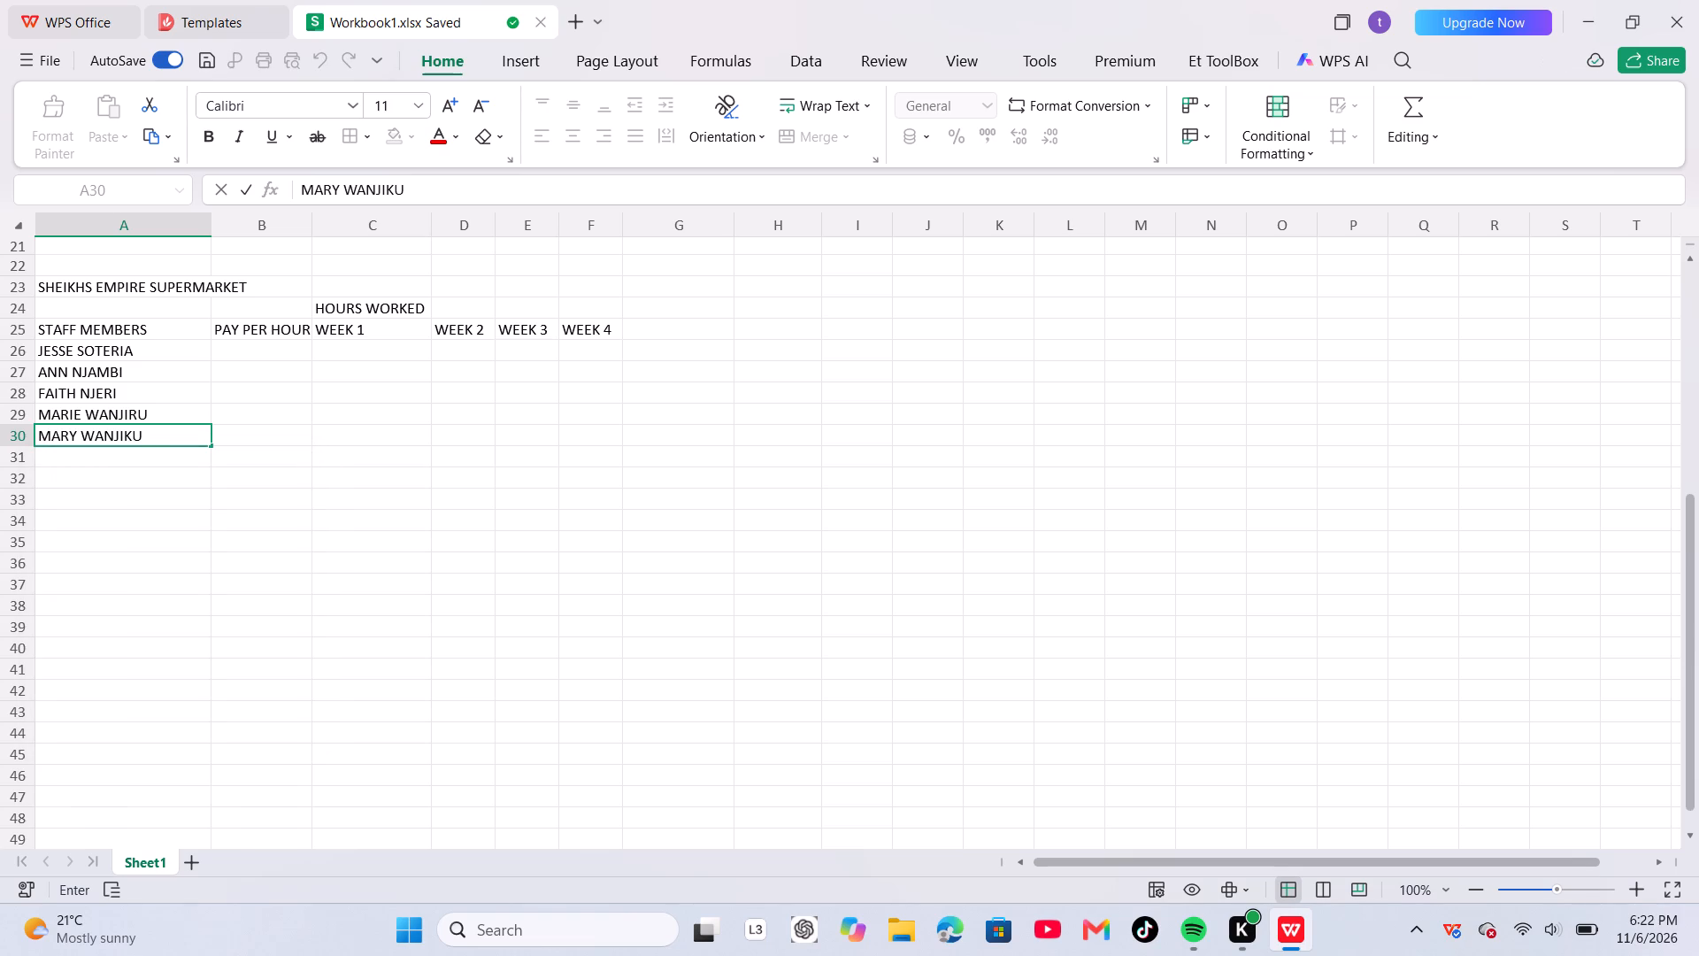
Add the two existing staff members named Emmanuel in cells A31 and A32, in alphabetical order of surname.
{"action": "left_click", "coordinate": [85, 459]}
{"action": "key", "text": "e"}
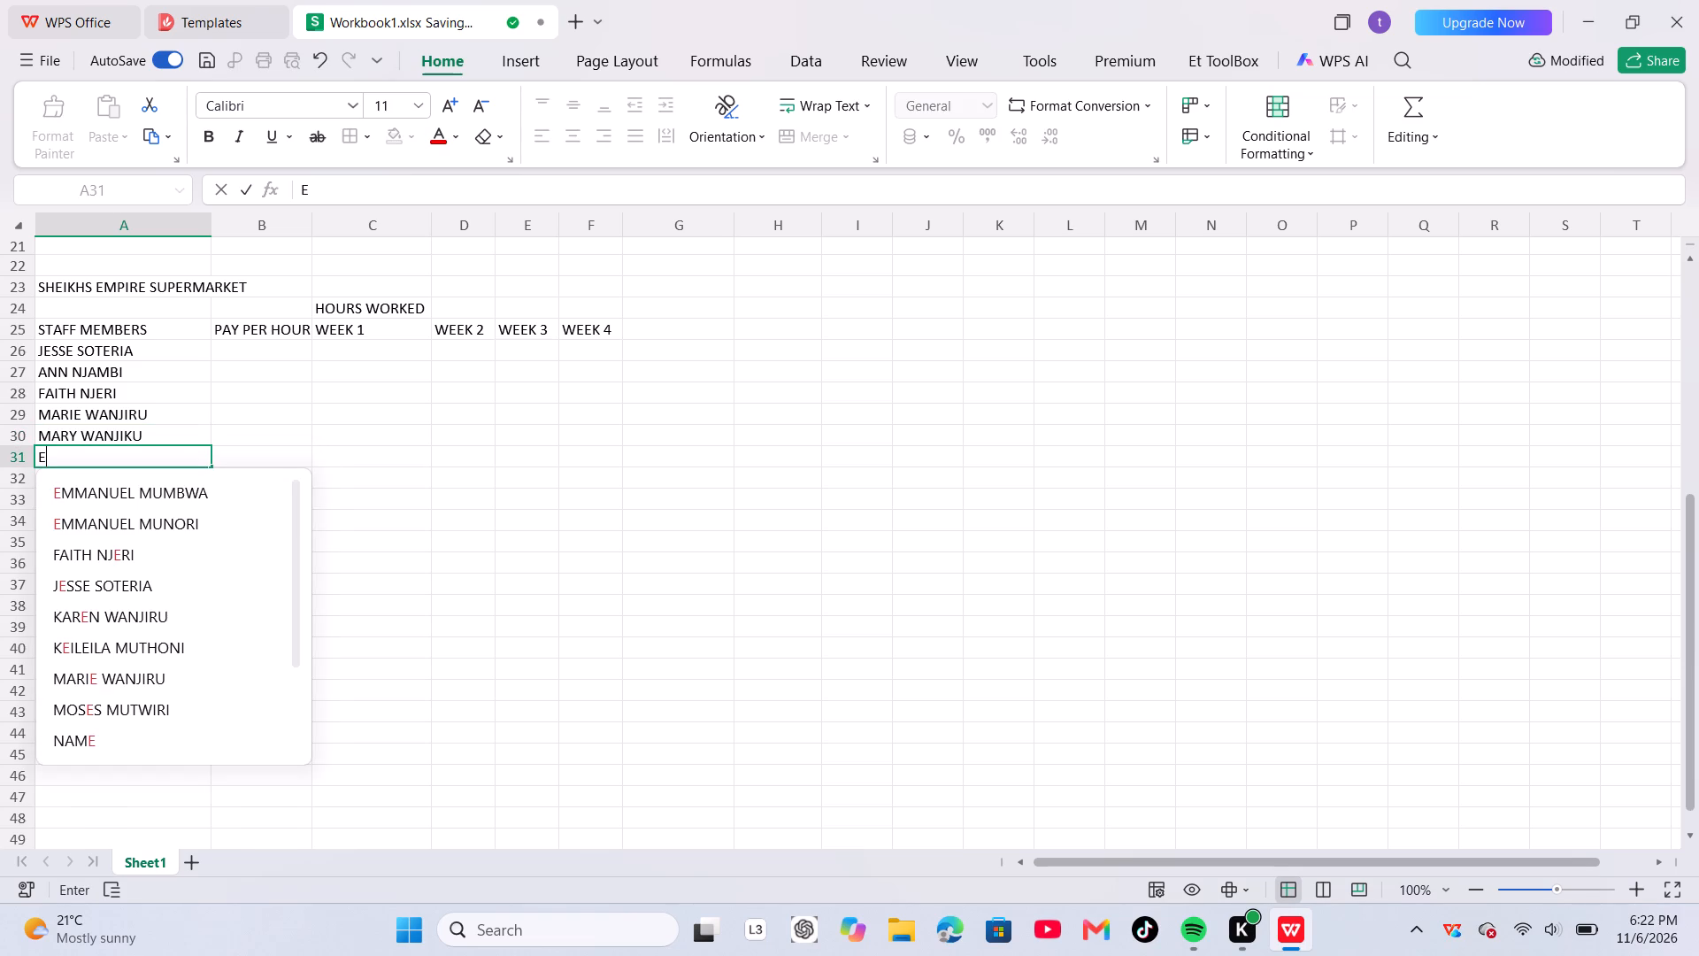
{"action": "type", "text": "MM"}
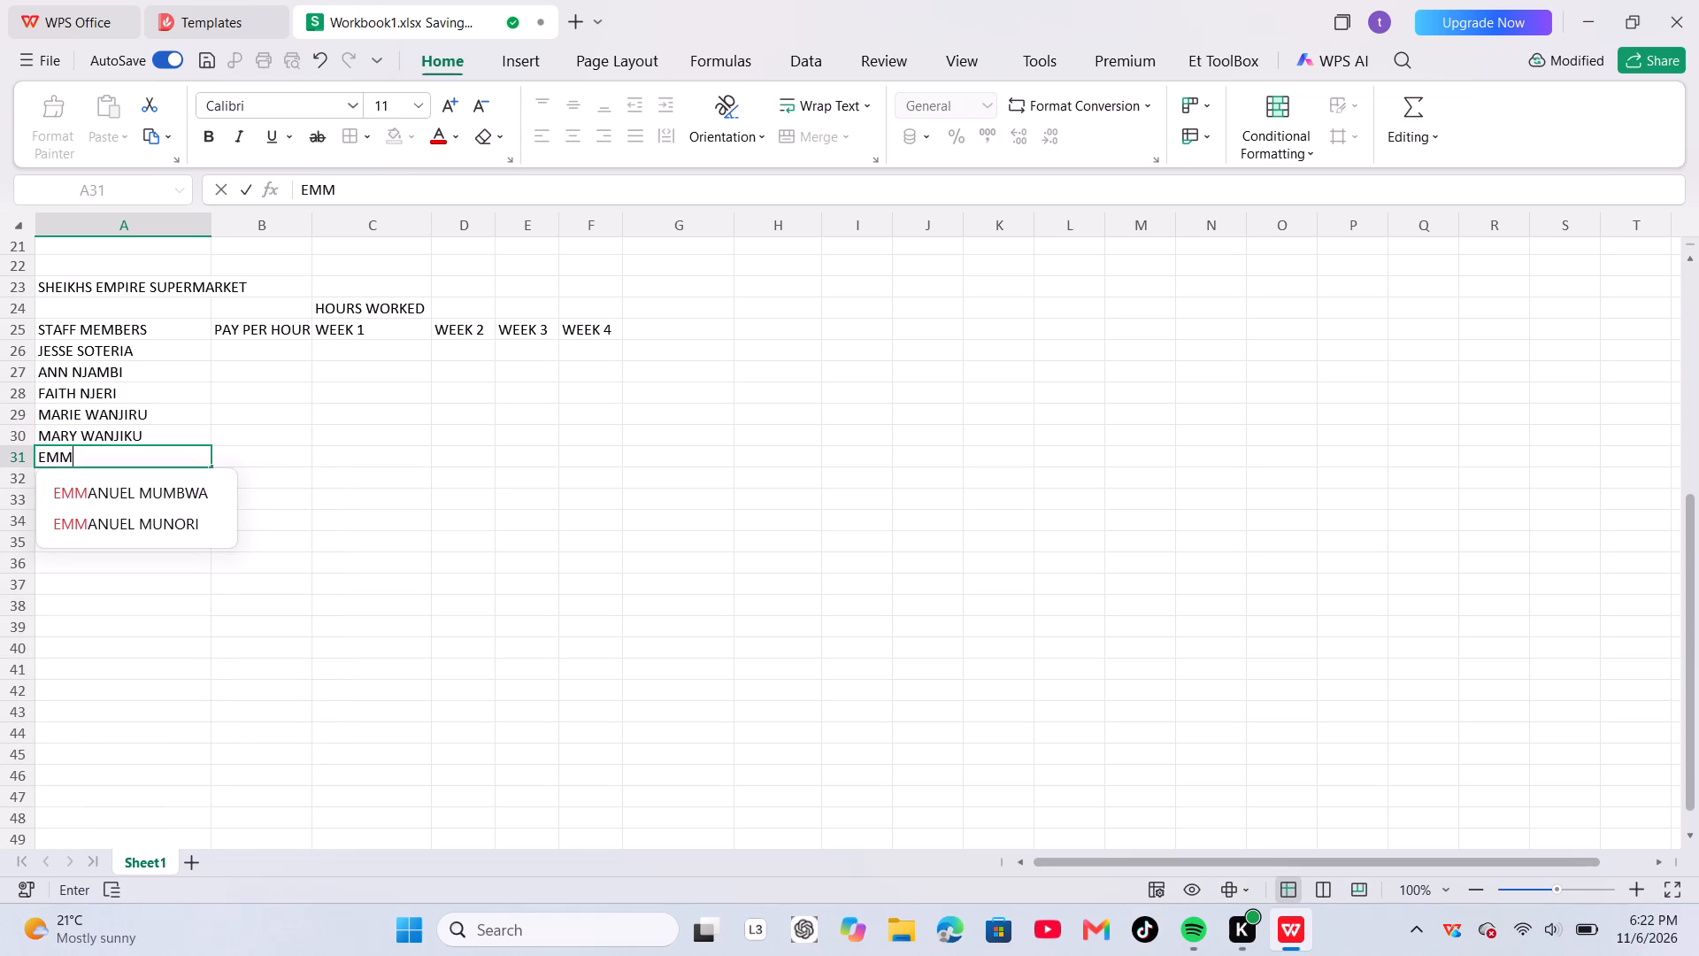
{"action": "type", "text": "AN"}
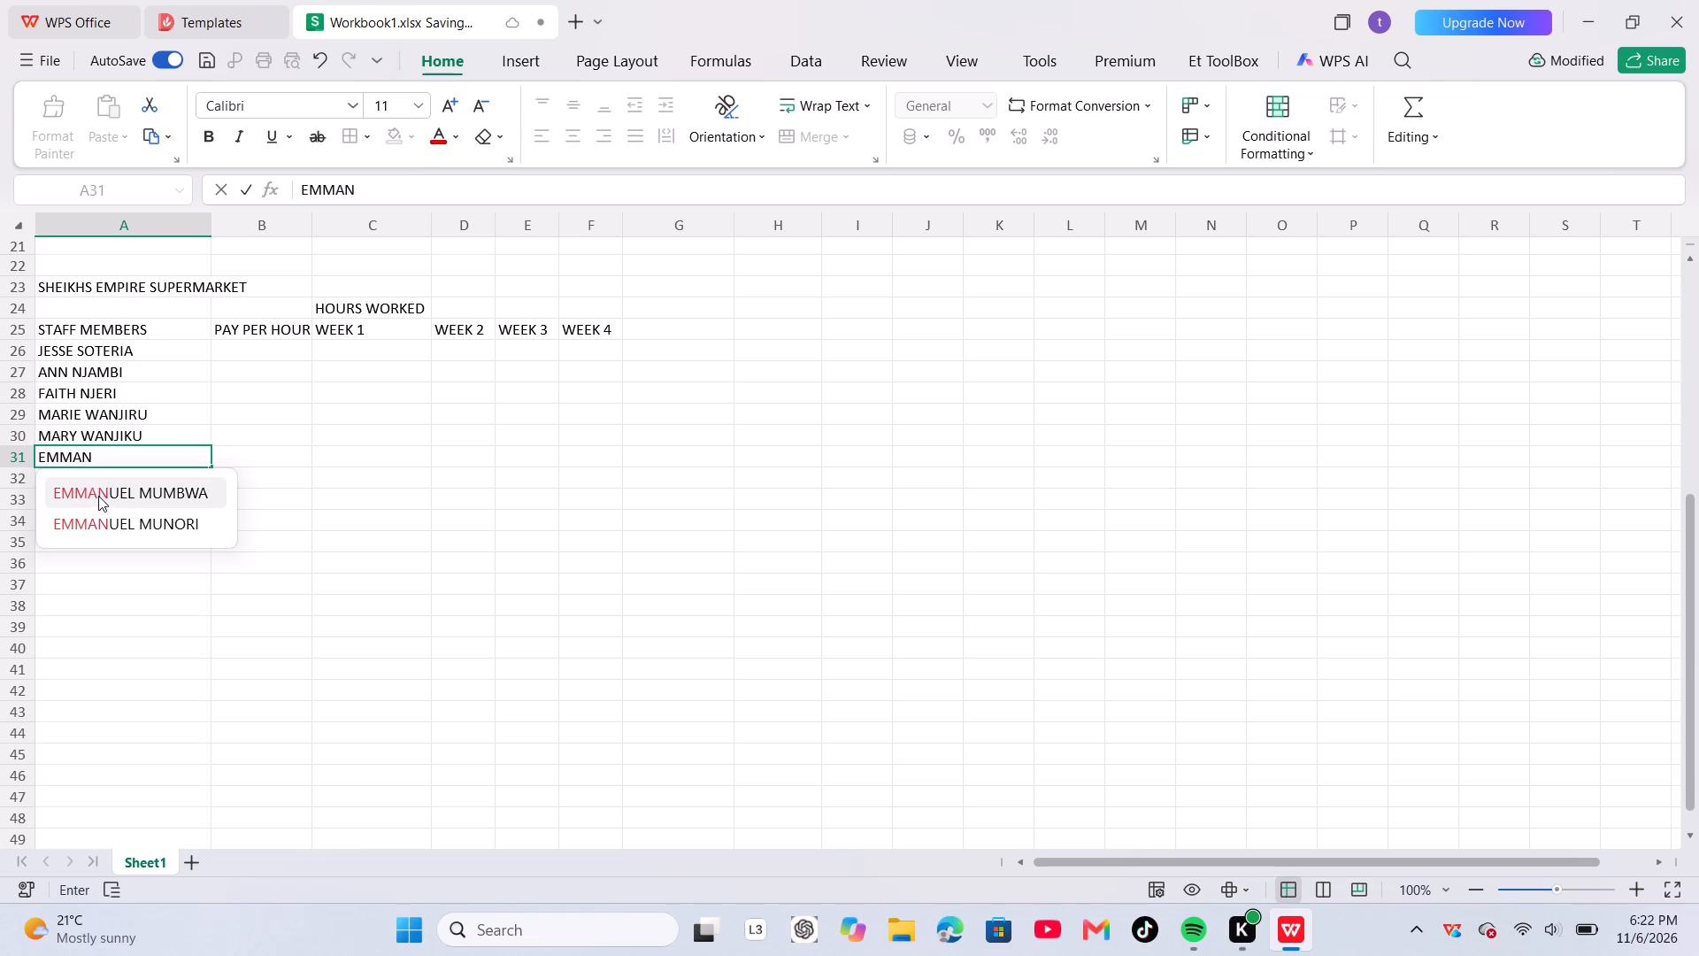
{"action": "left_click", "coordinate": [101, 498]}
{"action": "left_click", "coordinate": [96, 479]}
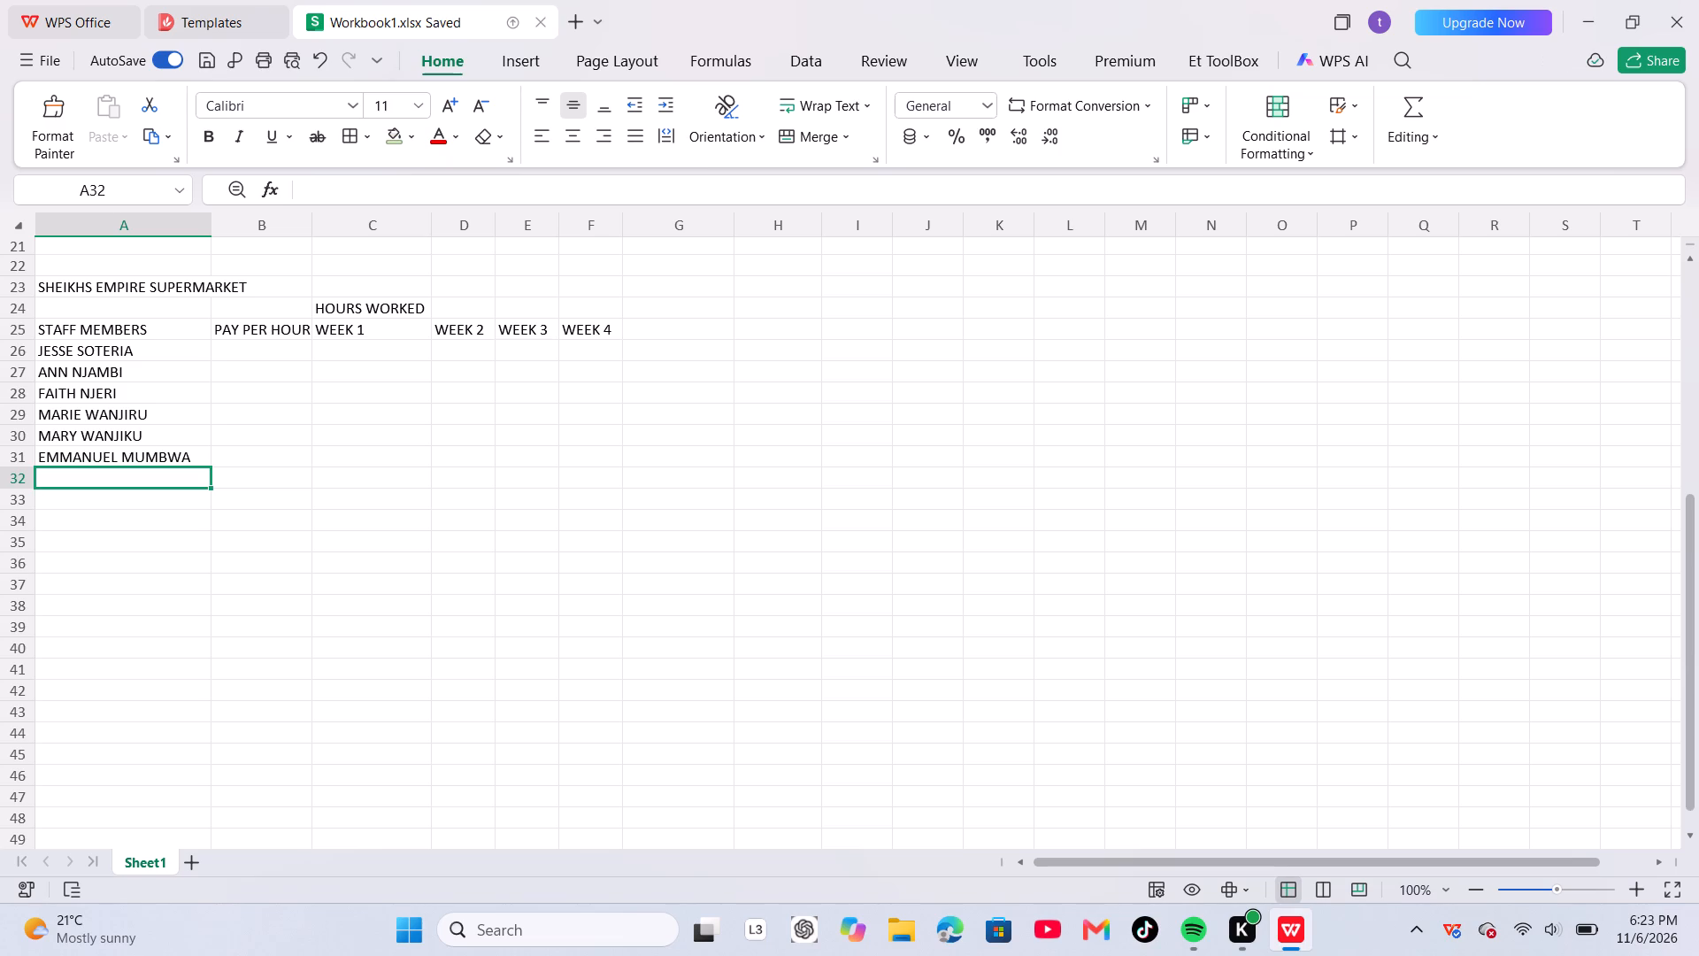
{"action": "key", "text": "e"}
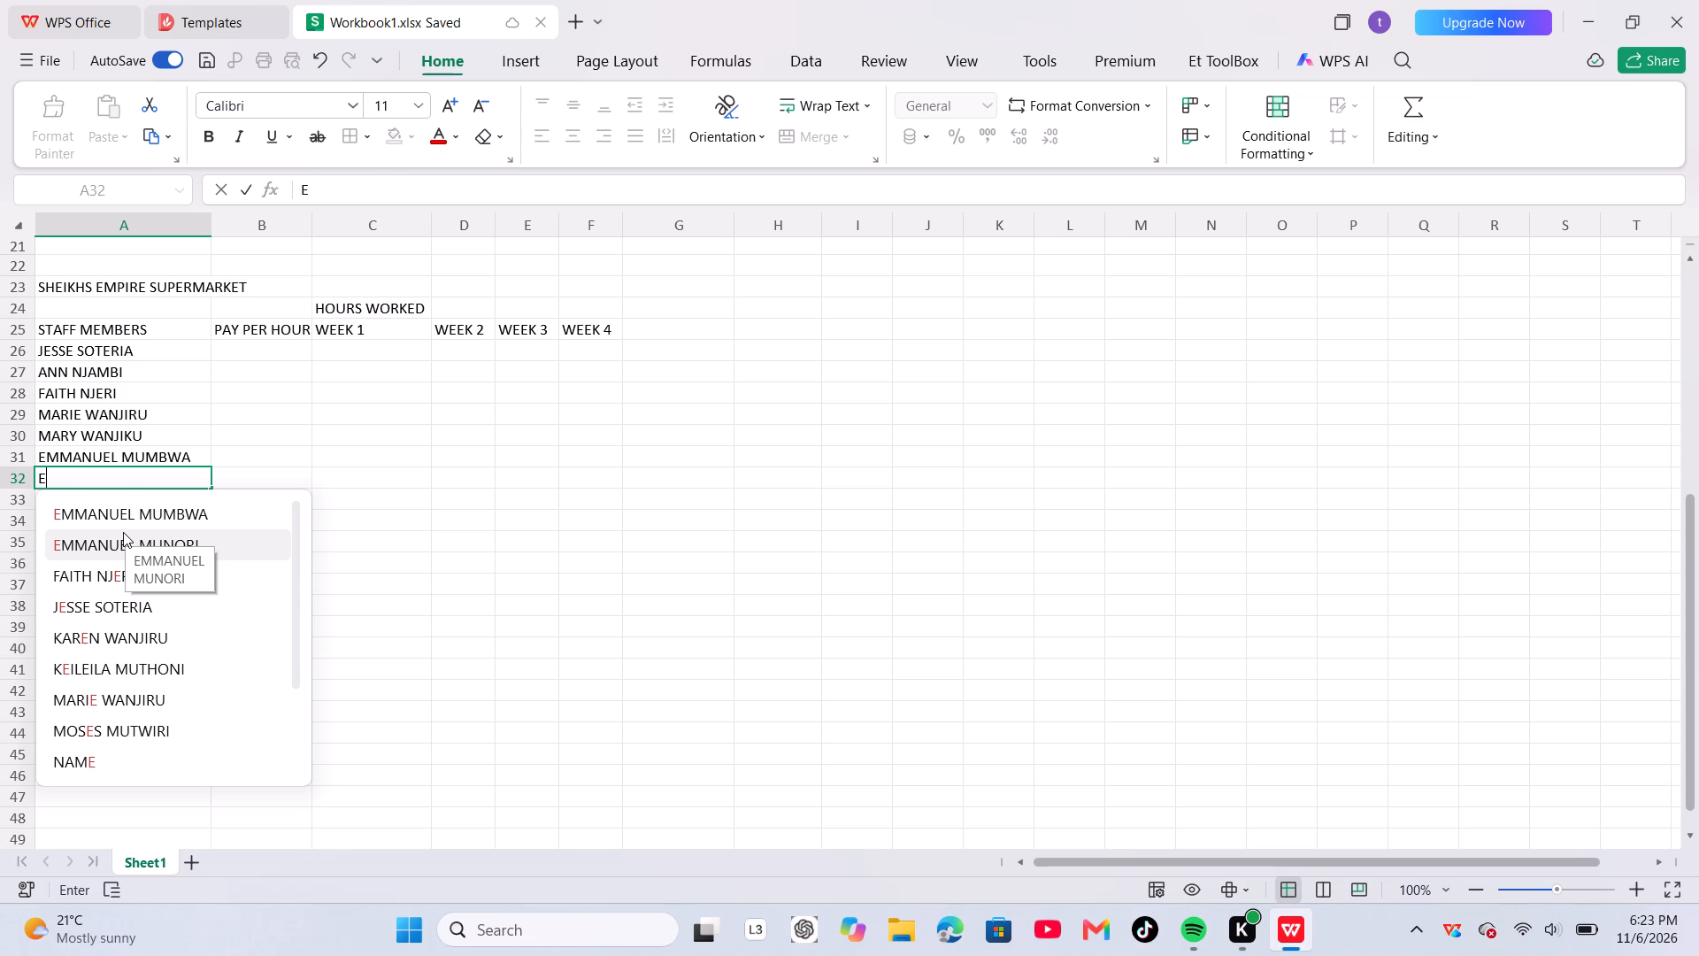
{"action": "left_click", "coordinate": [123, 532]}
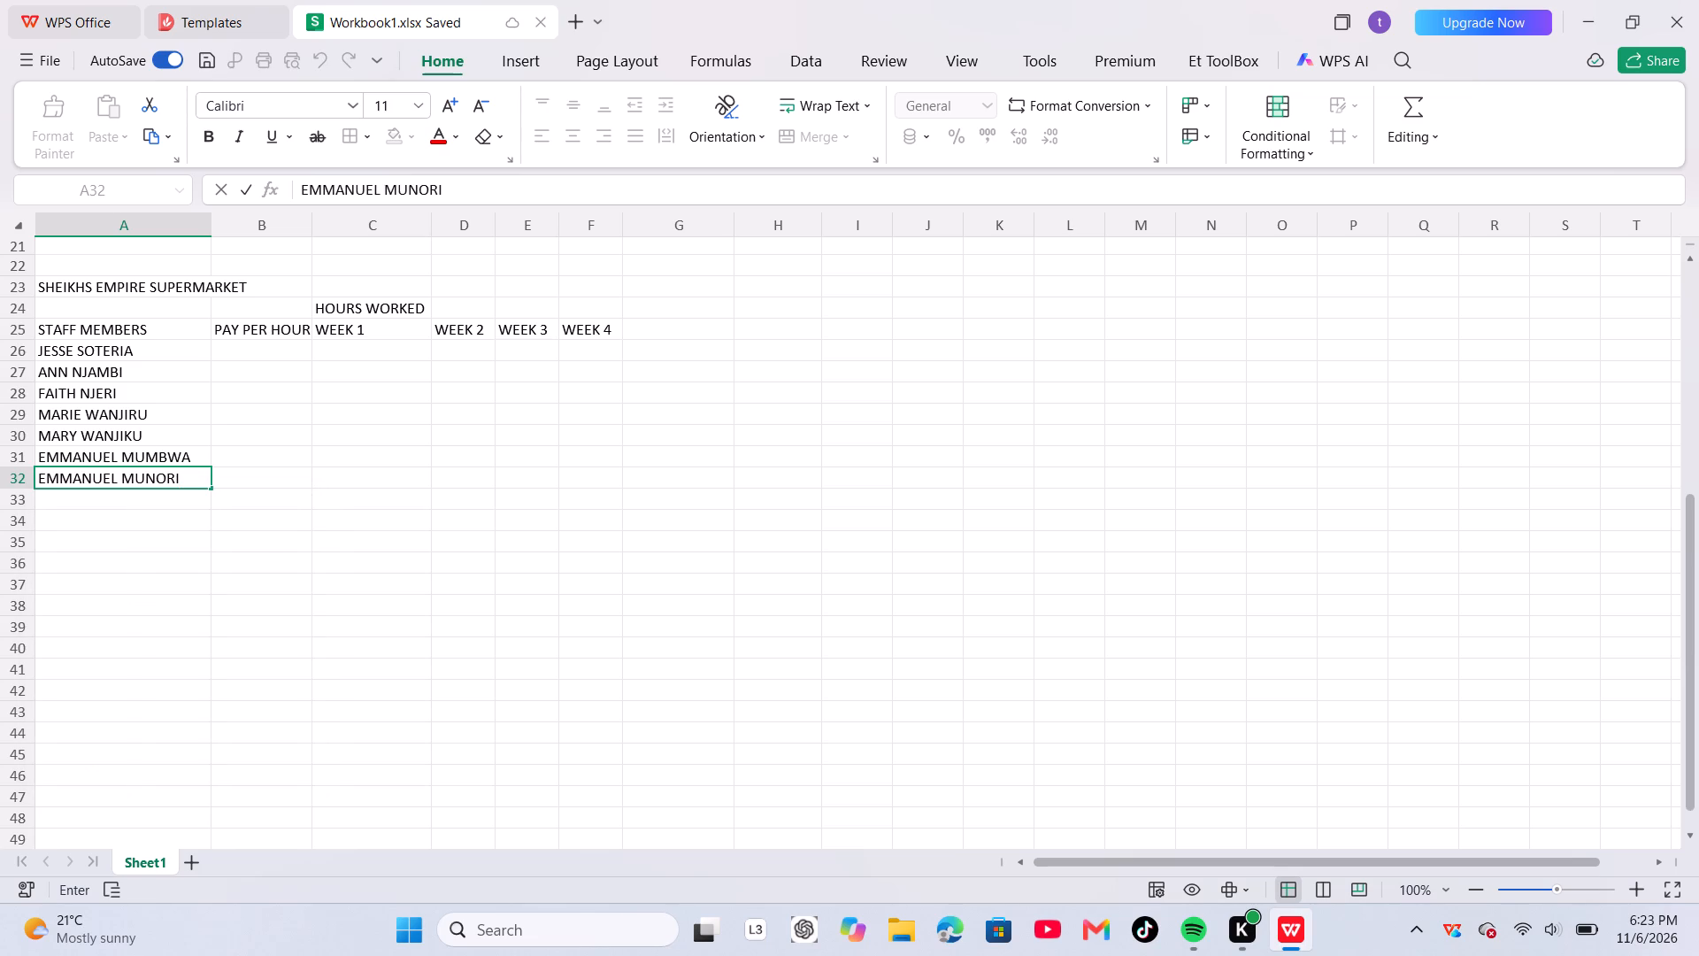
Add the existing full names of staff members Keileila and Karen in cells A33 and A34.
{"action": "key", "text": "Down"}
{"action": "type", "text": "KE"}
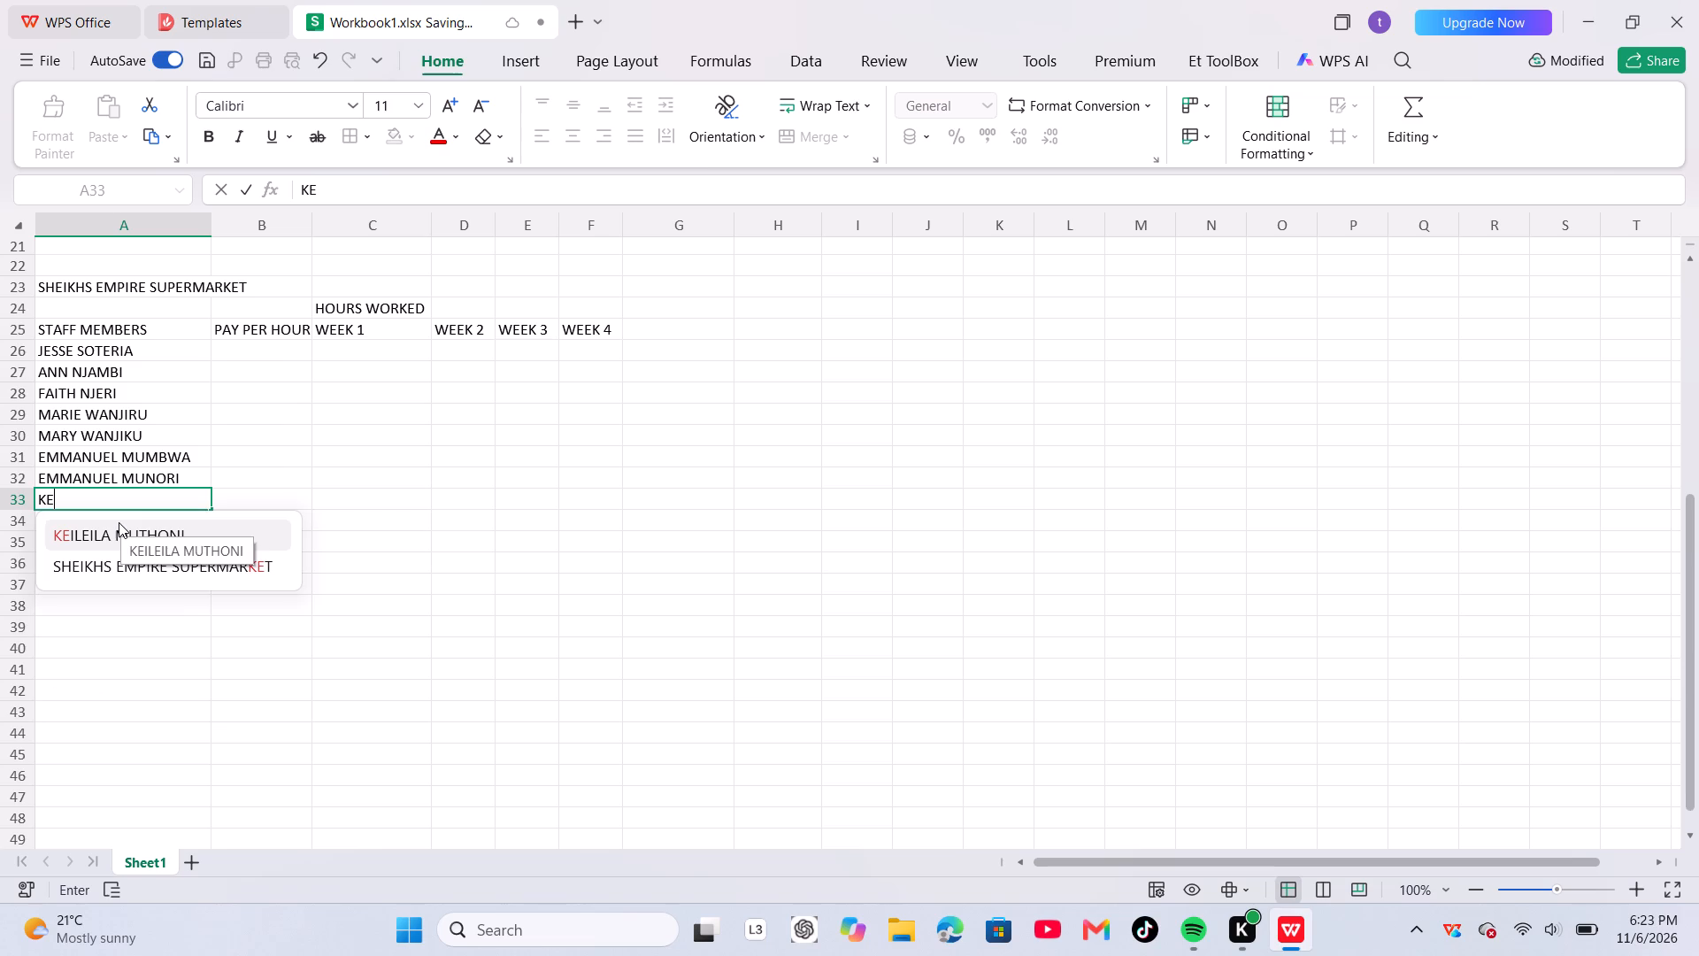
{"action": "left_click", "coordinate": [119, 522]}
{"action": "left_click", "coordinate": [112, 521]}
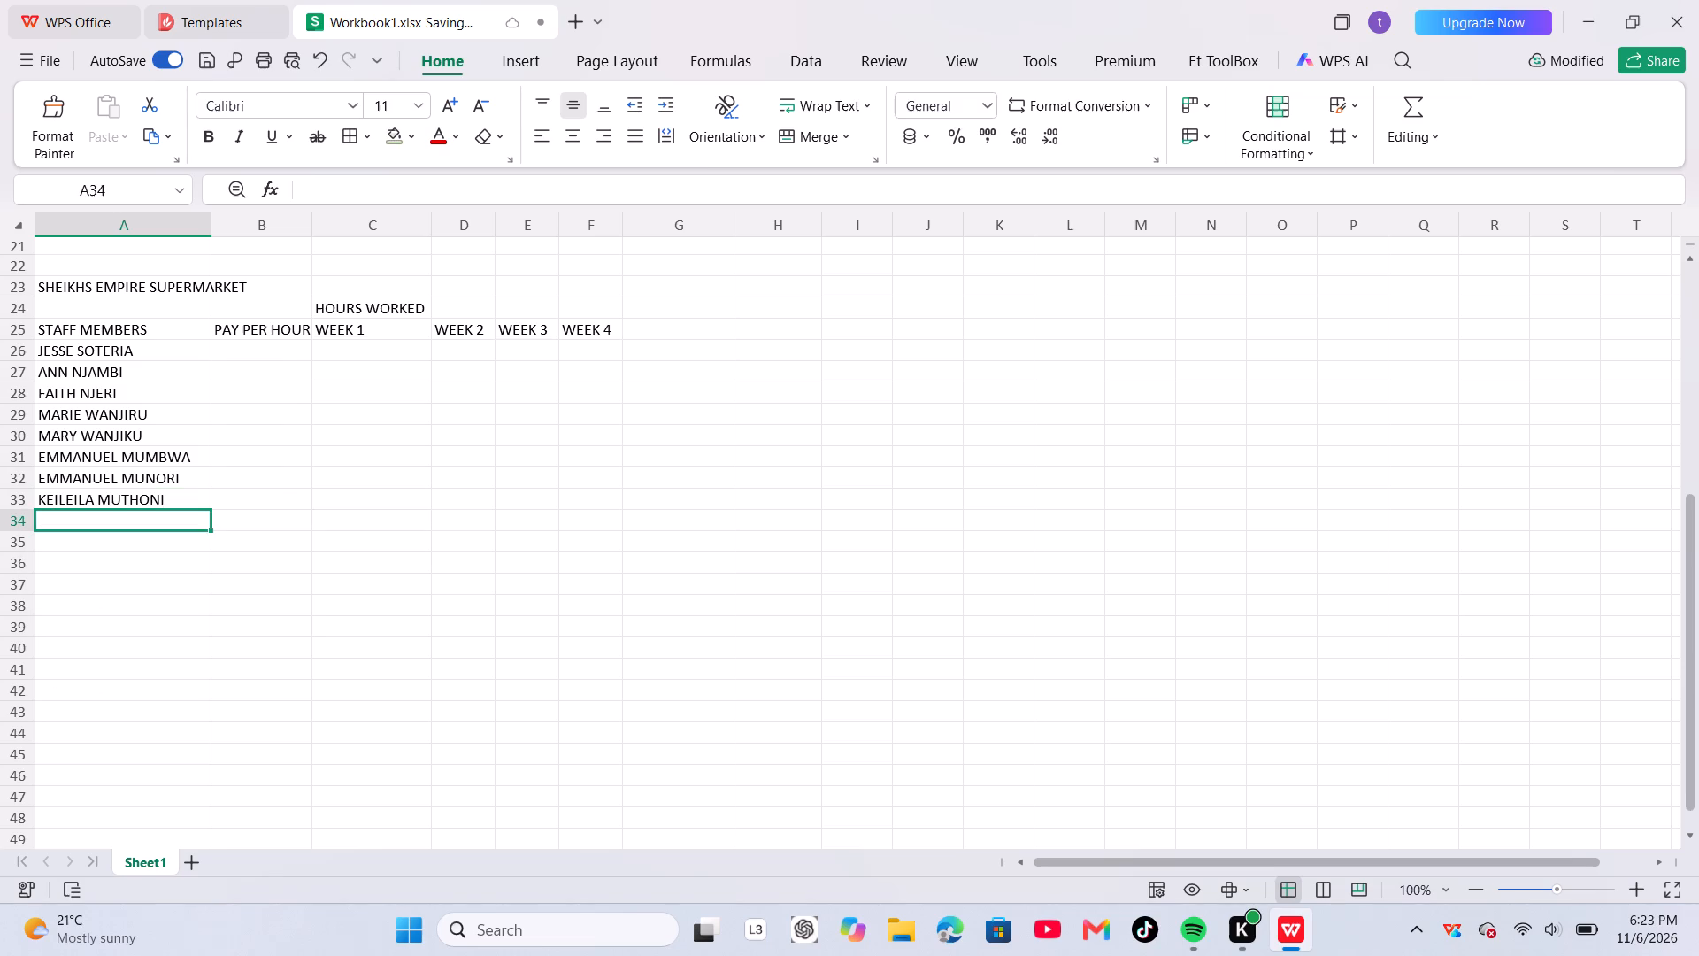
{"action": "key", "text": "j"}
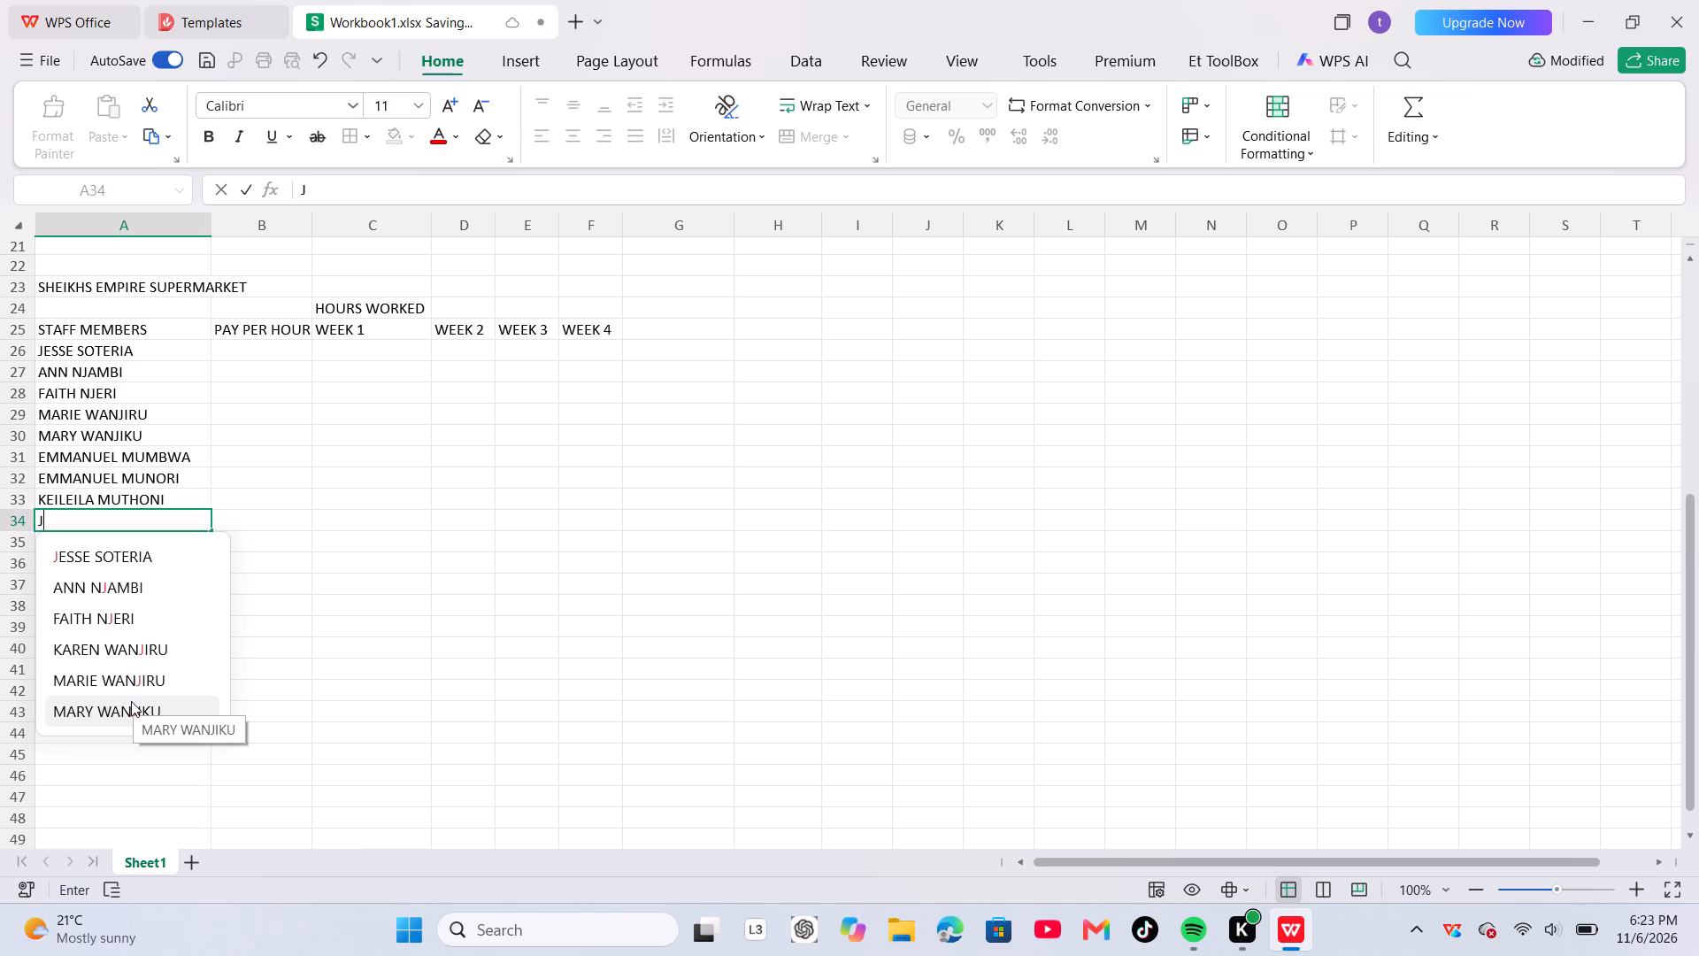
{"action": "left_click", "coordinate": [142, 653]}
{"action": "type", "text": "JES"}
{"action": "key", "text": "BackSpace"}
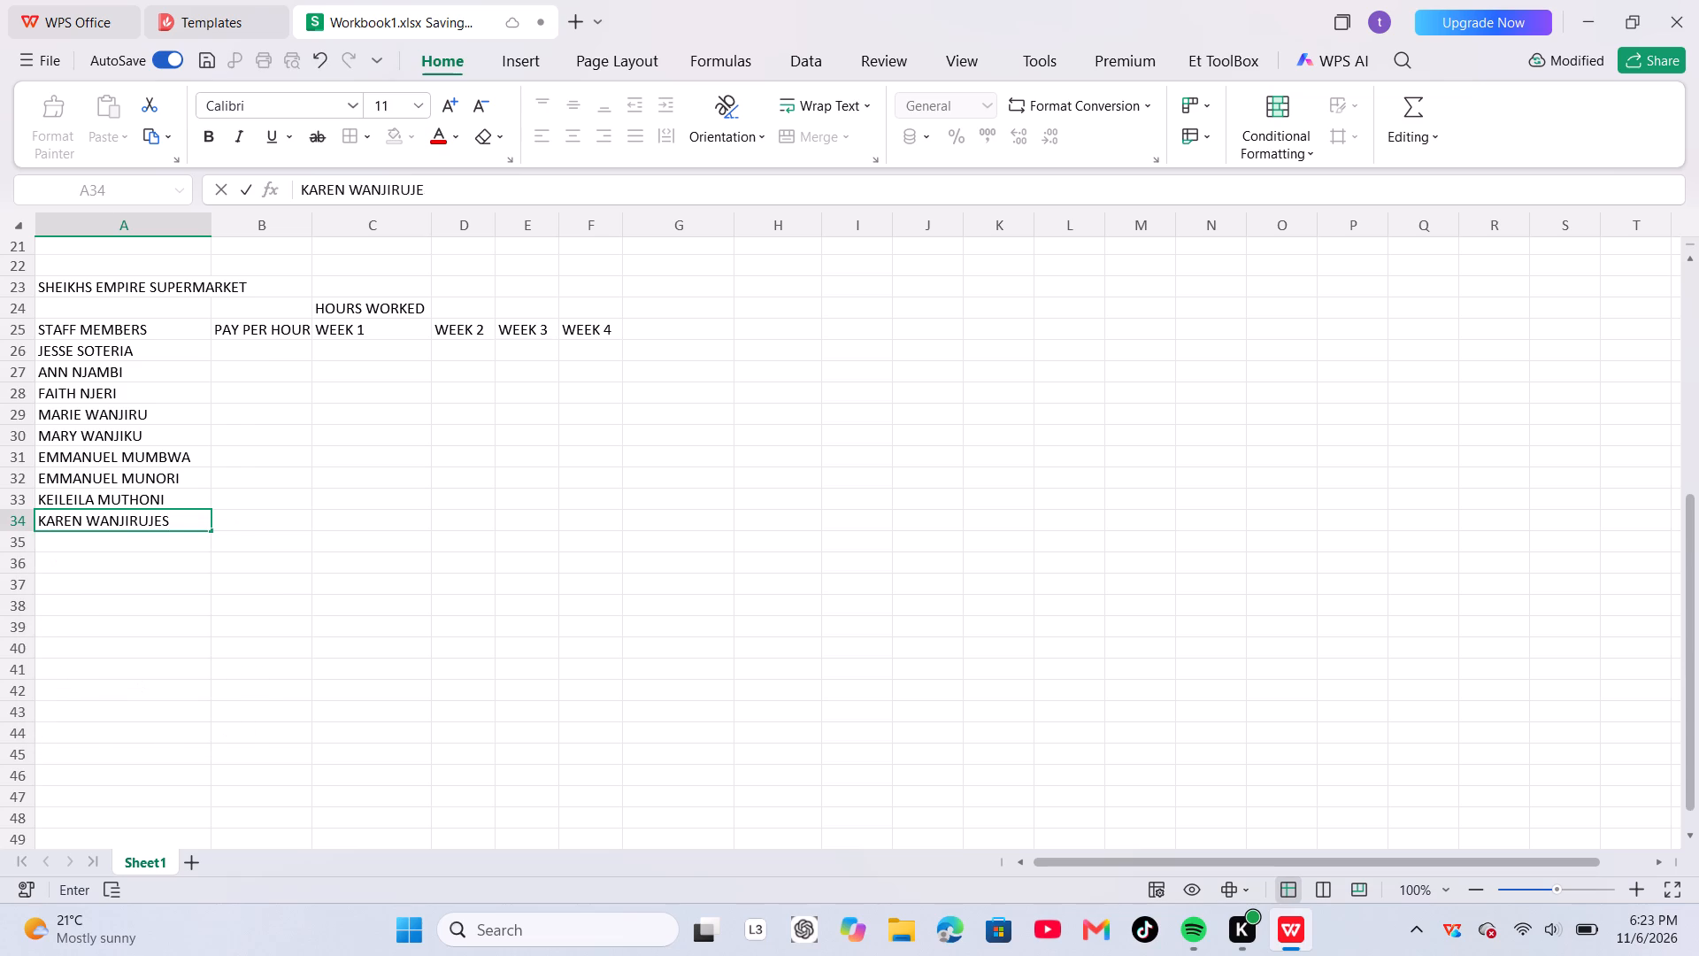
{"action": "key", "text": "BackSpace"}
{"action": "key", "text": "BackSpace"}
Enter Jesse's existing full name again in cell A35 and the full name of new staff member Glady's in A36.
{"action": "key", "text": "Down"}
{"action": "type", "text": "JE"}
{"action": "left_click", "coordinate": [148, 583]}
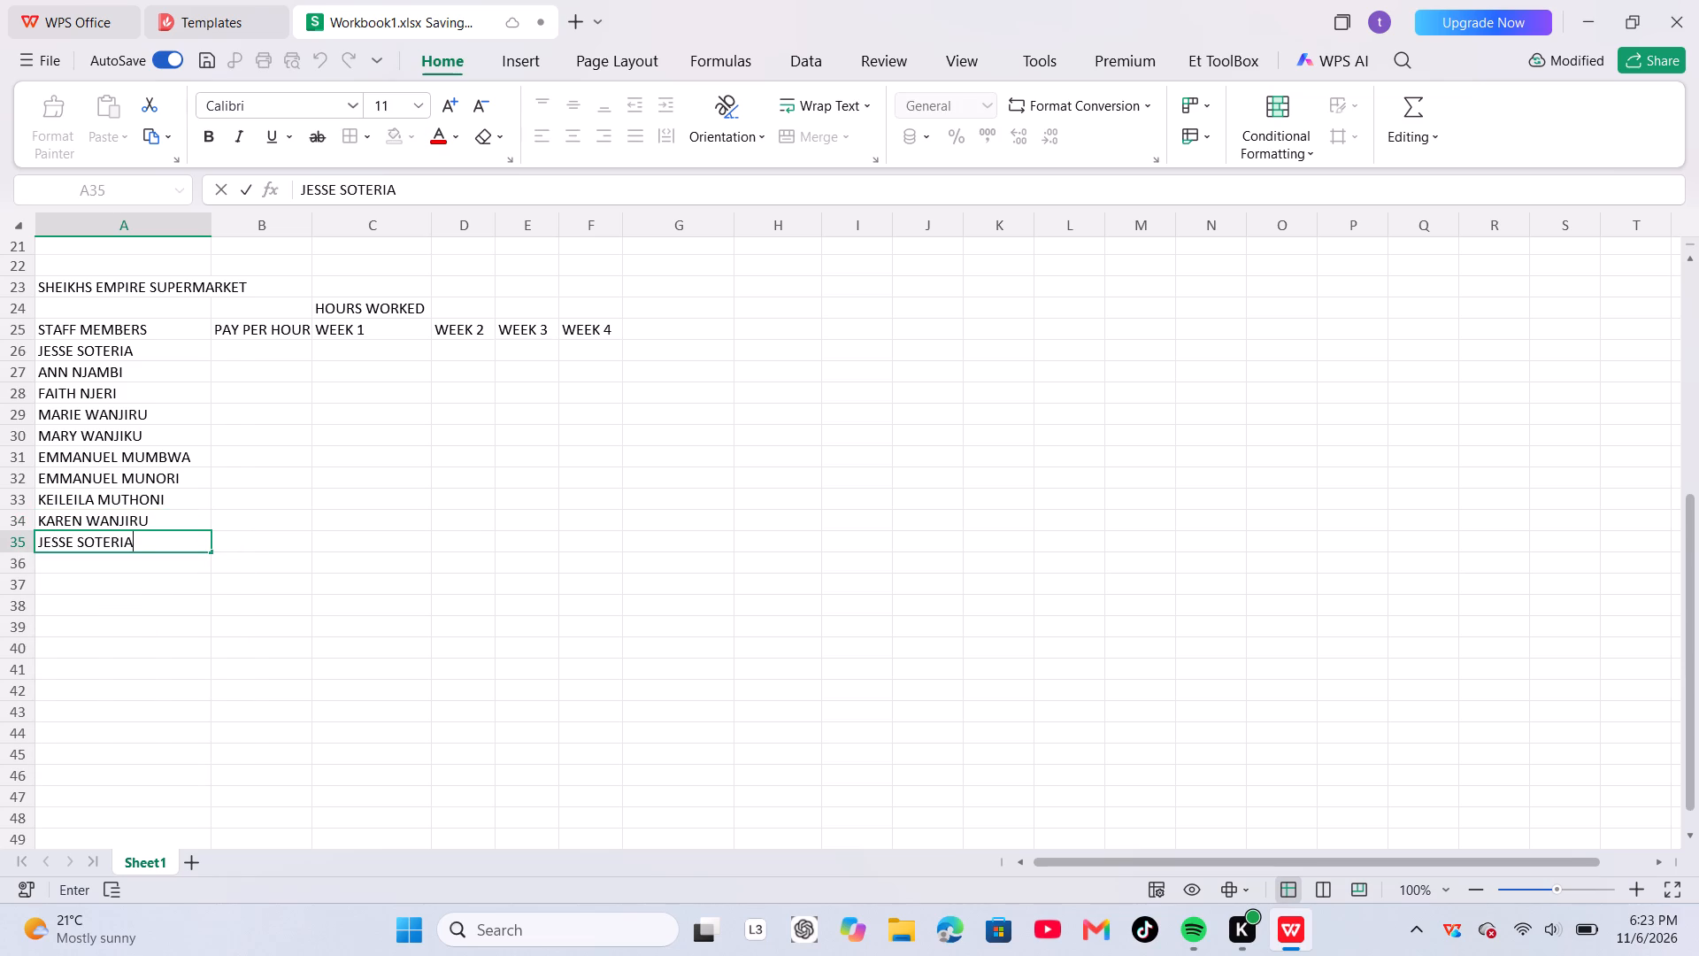
{"action": "left_click", "coordinate": [101, 566]}
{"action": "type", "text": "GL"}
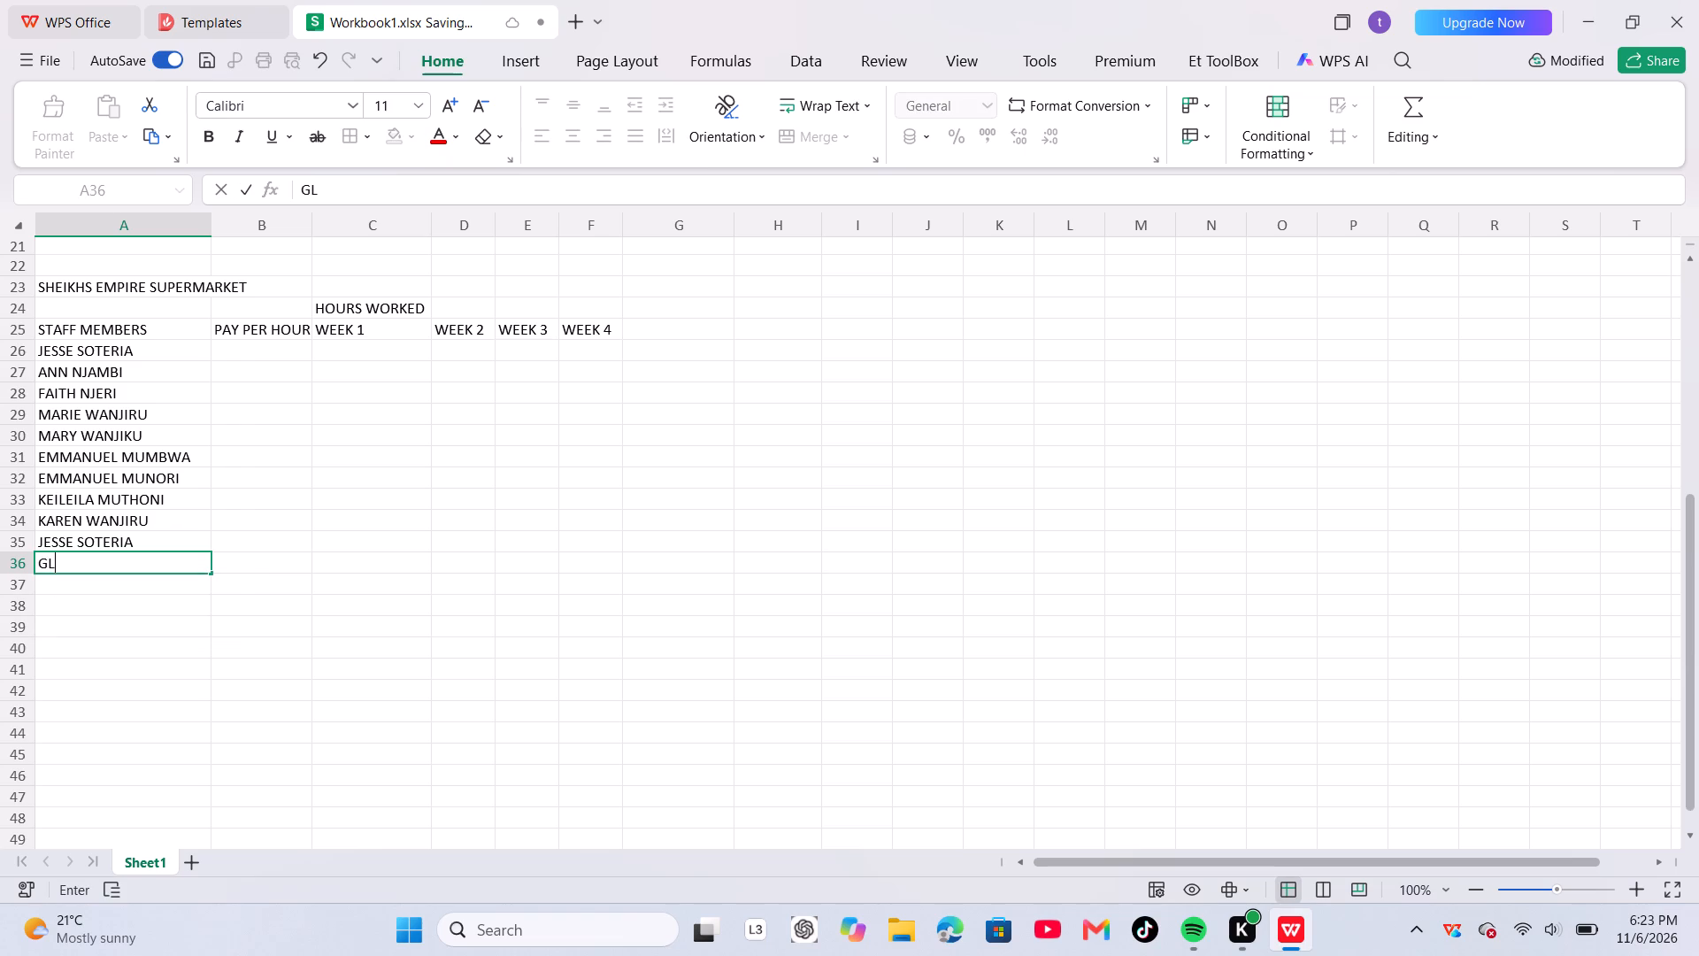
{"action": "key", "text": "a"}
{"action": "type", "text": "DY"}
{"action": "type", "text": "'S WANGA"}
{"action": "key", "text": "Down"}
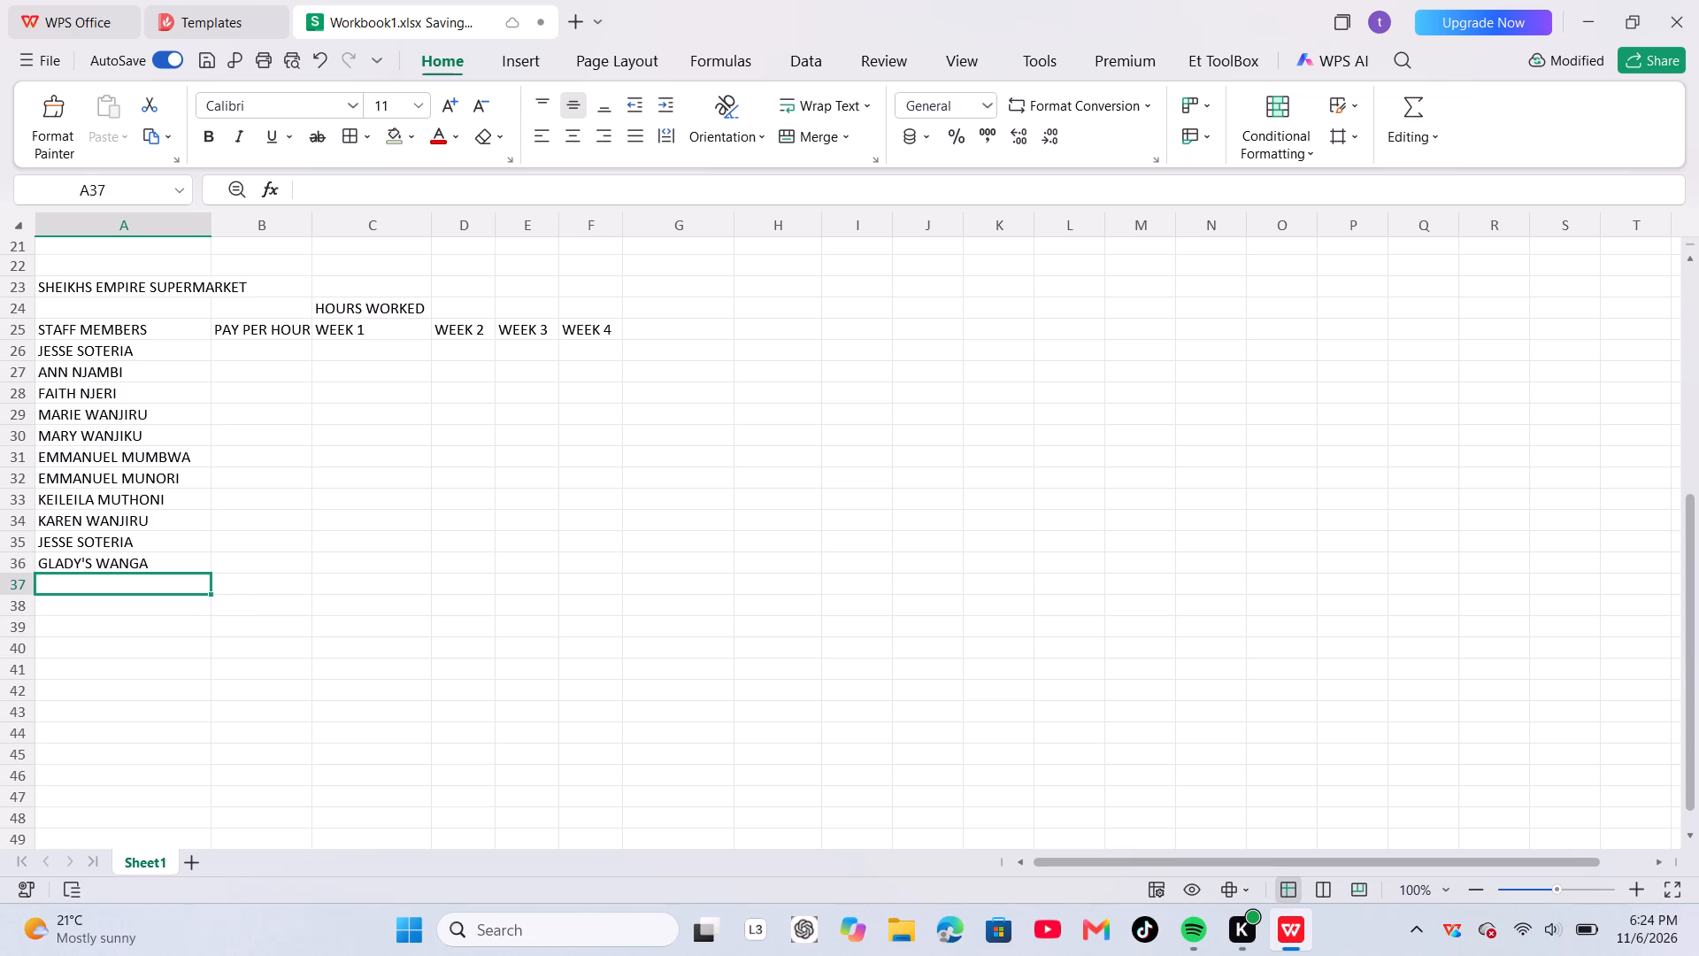
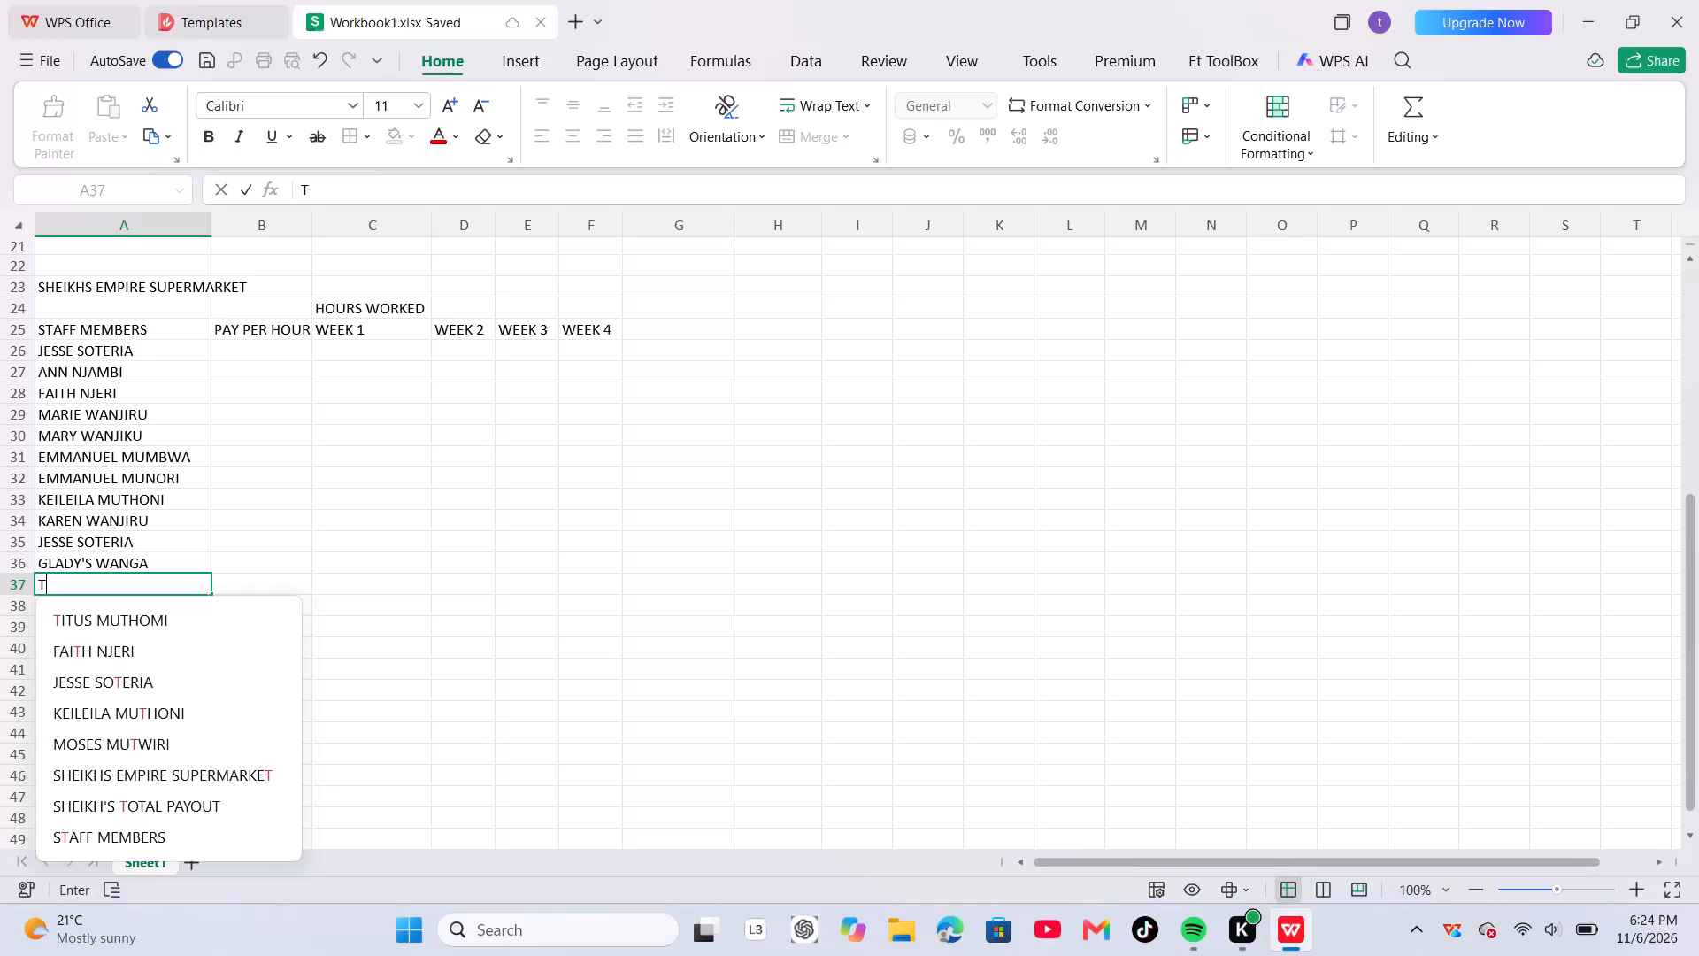
Add the existing full names of staff members Moses and Titus in cells A37 and A38.
{"action": "left_click", "coordinate": [113, 740]}
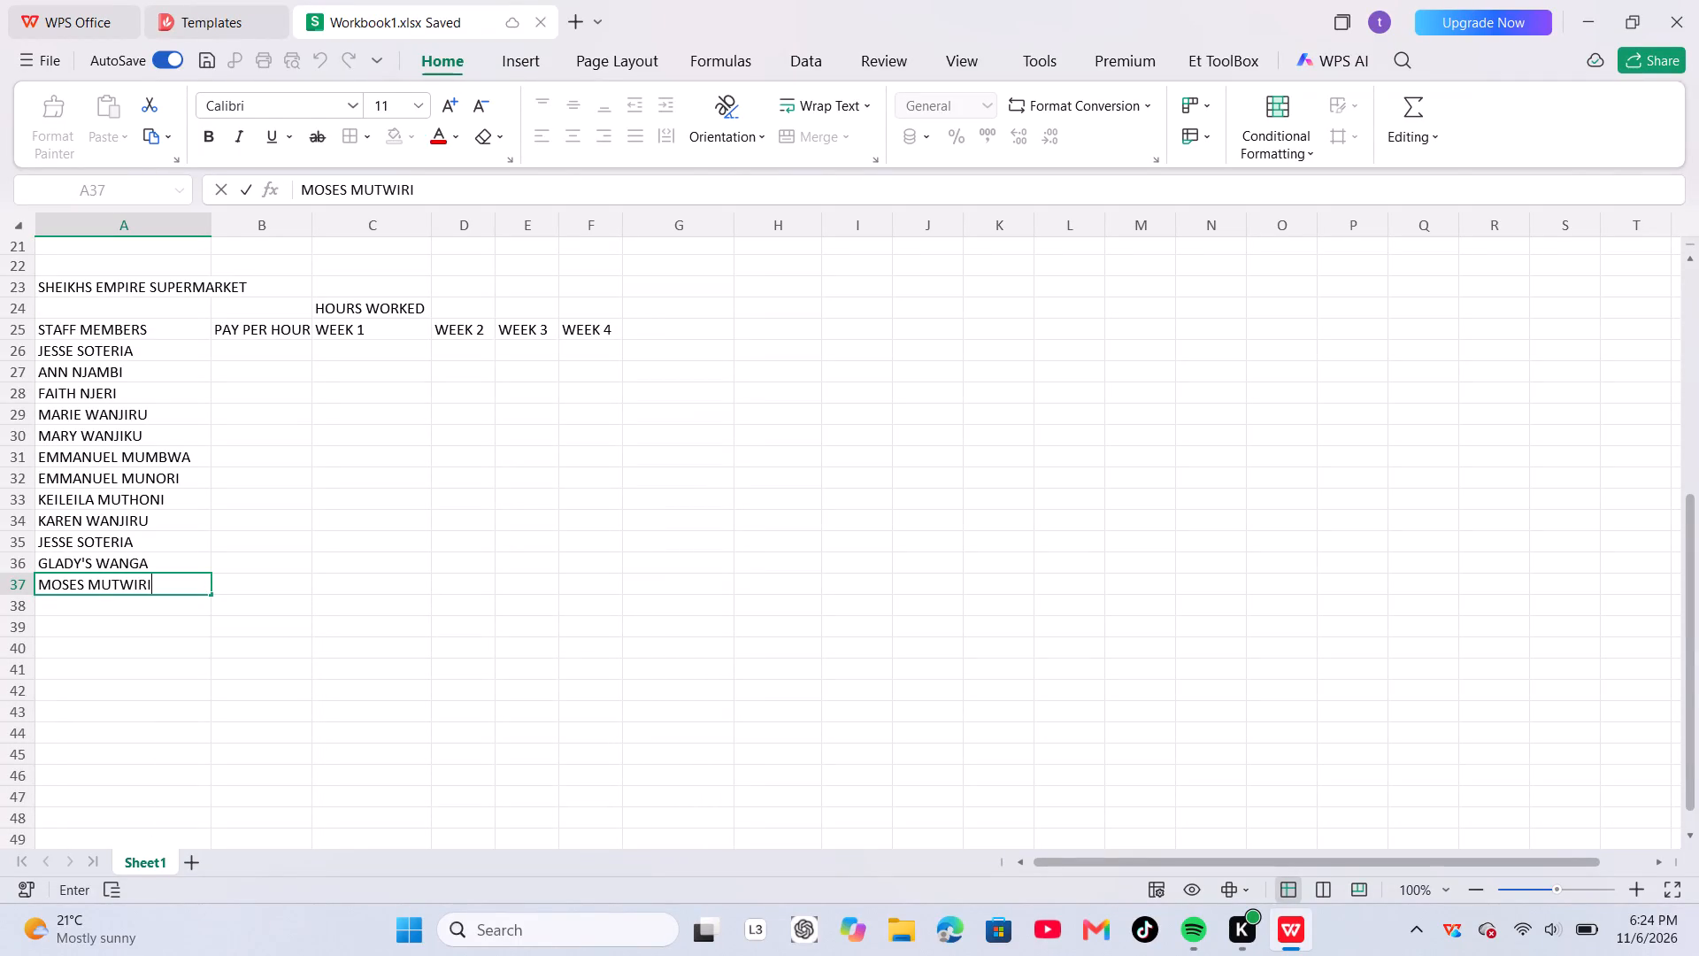
{"action": "left_click", "coordinate": [49, 605]}
{"action": "key", "text": "t"}
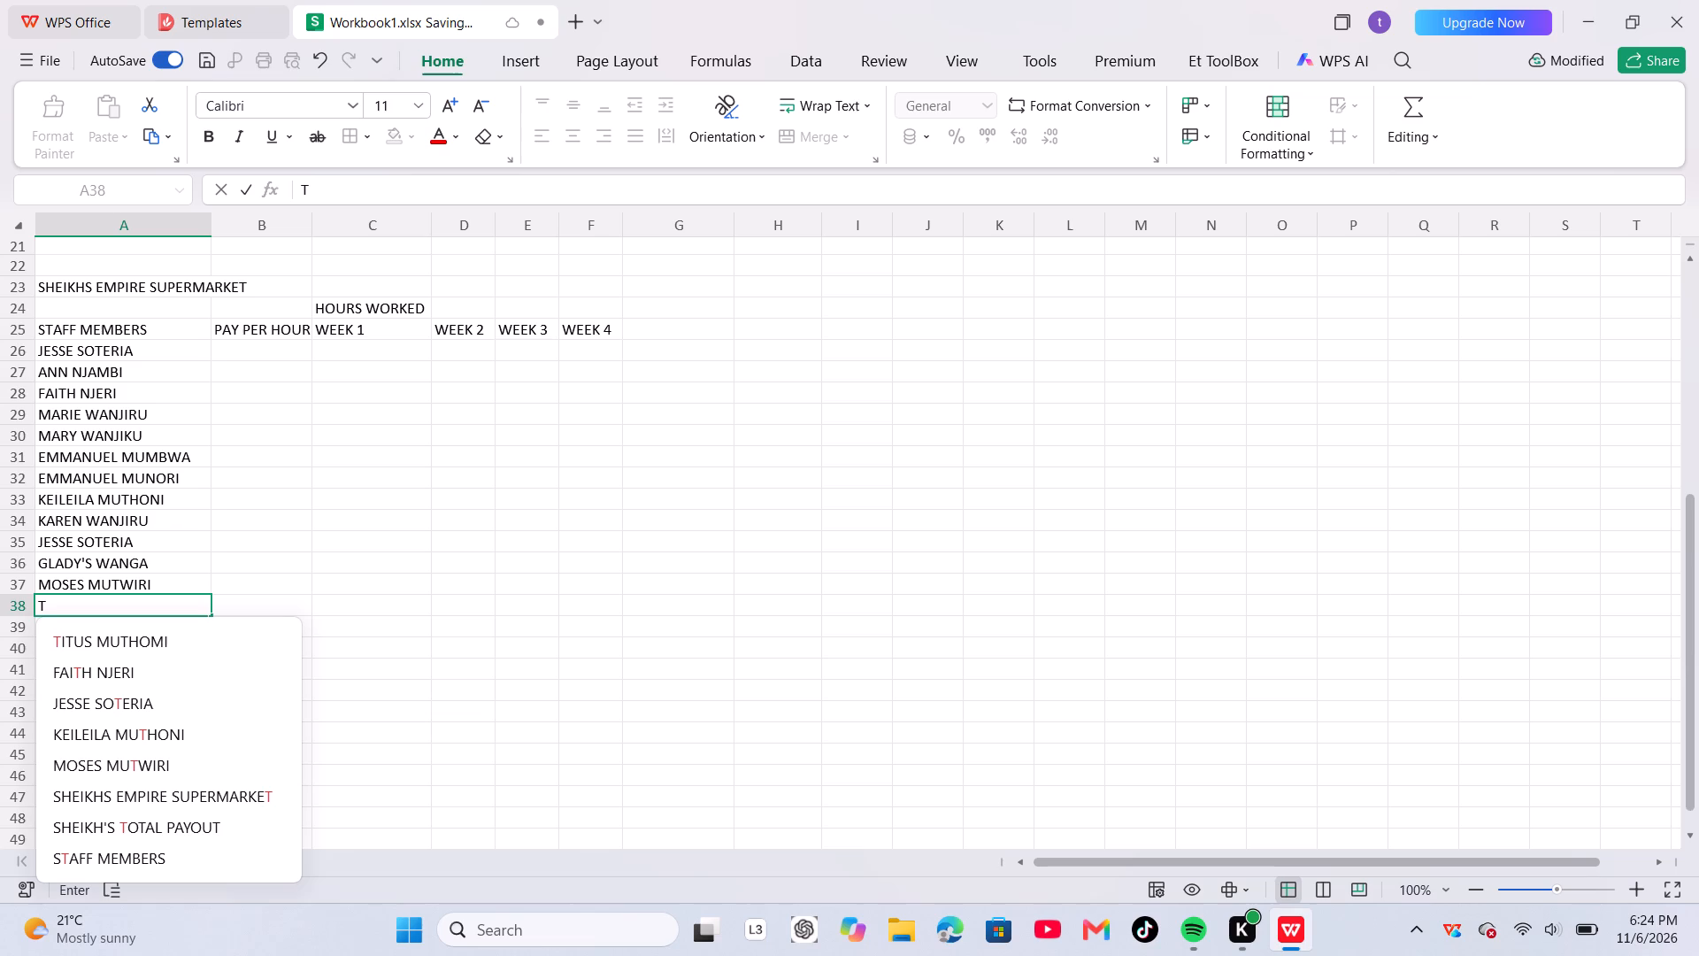
{"action": "left_click", "coordinate": [74, 647]}
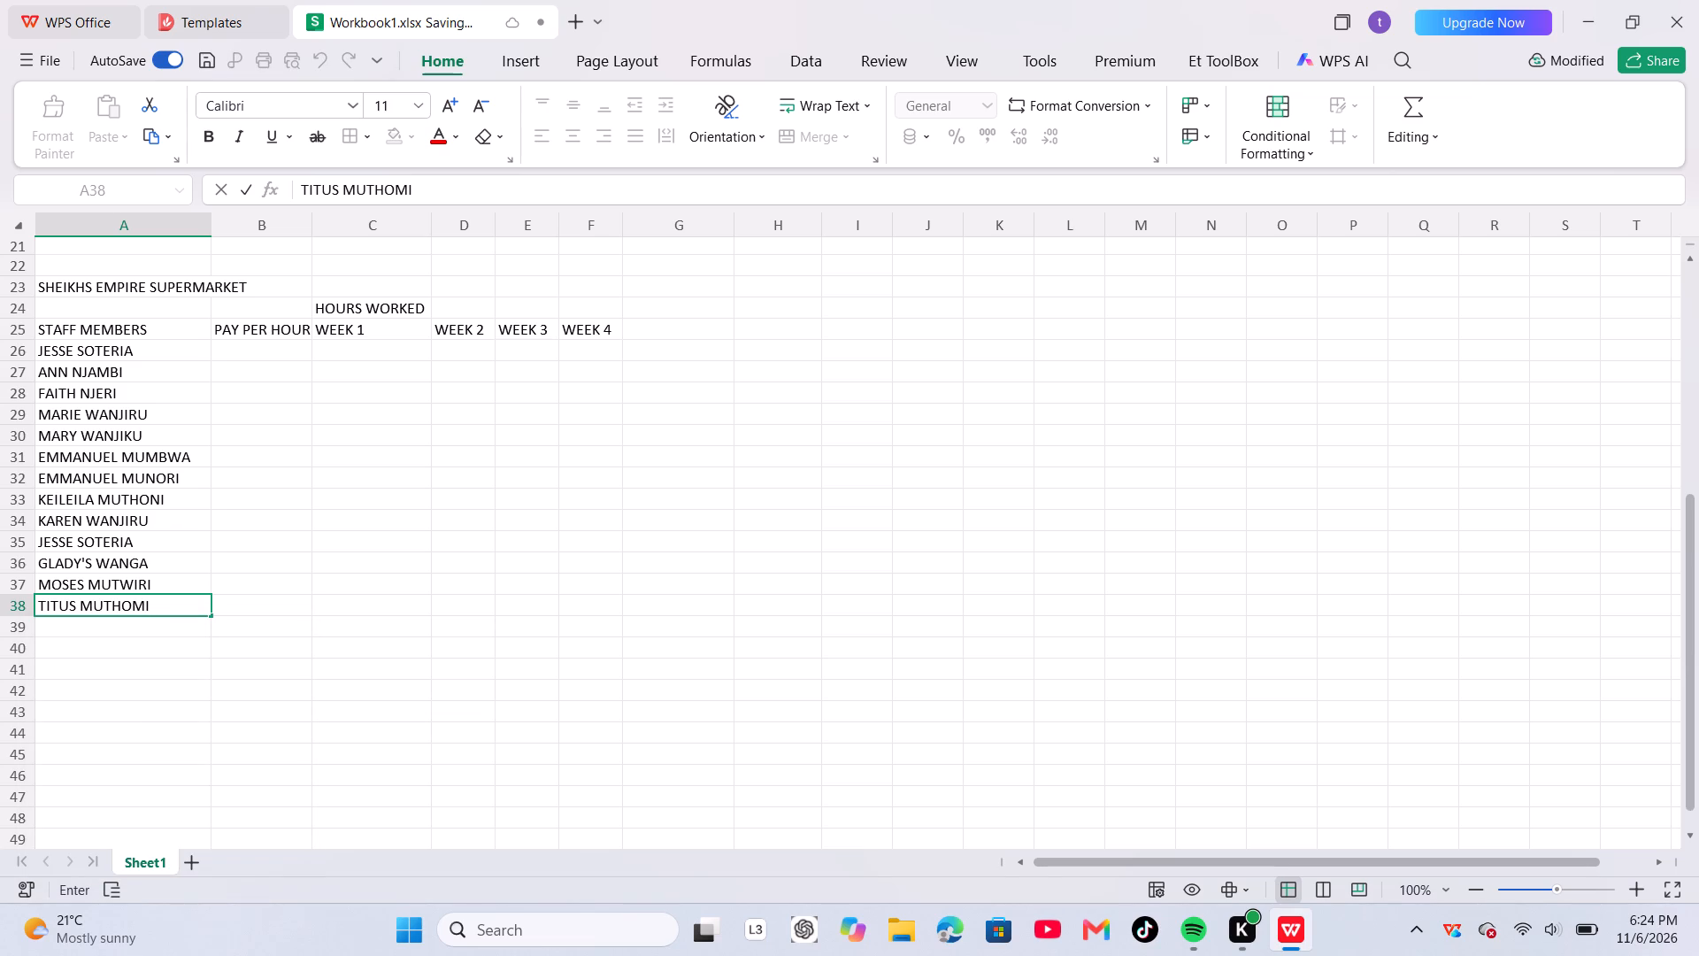
Make the header rows in A24:F25, from STAFF MEMBERS to WEEK 4 including HOURS WORKED, bold.
{"action": "left_click_drag", "start_coordinate": [89, 333], "coordinate": [89, 325]}
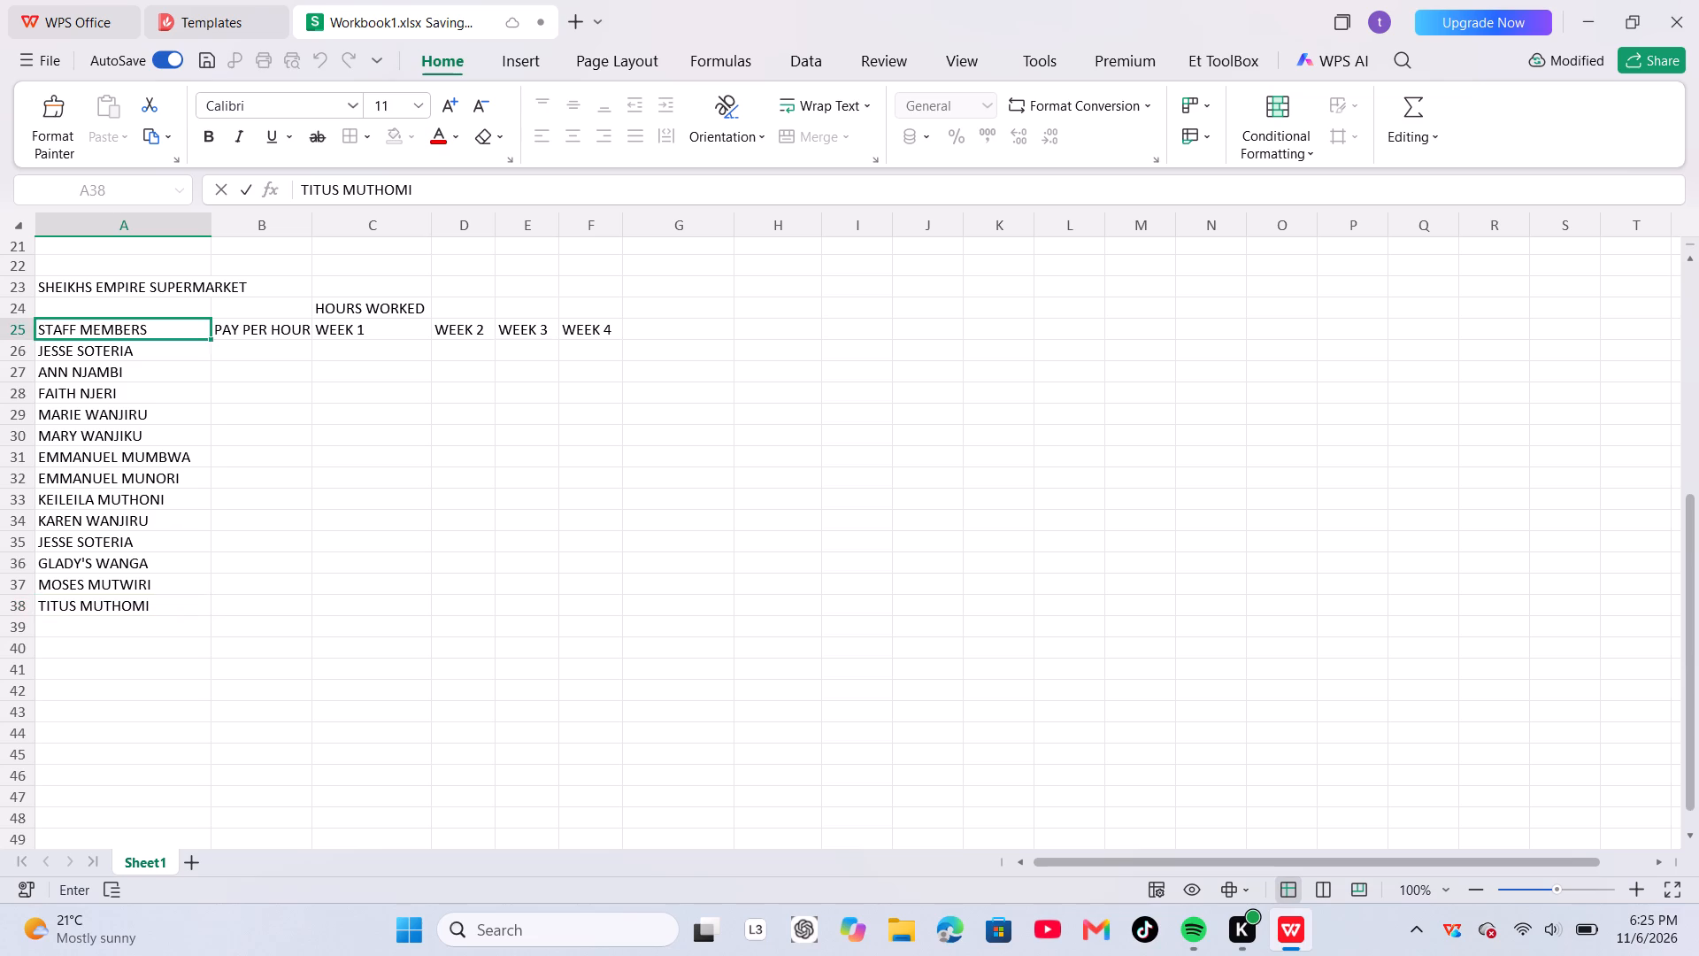
{"action": "left_click_drag", "start_coordinate": [89, 325], "coordinate": [592, 315]}
{"action": "scroll", "coordinate": [89, 325], "scroll_direction": "right", "scroll_amount": 1}
{"action": "scroll", "coordinate": [592, 315], "scroll_direction": "right", "scroll_amount": 1}
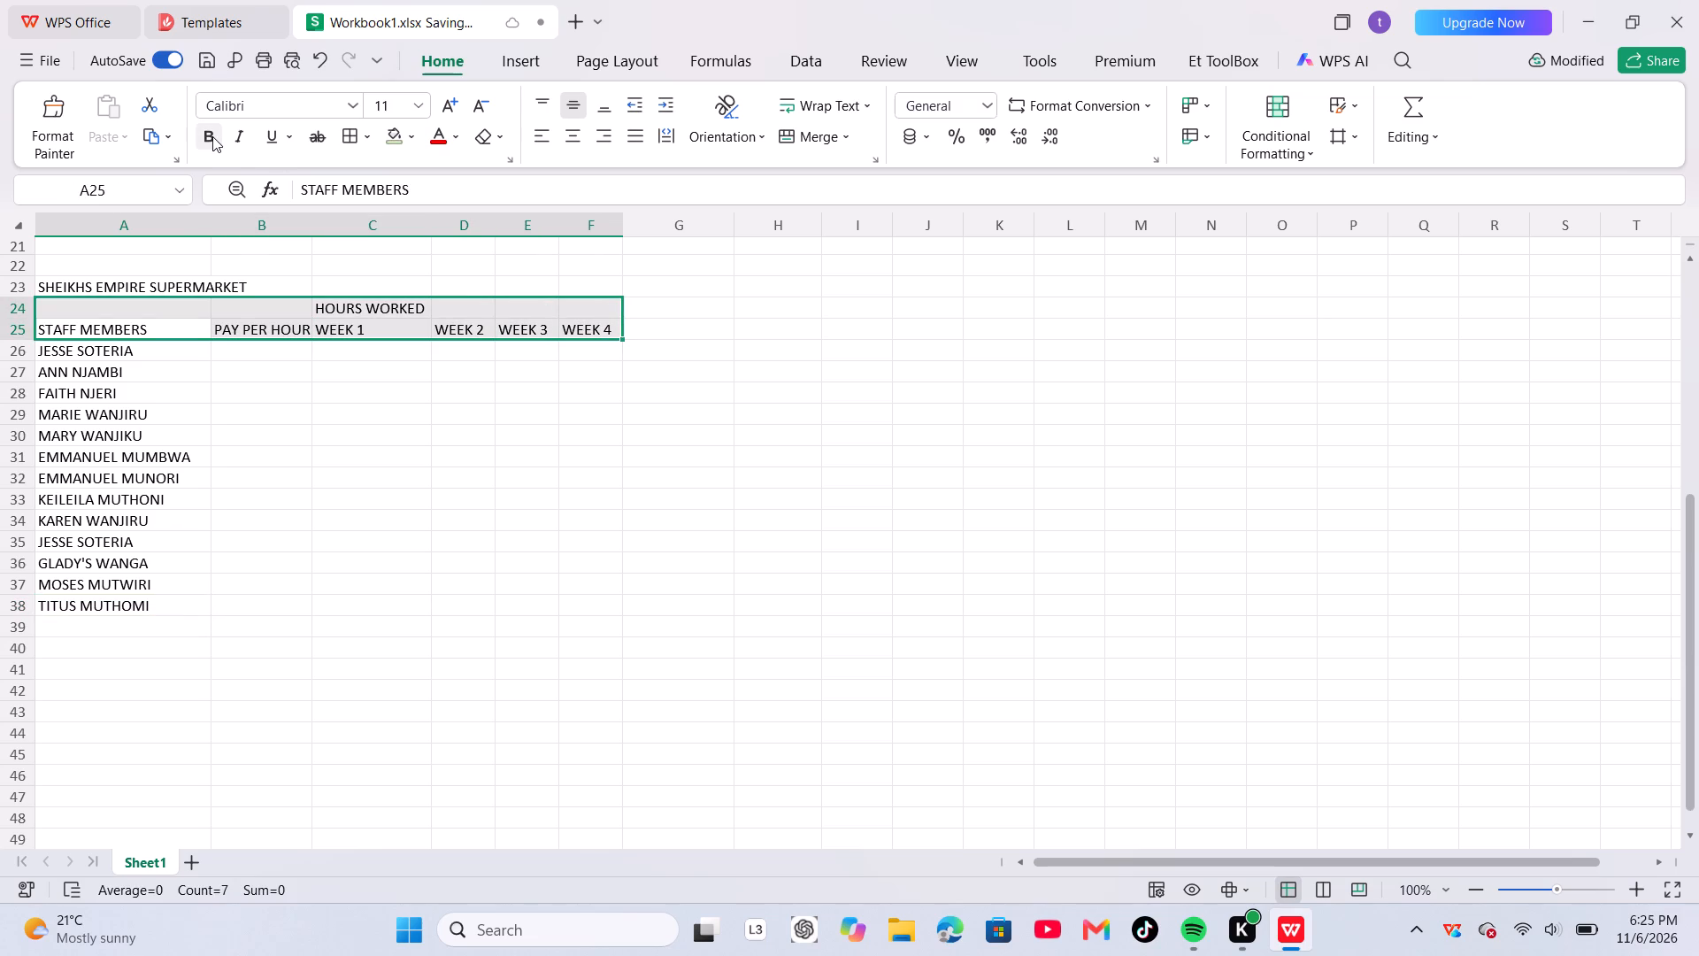
{"action": "left_click", "coordinate": [212, 136]}
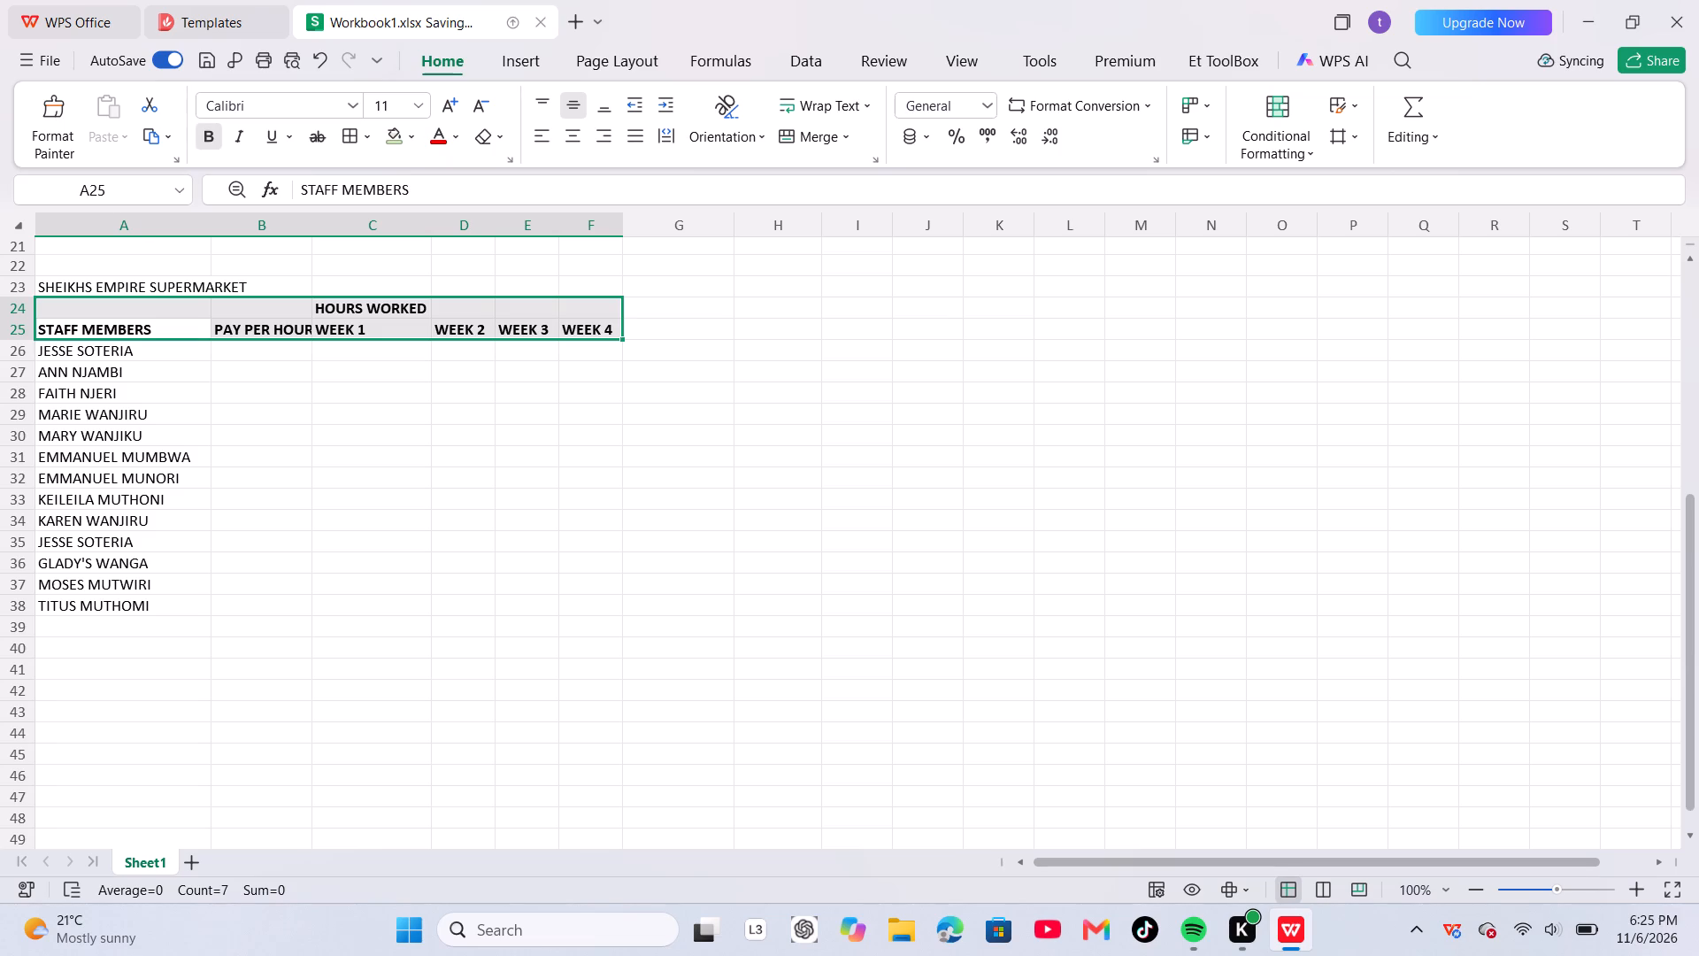
Make the SHEIKHS EMPIRE SUPERMARKET title in row 23 bold.
{"action": "left_click_drag", "start_coordinate": [77, 285], "coordinate": [242, 292]}
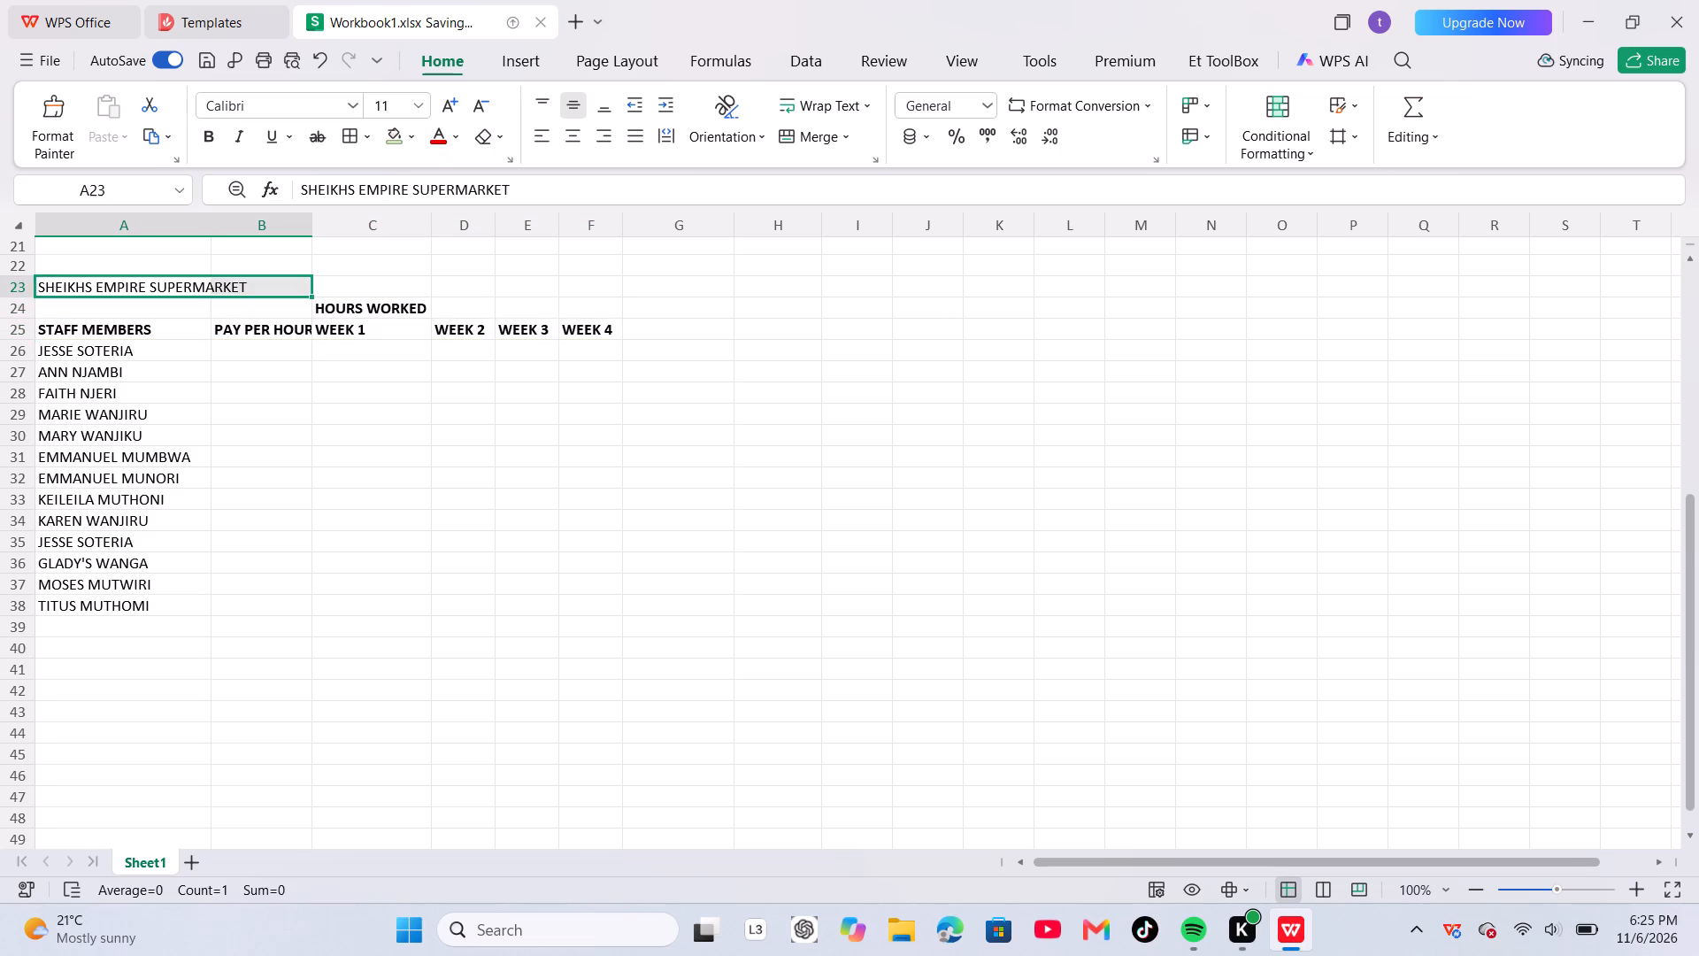
{"action": "left_click", "coordinate": [197, 135]}
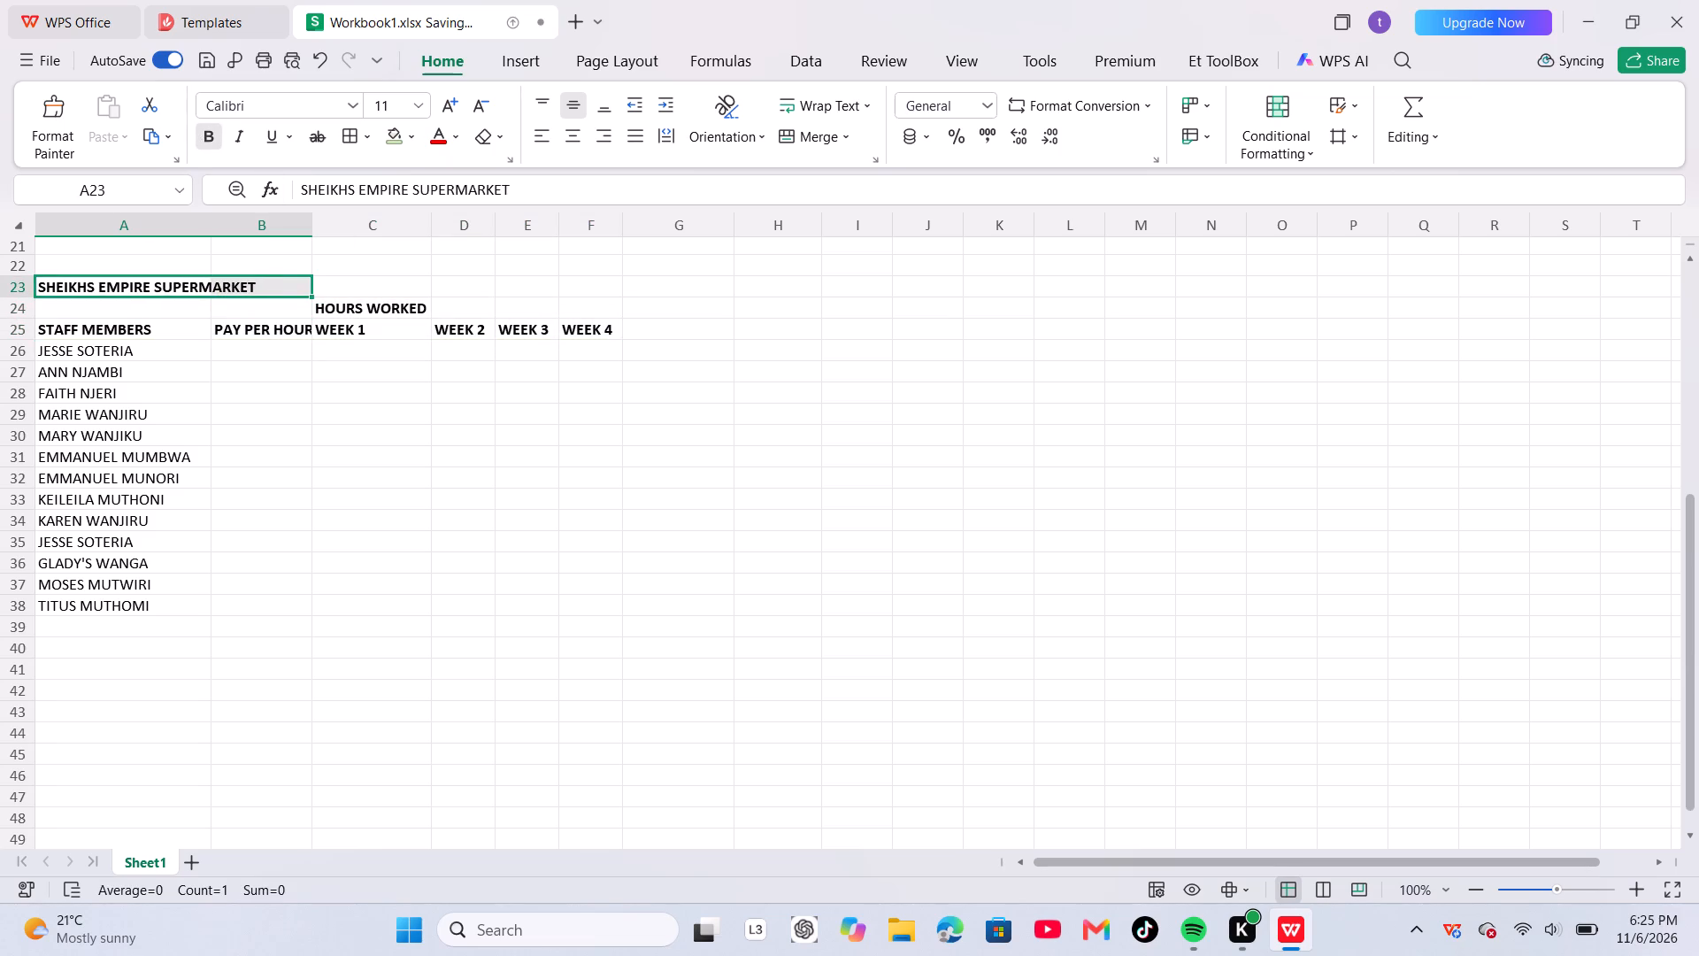
{"action": "left_click", "coordinate": [453, 438]}
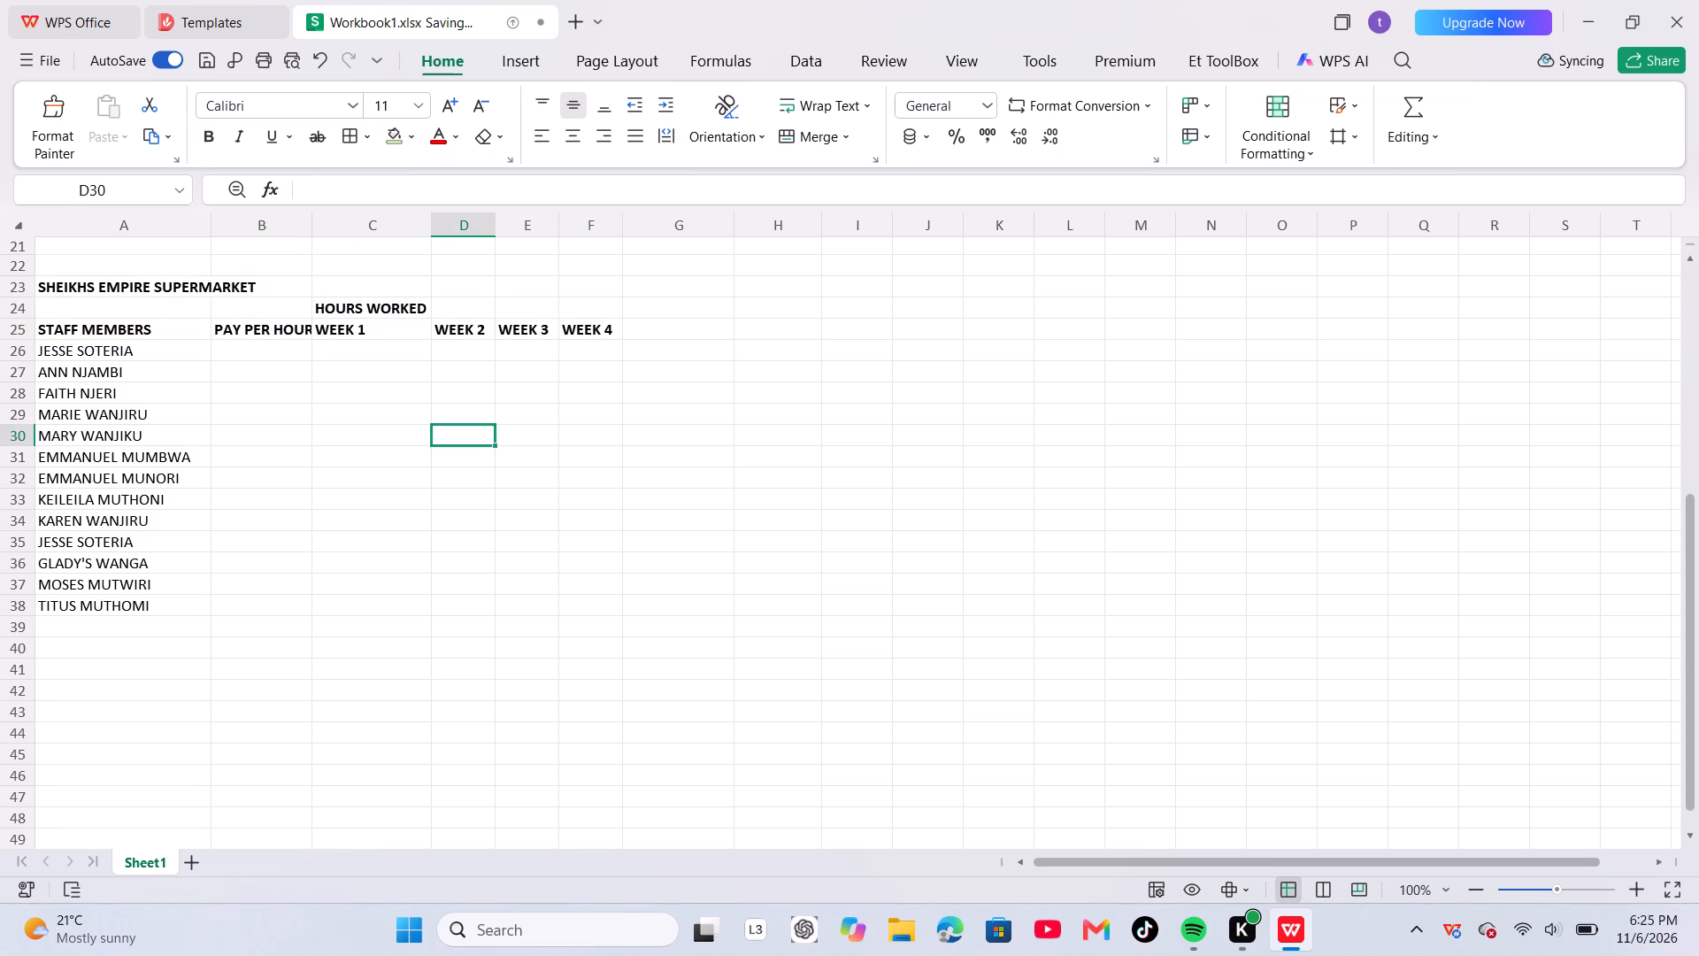
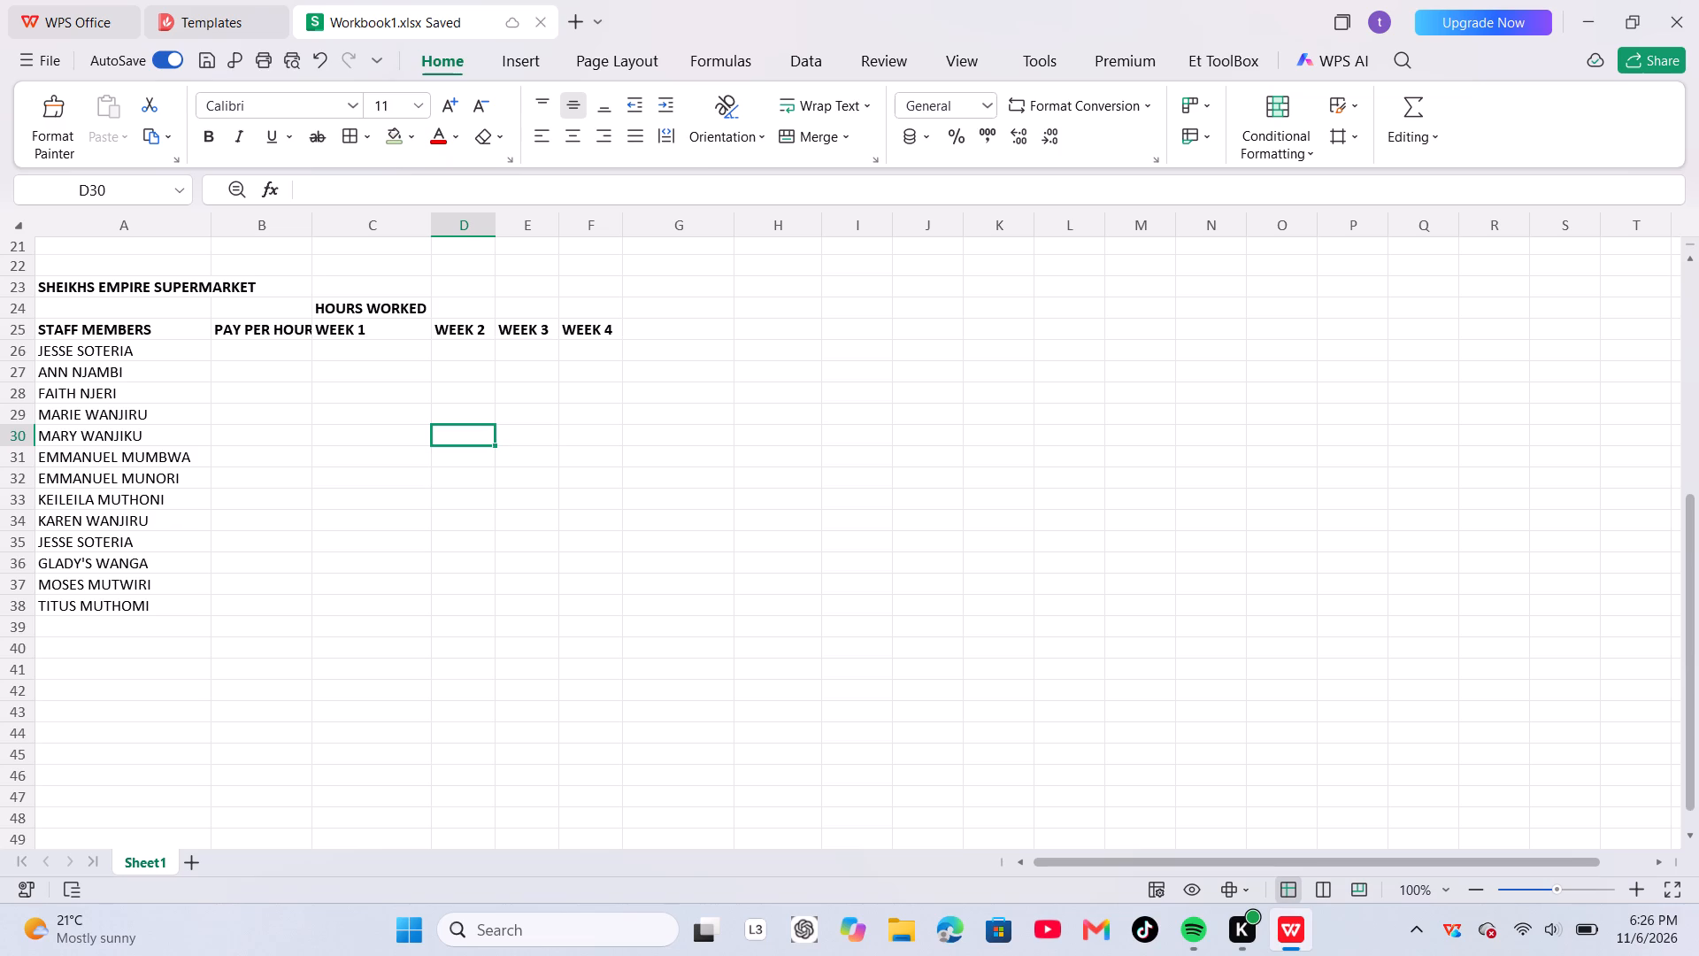
Enter the PAY PER HOUR values 50, 40, 45, 50, 60, 65 and 75 down cells B26 to B32.
{"action": "left_click", "coordinate": [231, 349]}
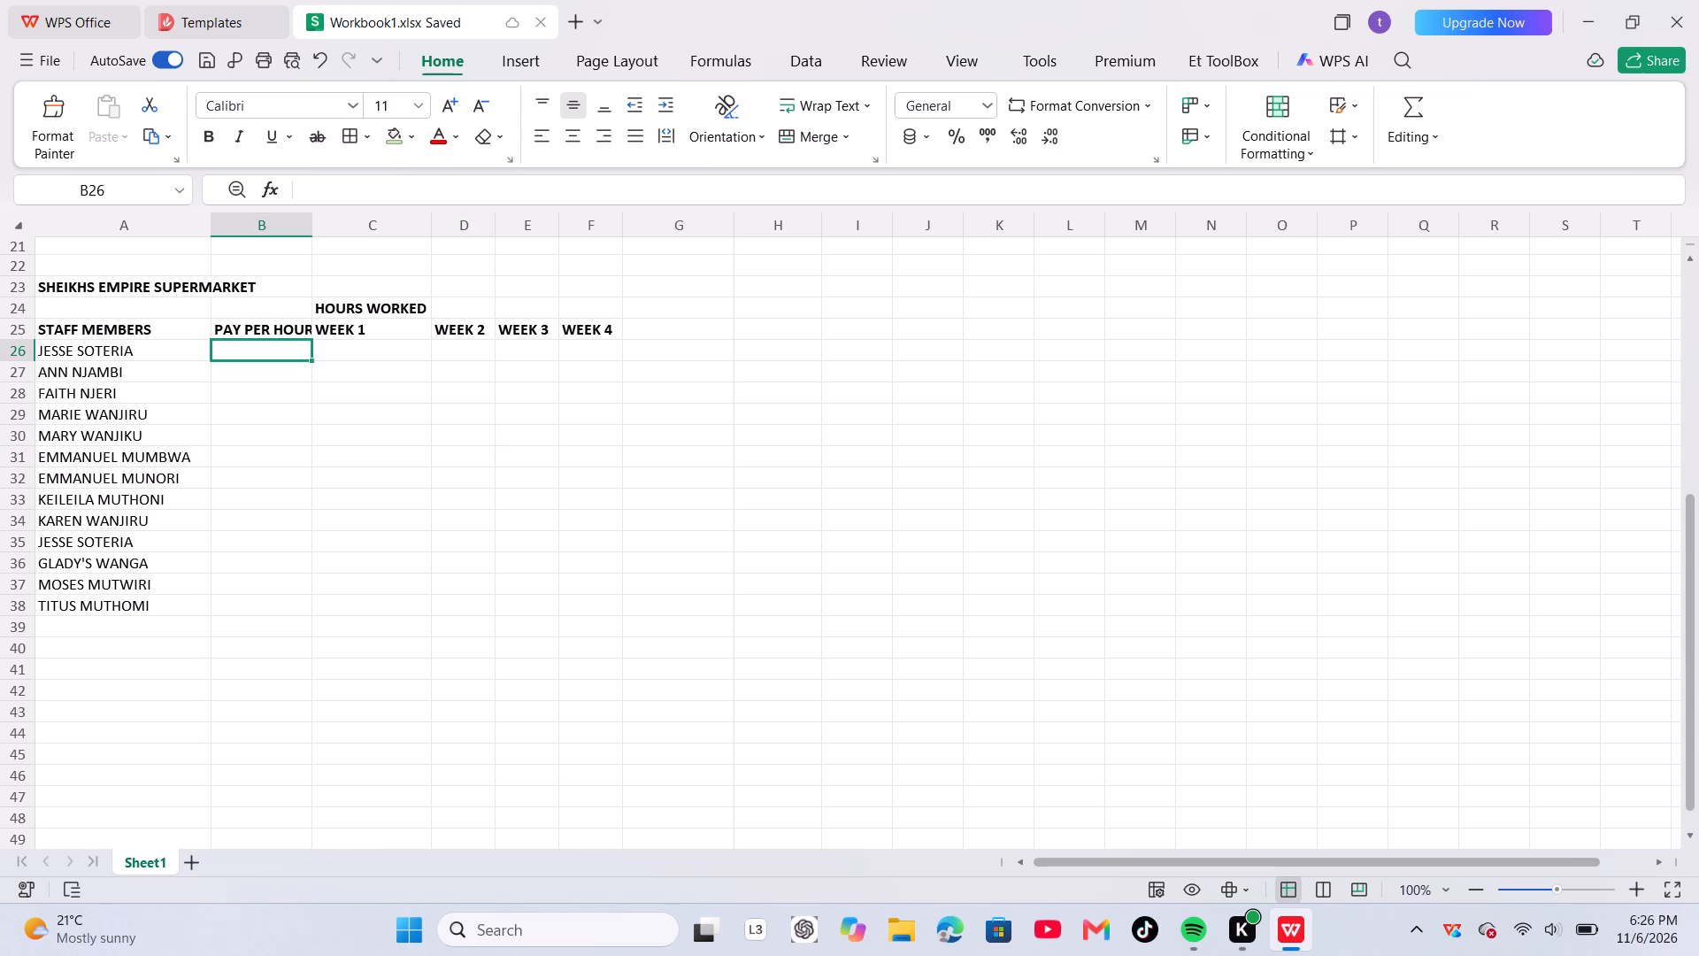
{"action": "type", "text": "50"}
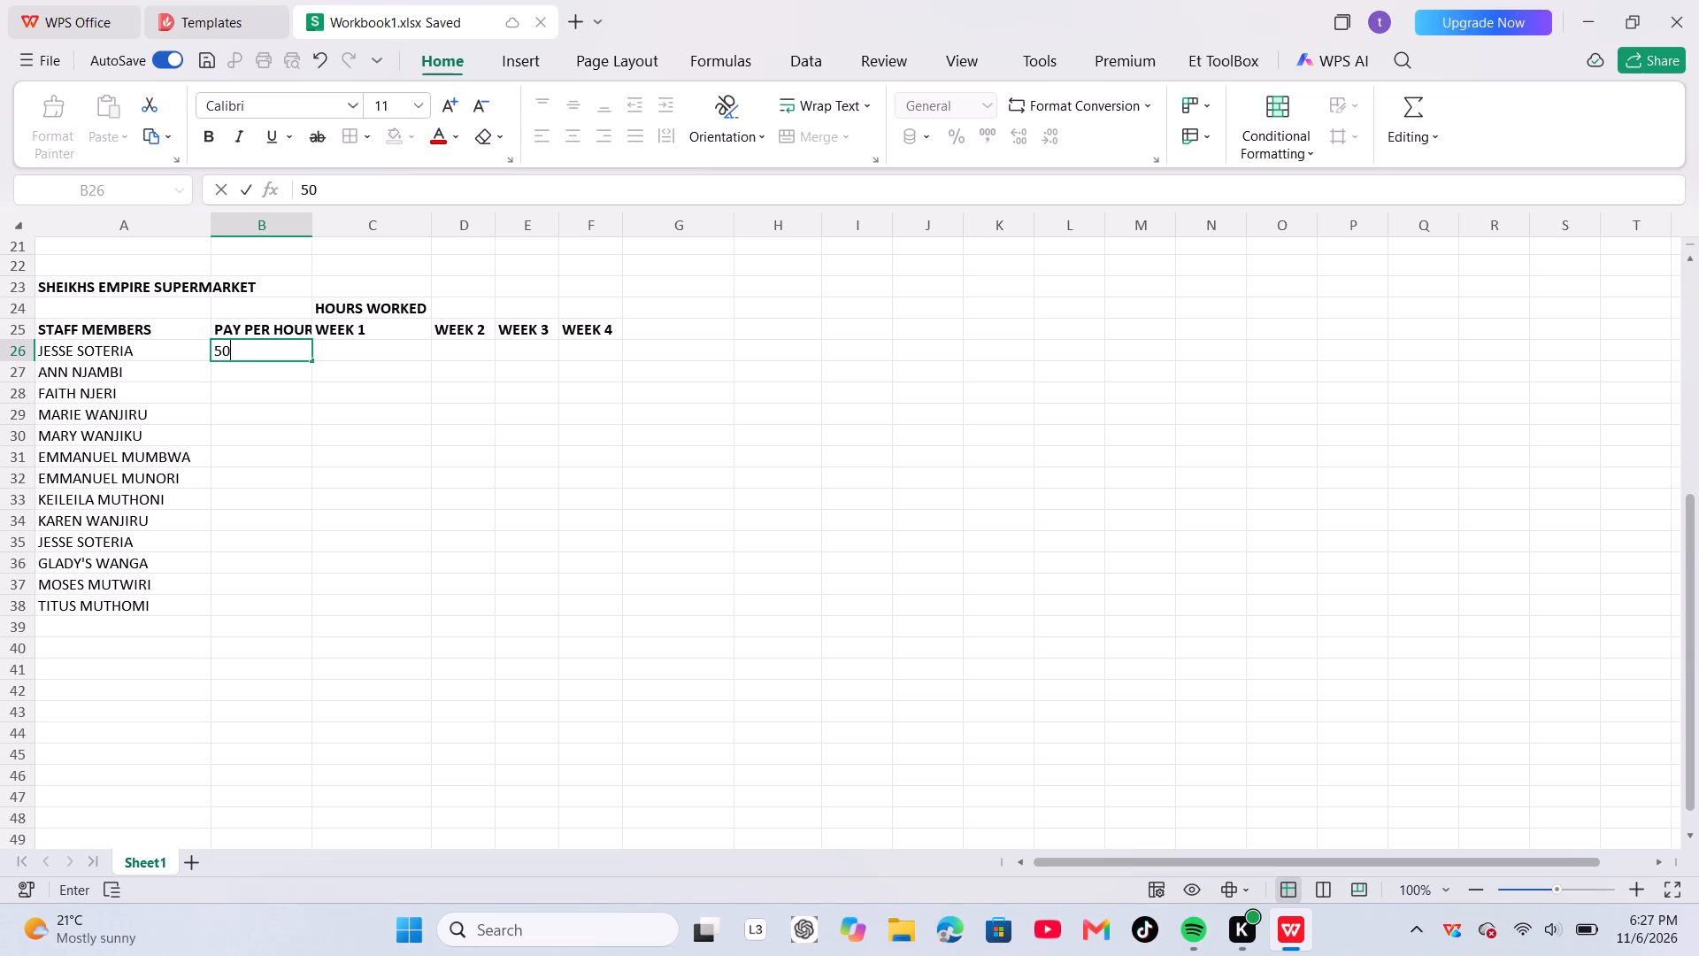
{"action": "key", "text": "Down"}
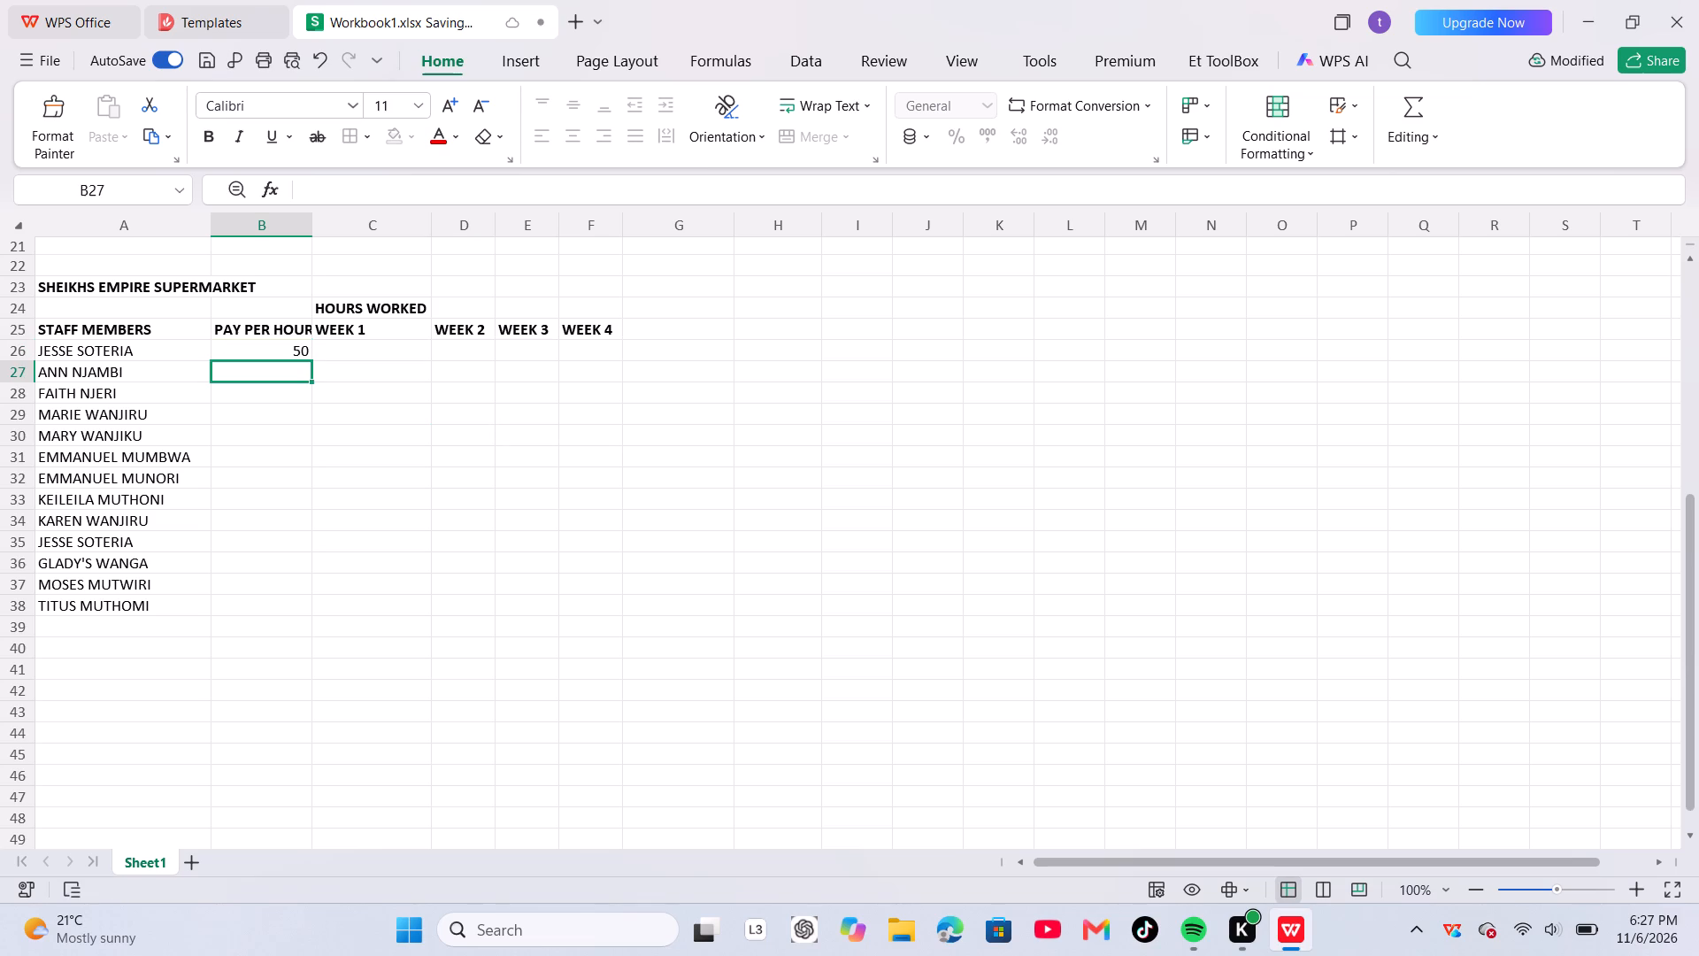
{"action": "type", "text": "40"}
{"action": "key", "text": "Down"}
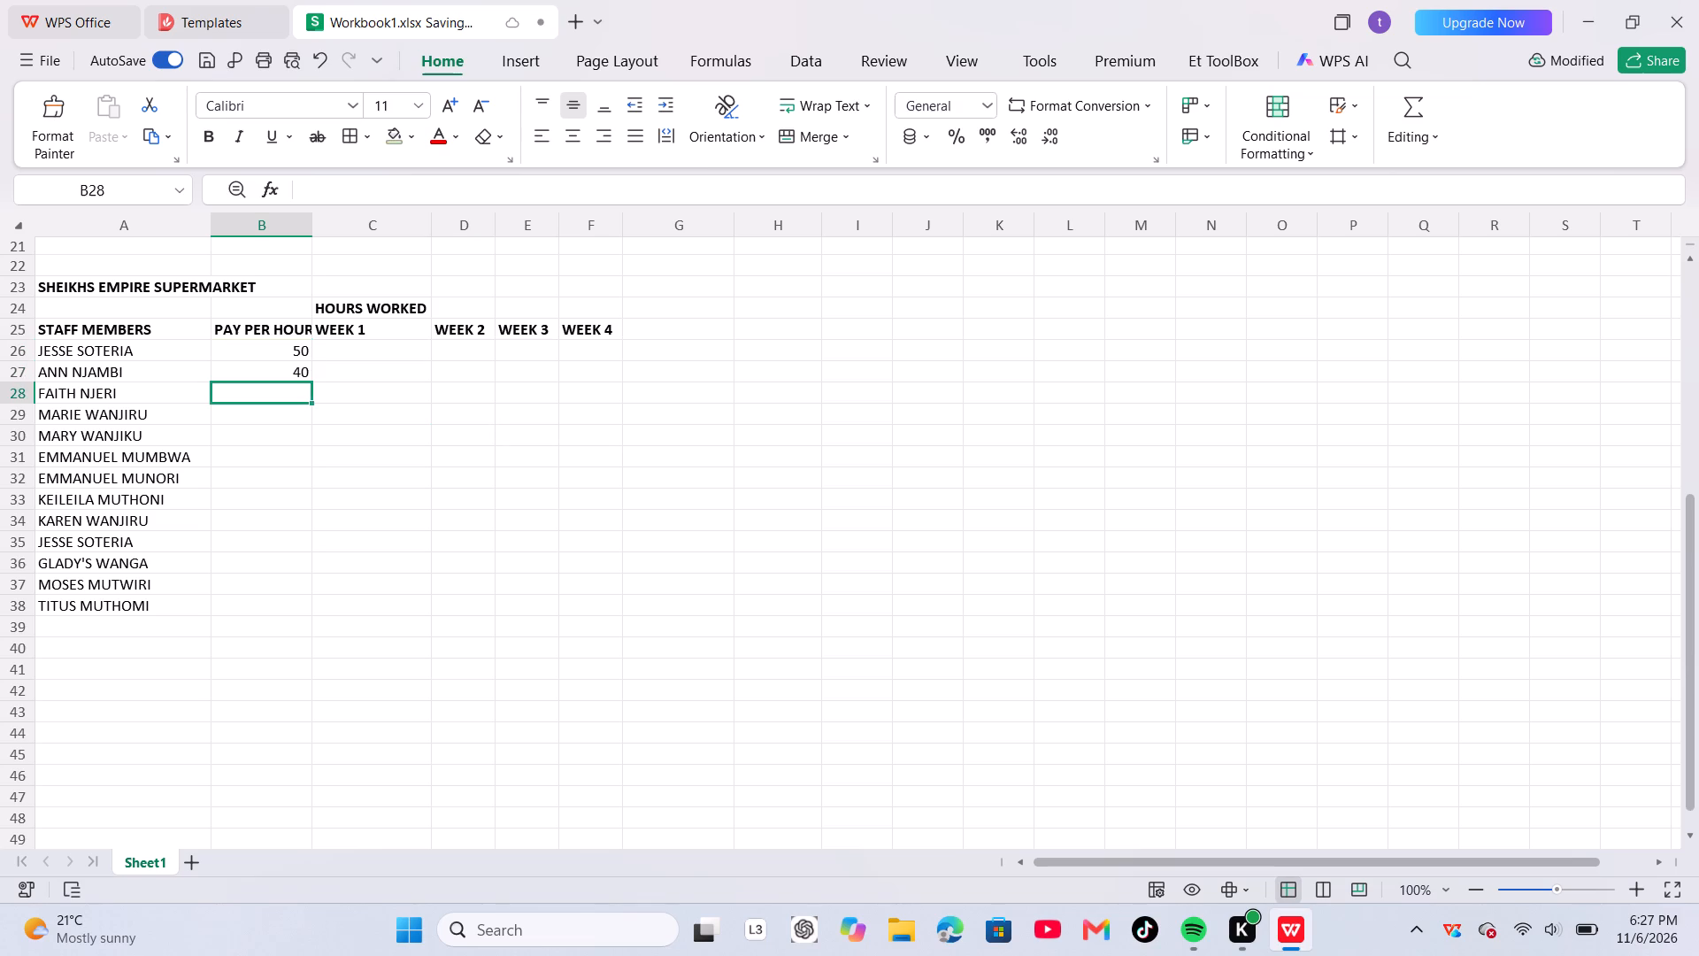
{"action": "type", "text": "45"}
{"action": "key", "text": "Down"}
{"action": "type", "text": "50"}
{"action": "key", "text": "Down"}
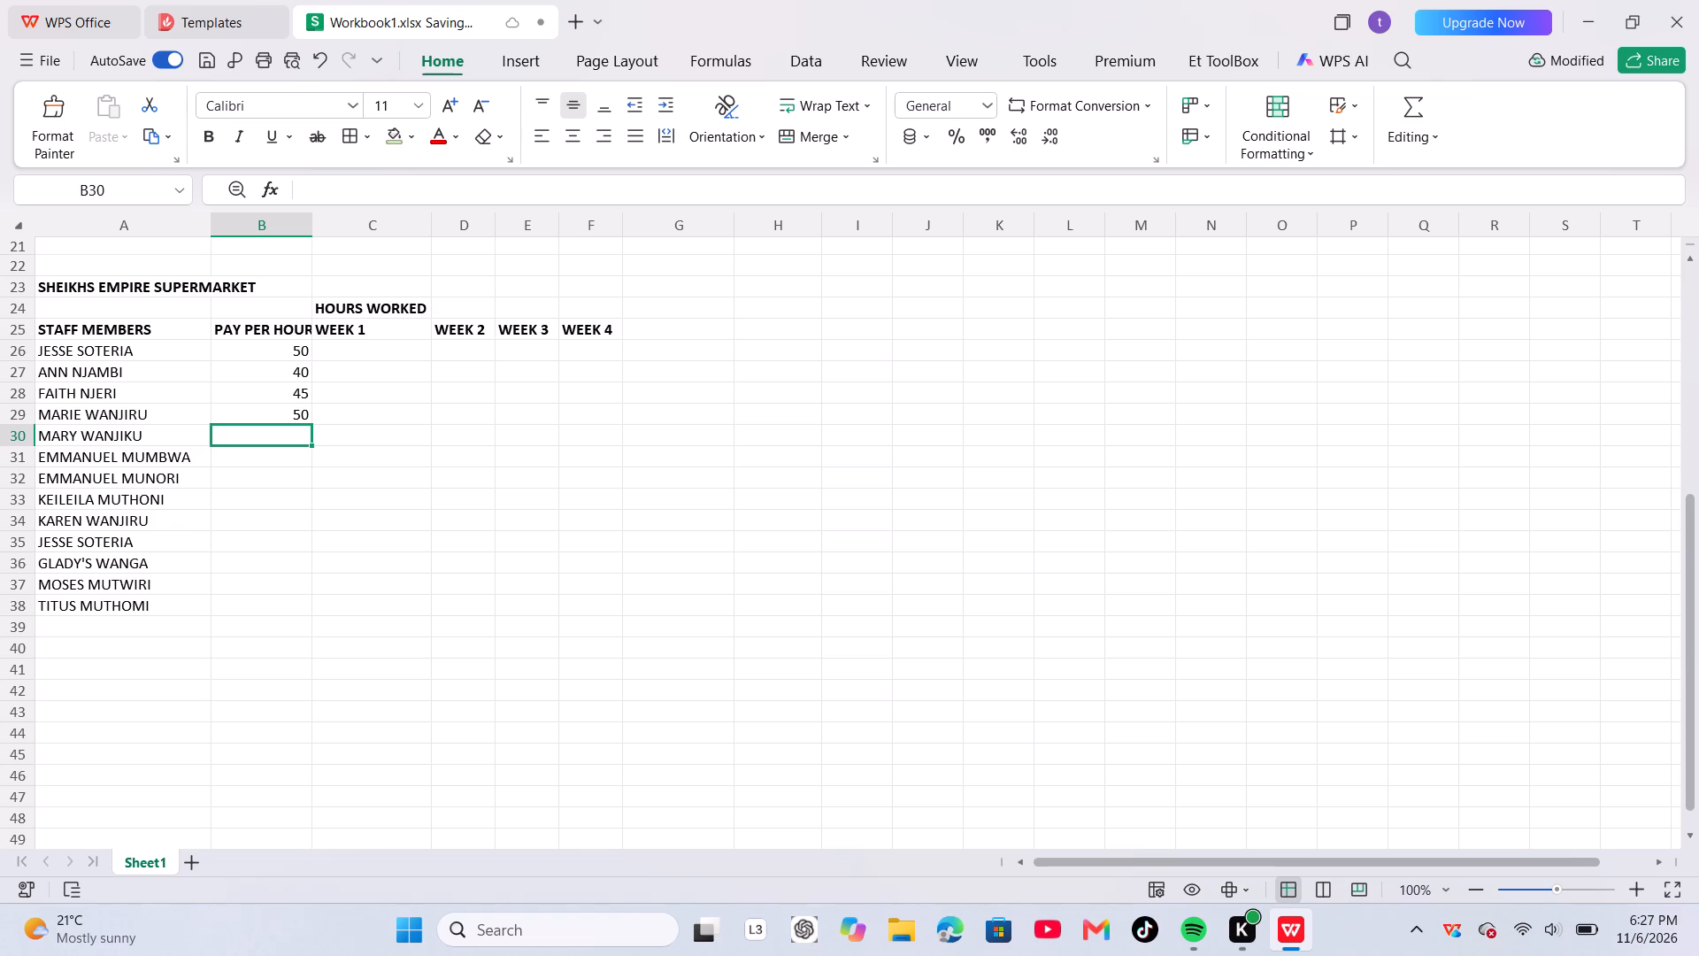
{"action": "type", "text": "60"}
{"action": "key", "text": "Down"}
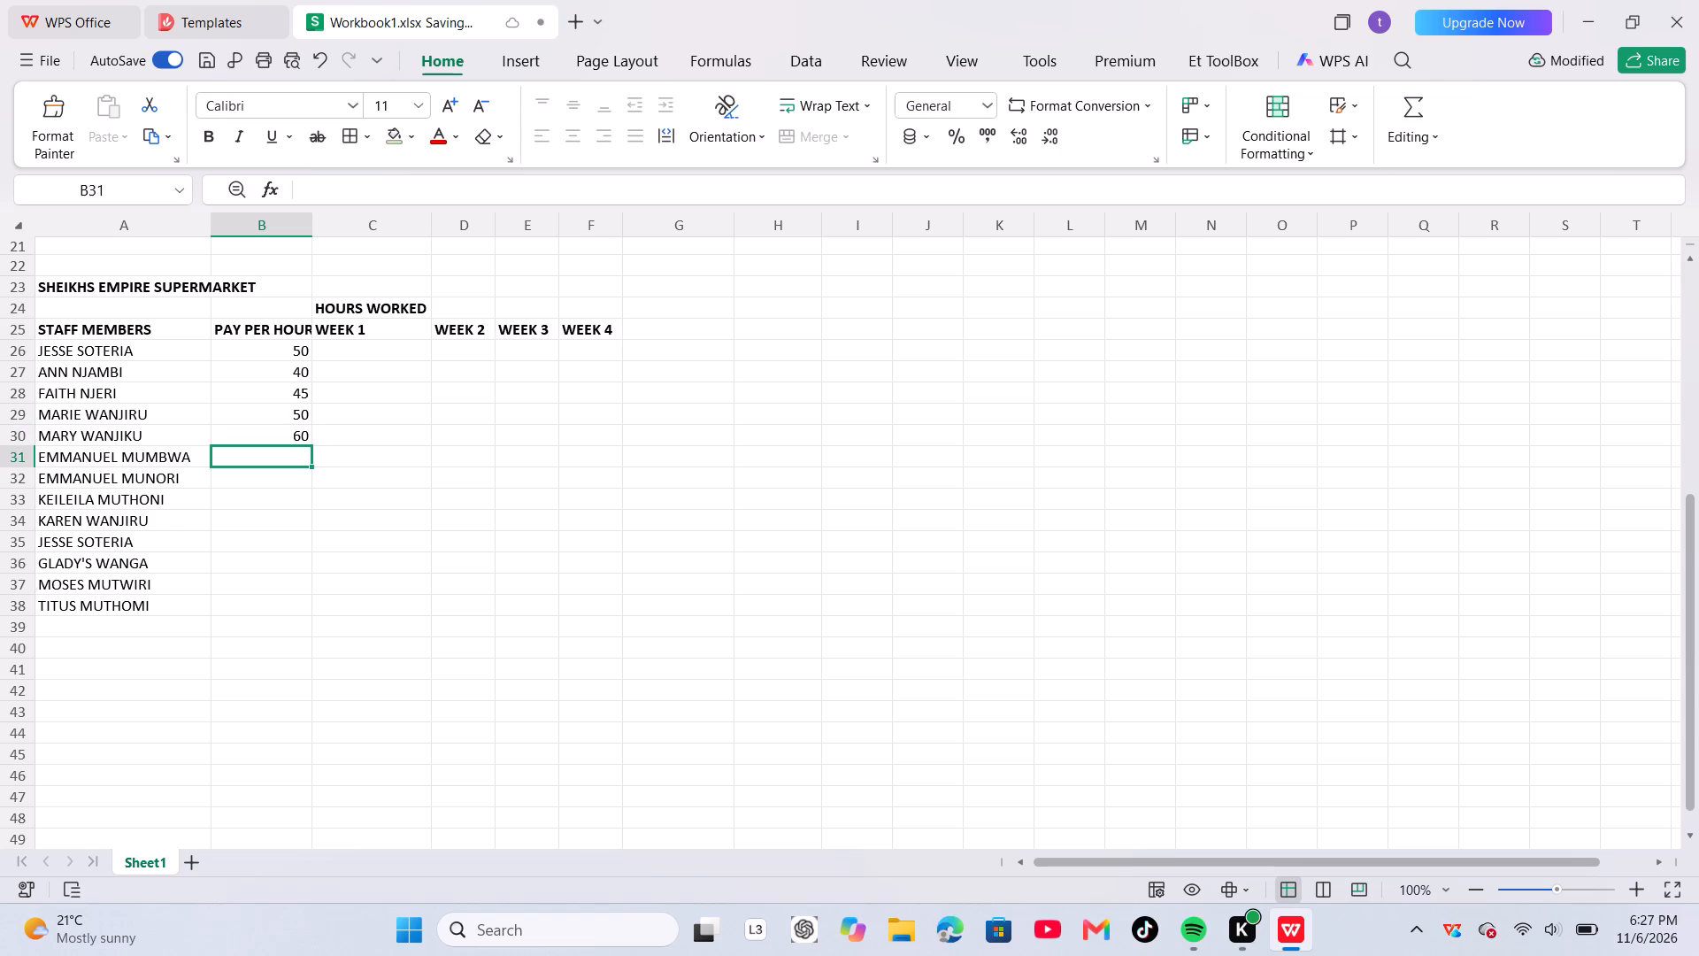
{"action": "type", "text": "65"}
{"action": "key", "text": "Down"}
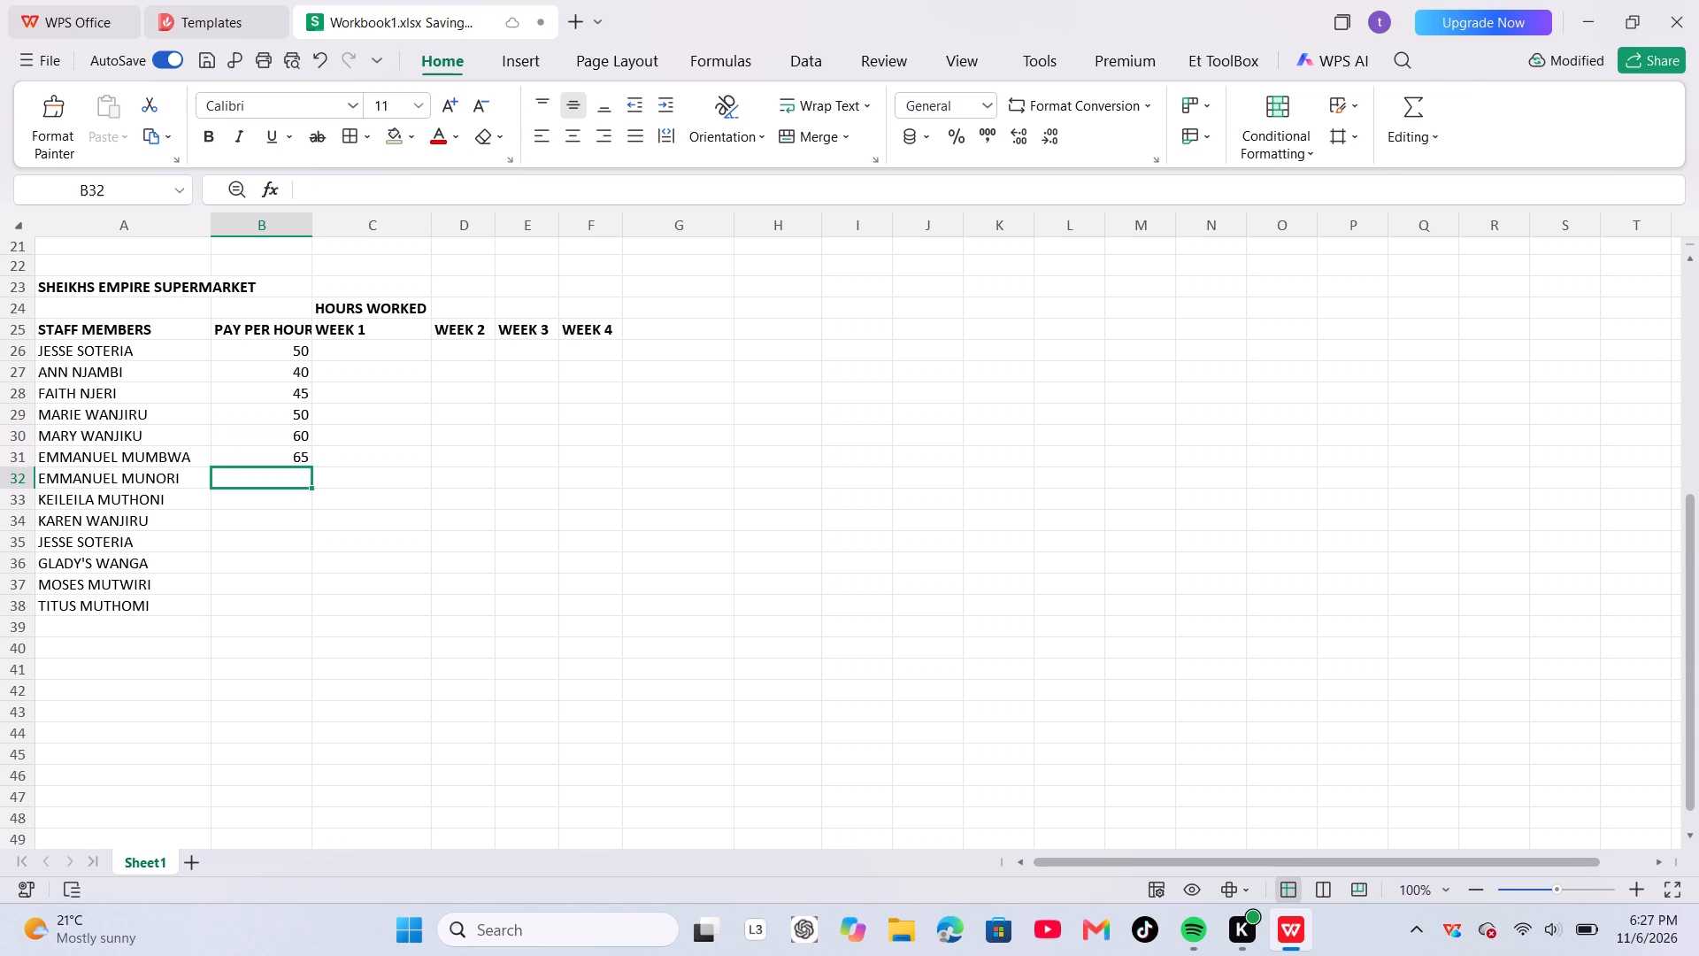
{"action": "key", "text": "7"}
{"action": "key", "text": "5"}
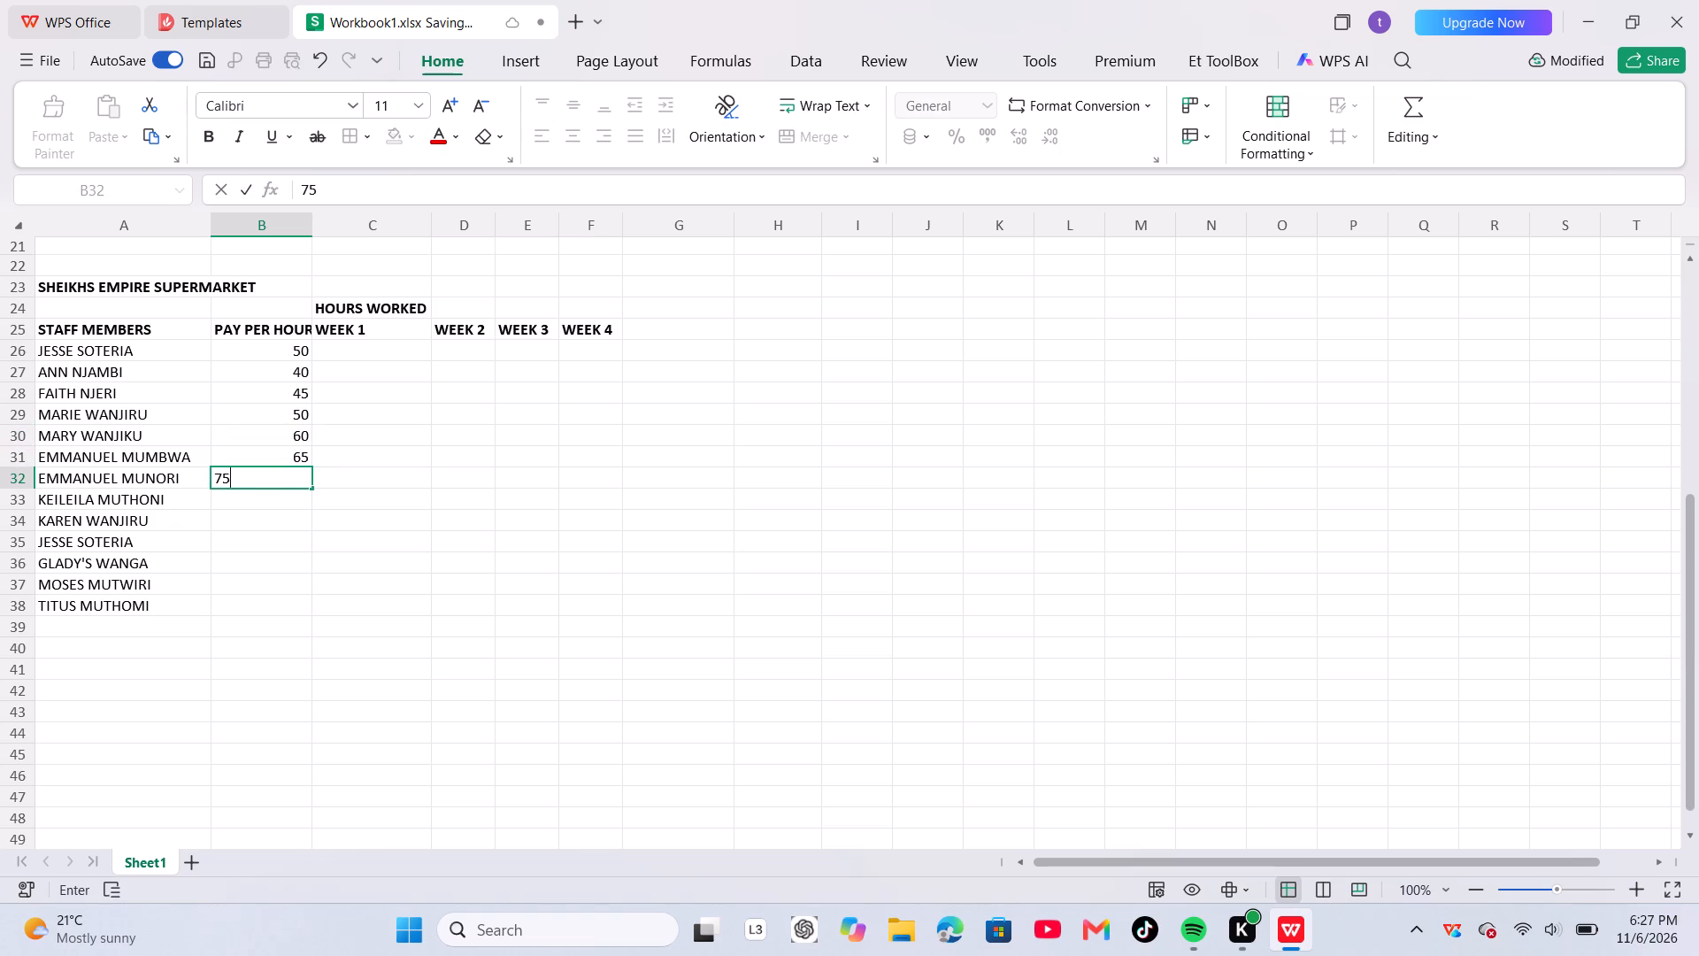
{"action": "key", "text": "Down"}
Enter the remaining PAY PER HOUR values 30, 50, 60, 40, 35 and 45 down cells B33 to B38.
{"action": "type", "text": "30"}
{"action": "key", "text": "Down"}
{"action": "key", "text": "5"}
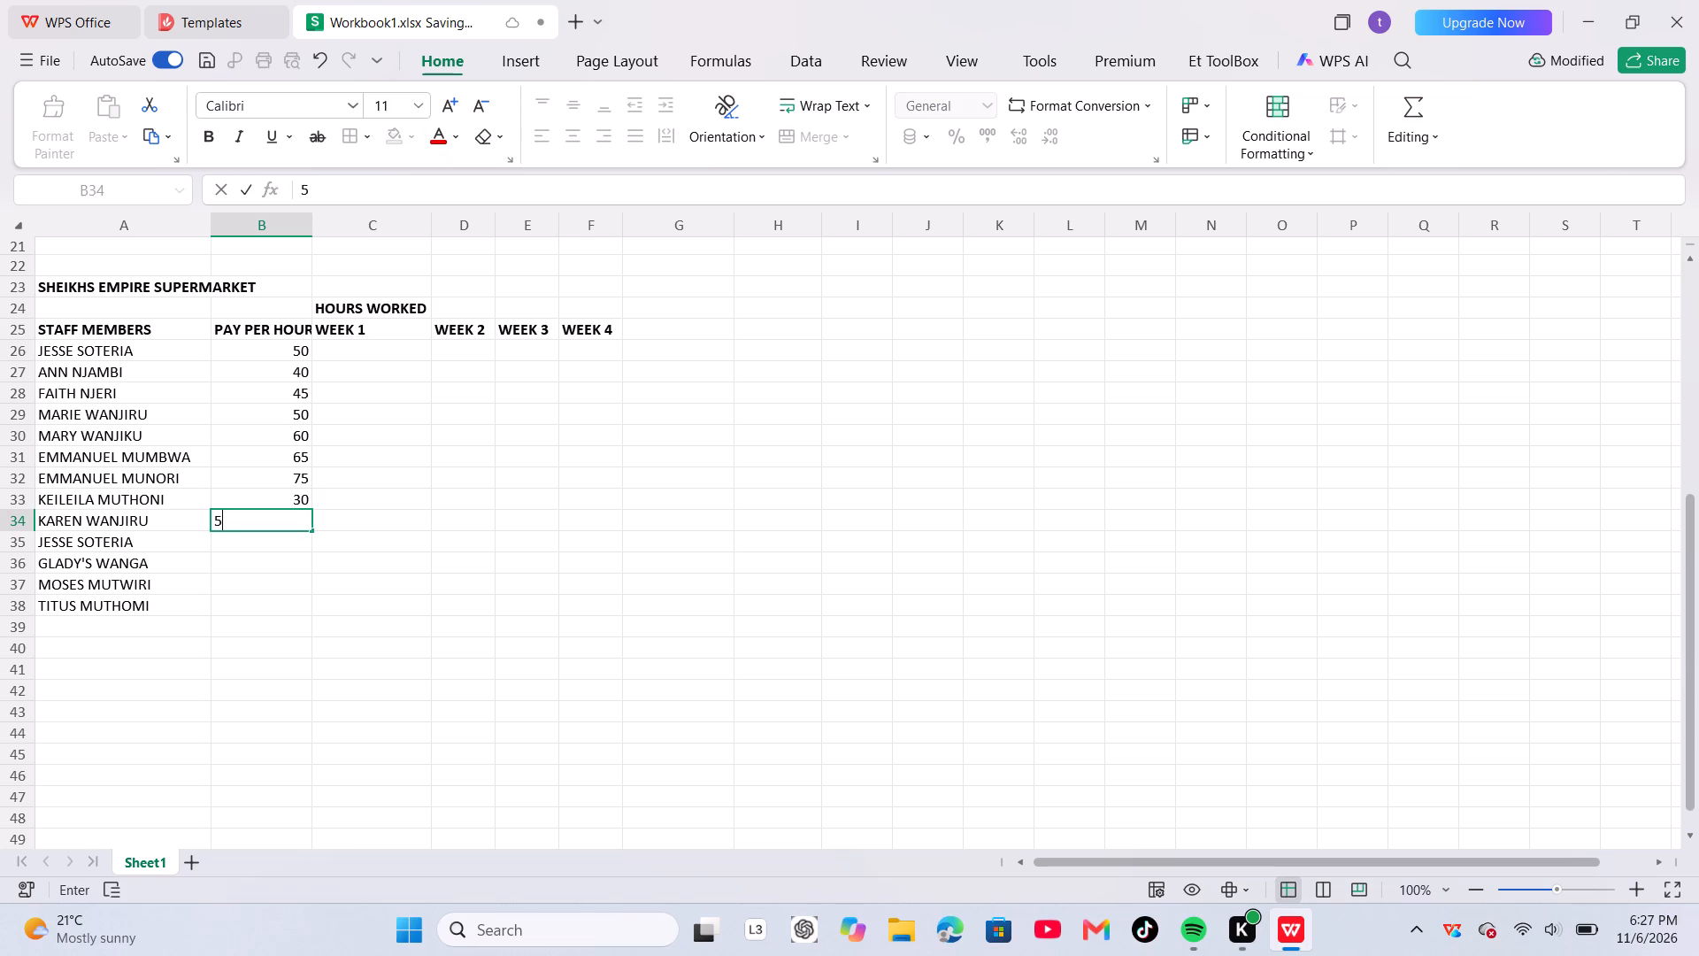
{"action": "key", "text": "0"}
{"action": "key", "text": "Down"}
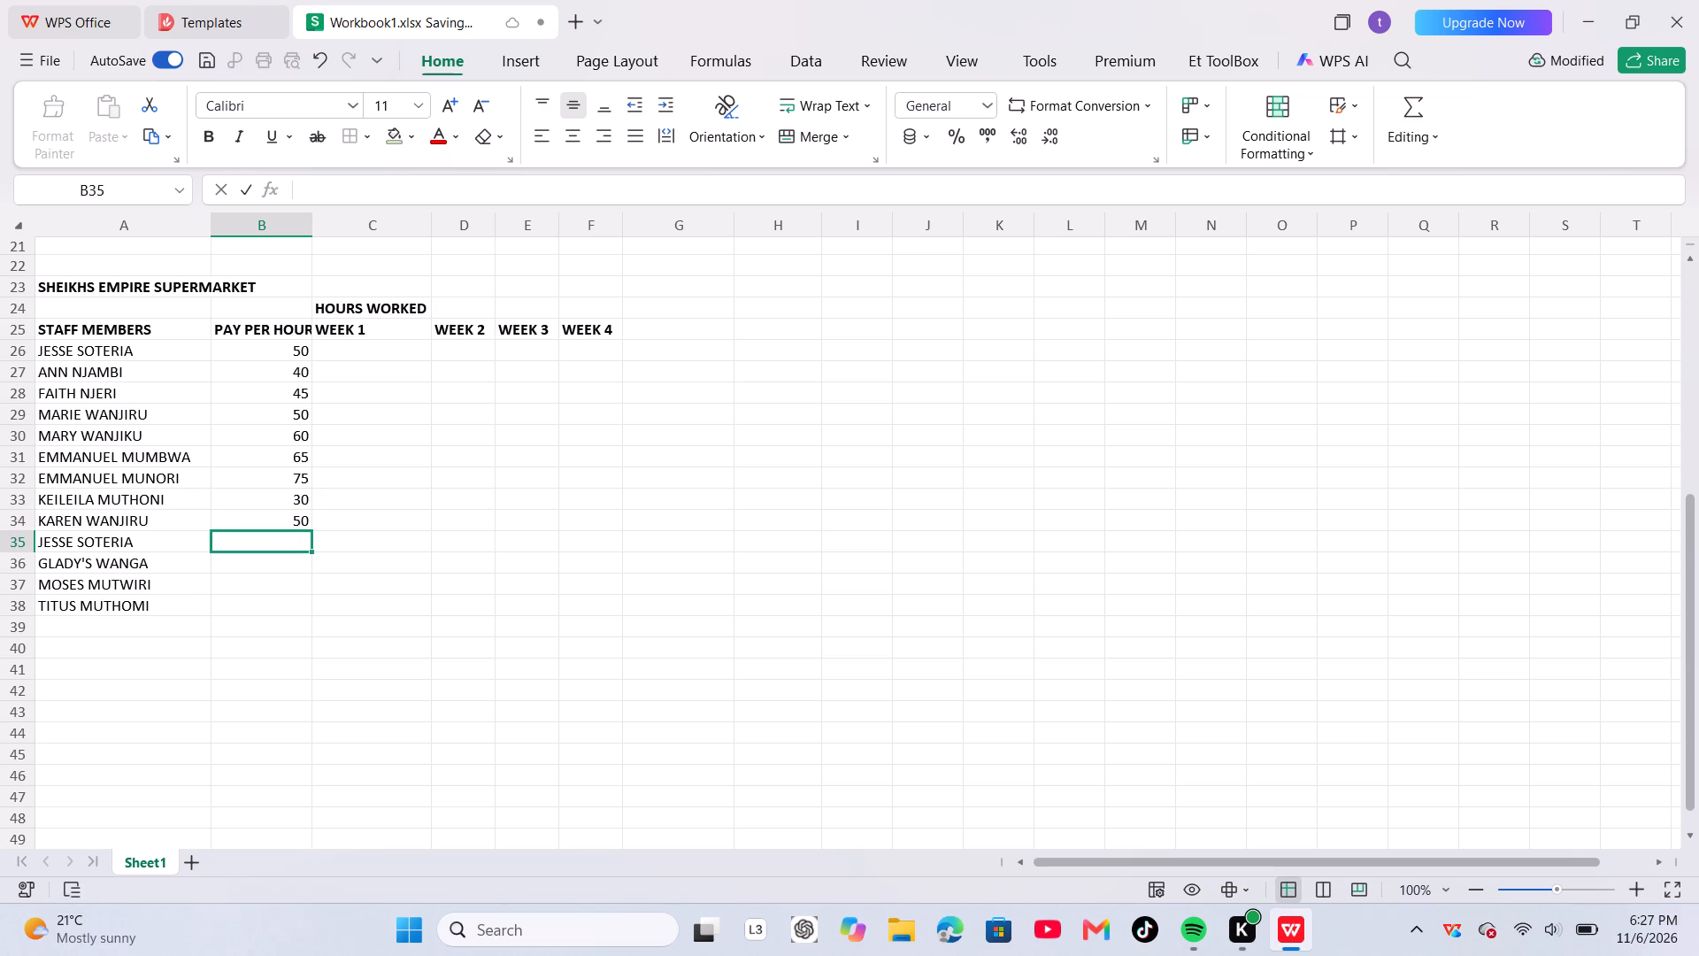
{"action": "key", "text": "6"}
{"action": "key", "text": "0"}
{"action": "key", "text": "Down"}
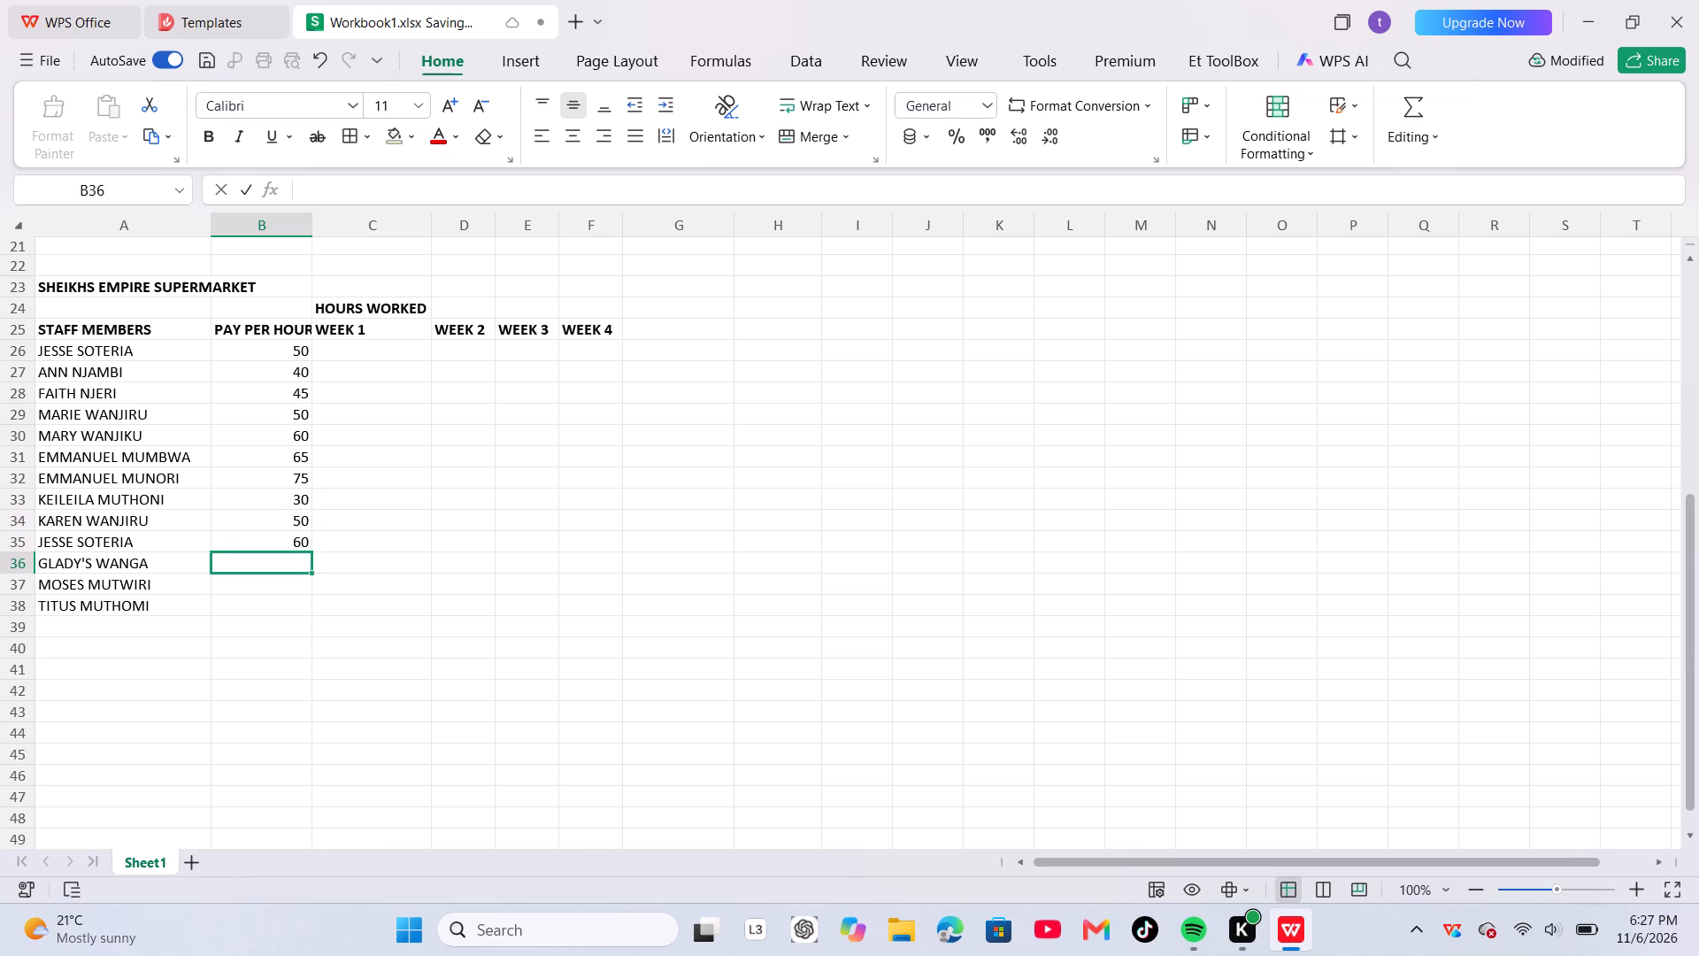
{"action": "type", "text": "40"}
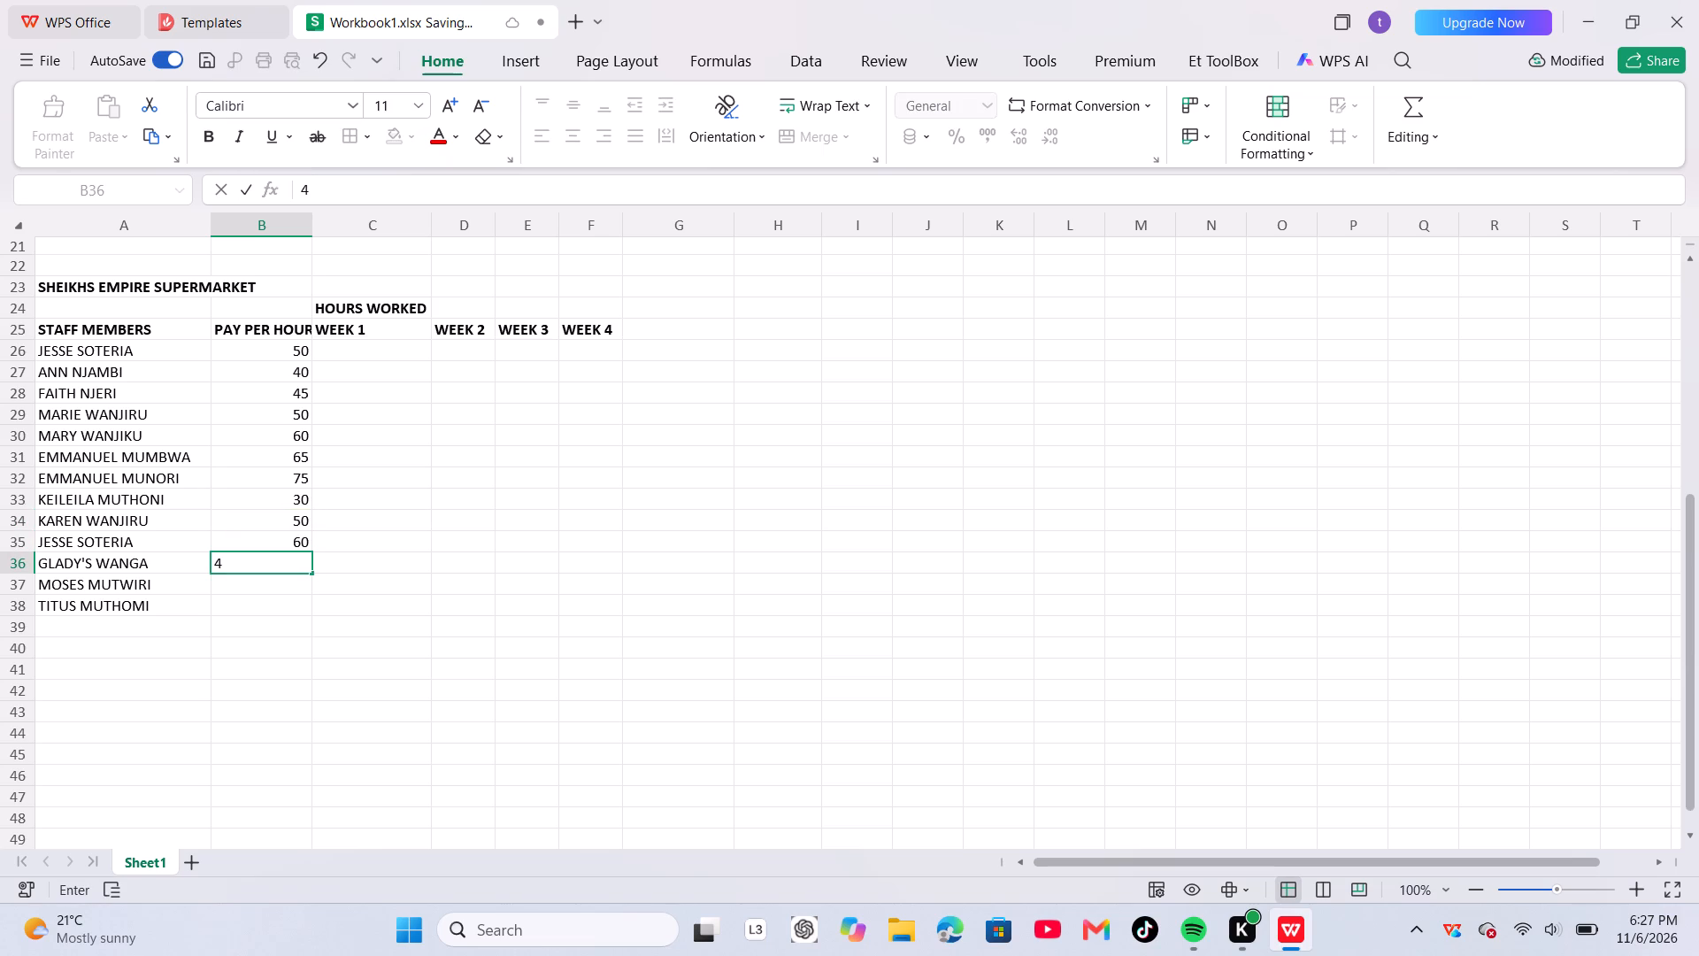
{"action": "key", "text": "Down"}
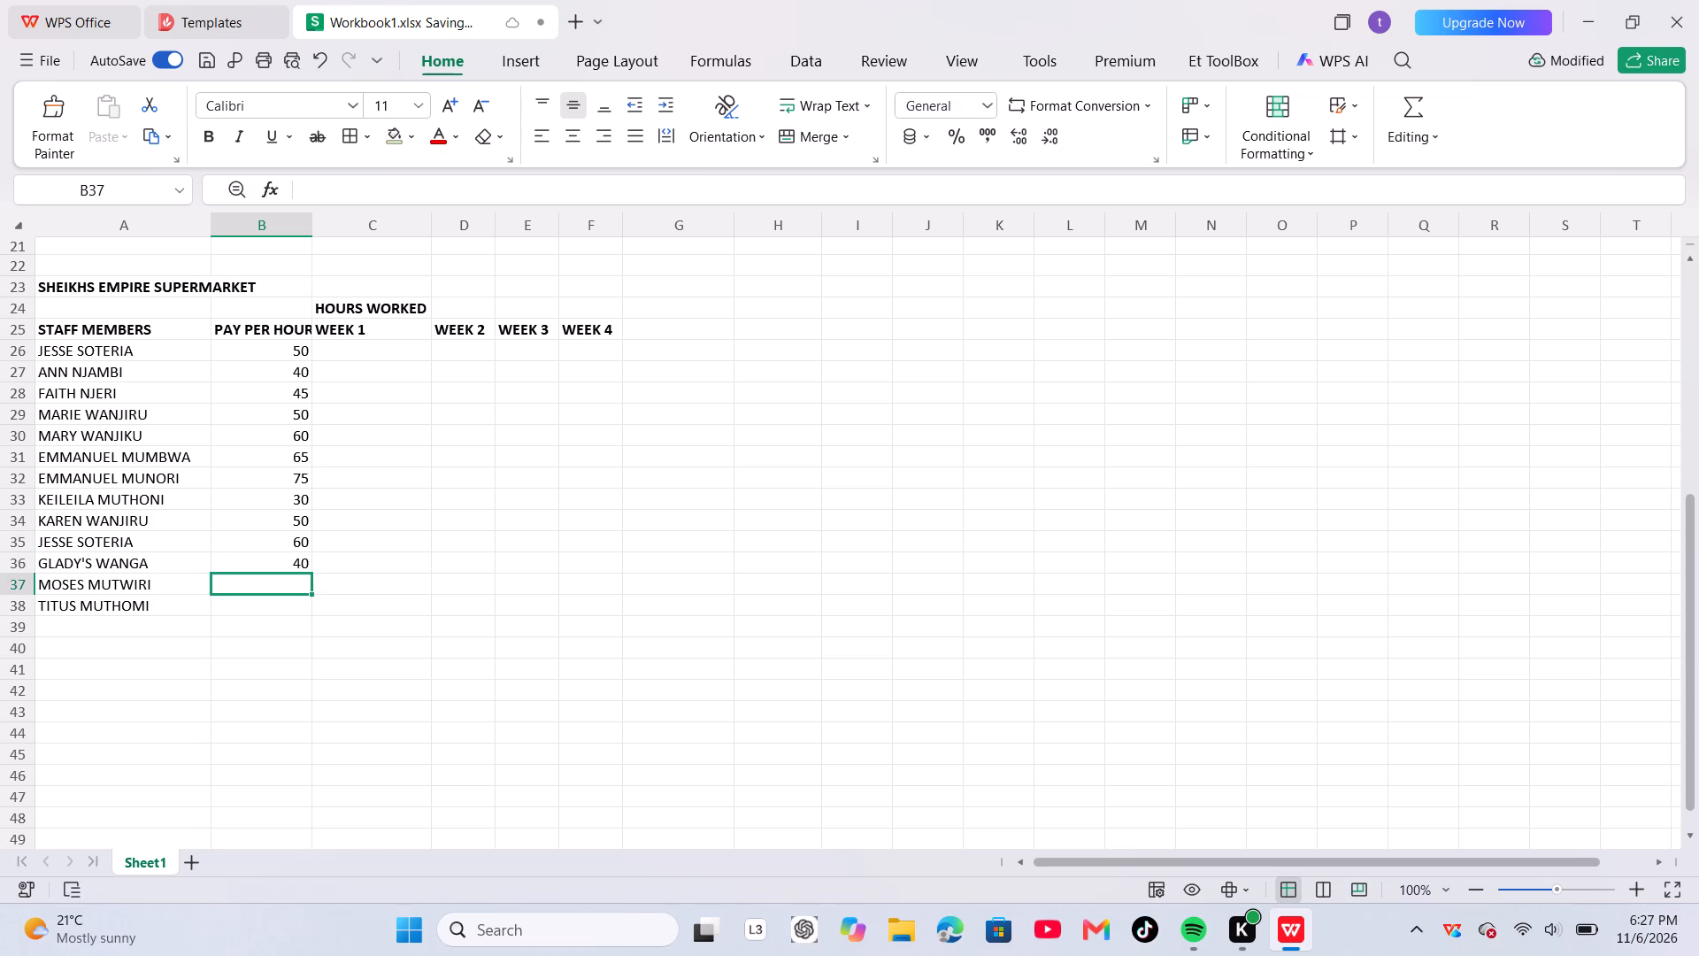
{"action": "type", "text": "35"}
{"action": "key", "text": "Down"}
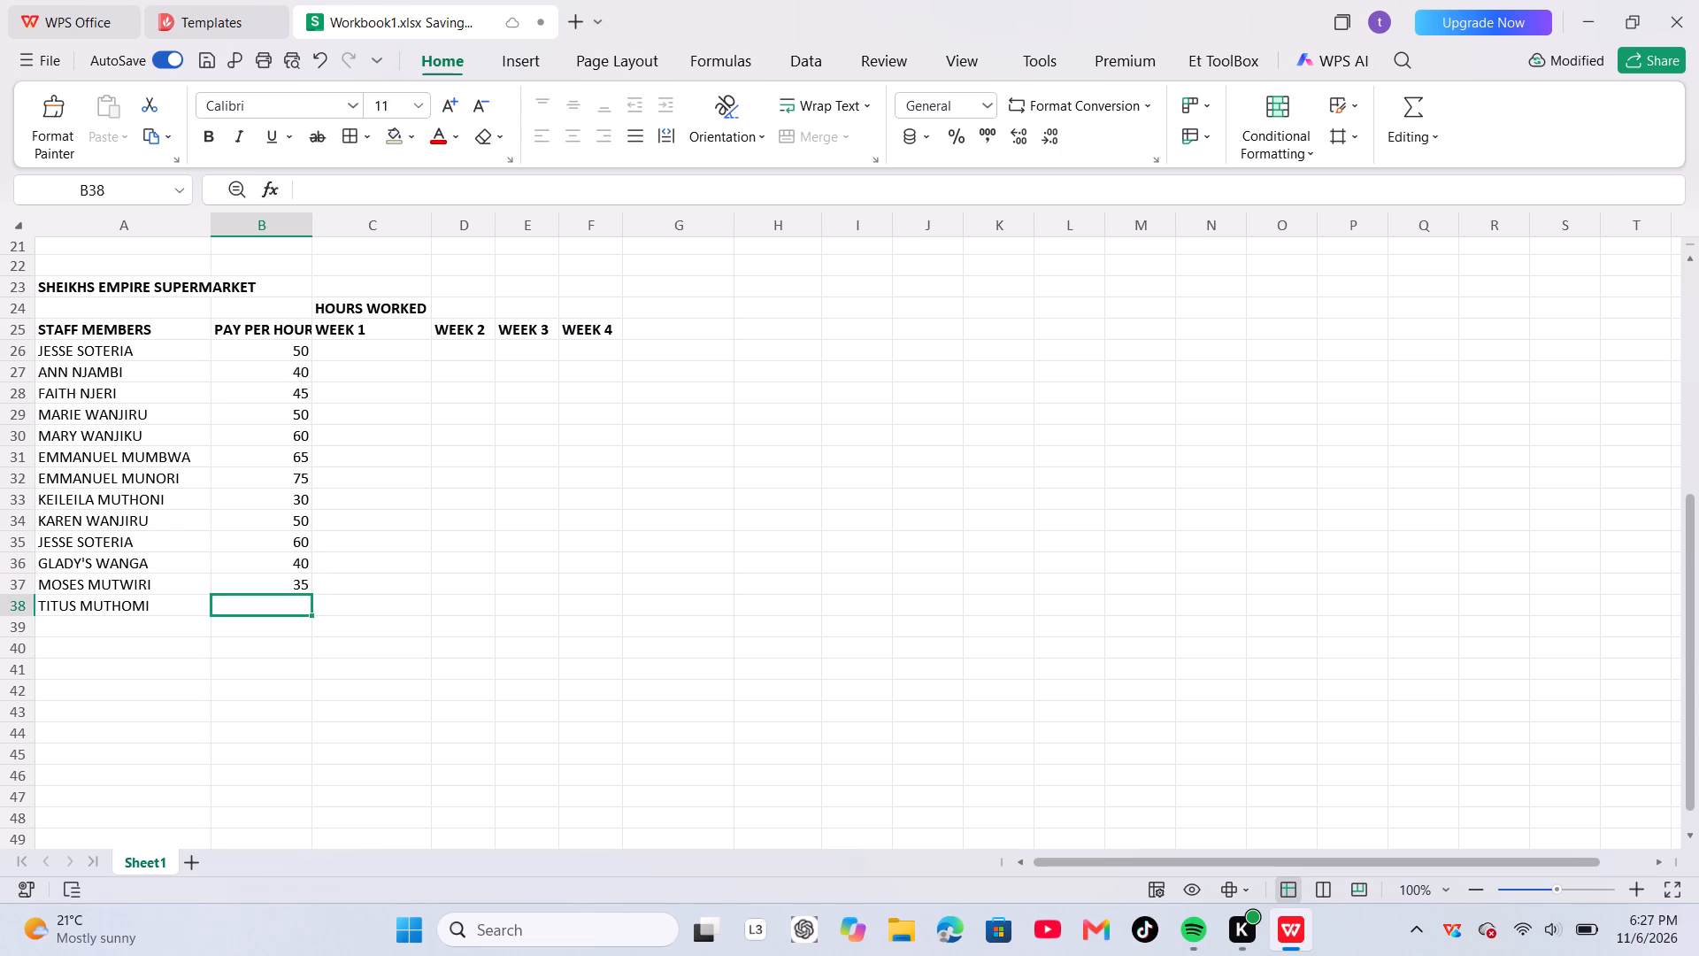
{"action": "type", "text": "45"}
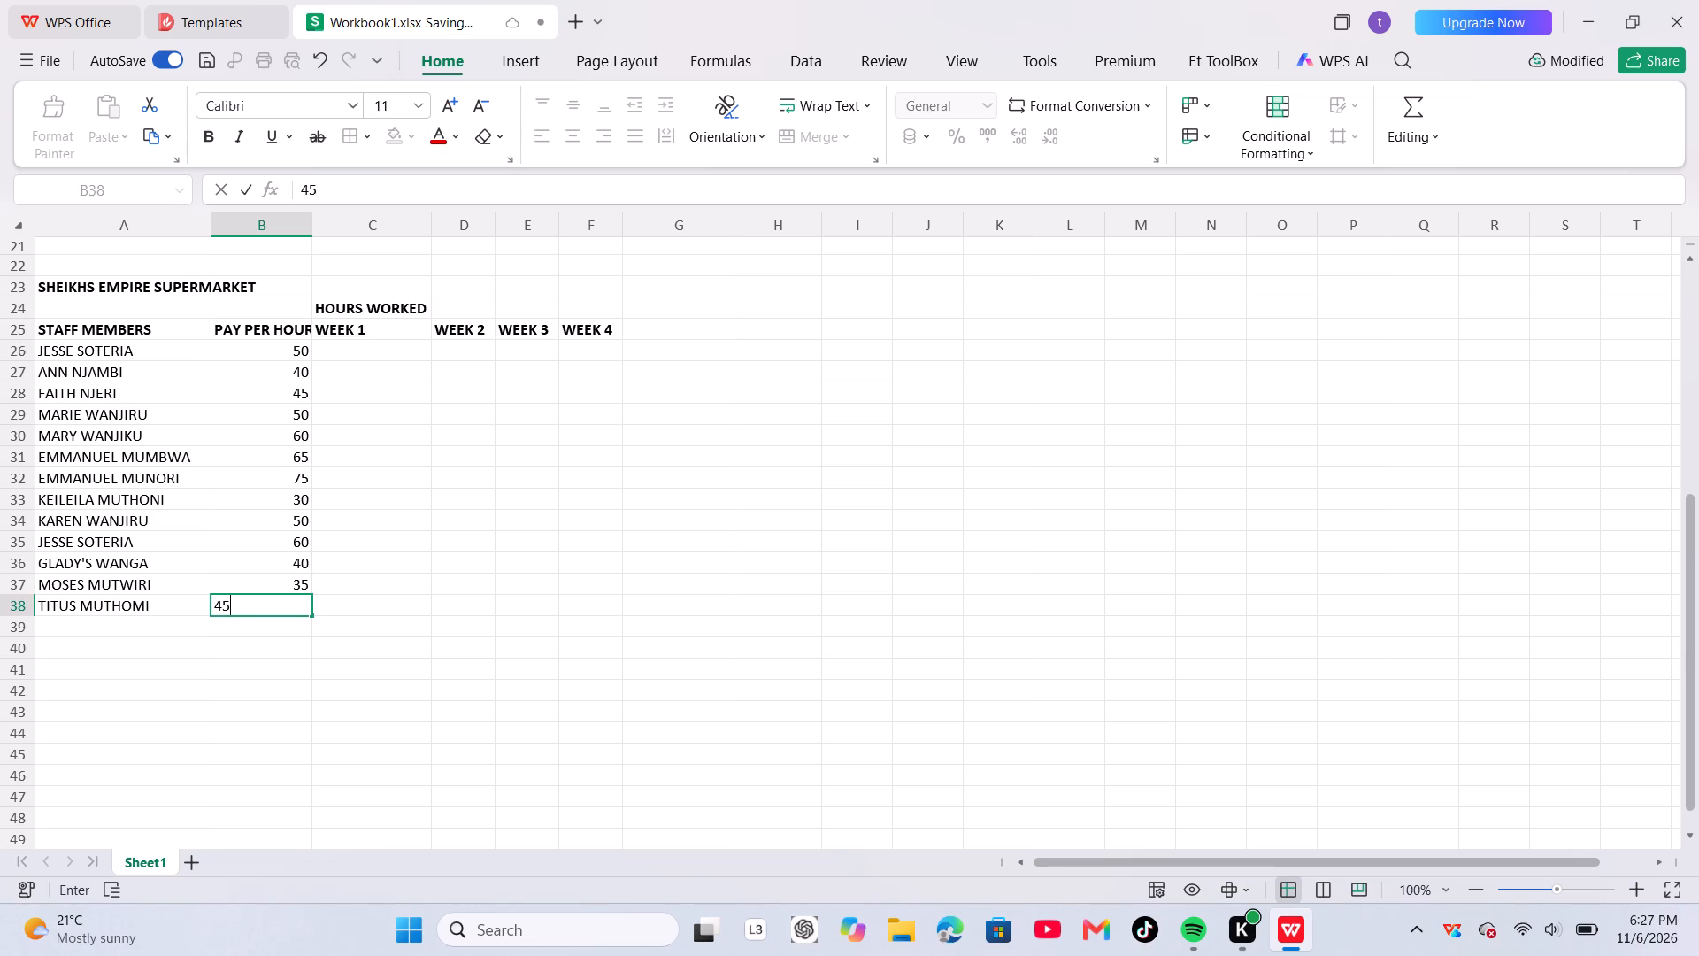
{"action": "key", "text": "Down"}
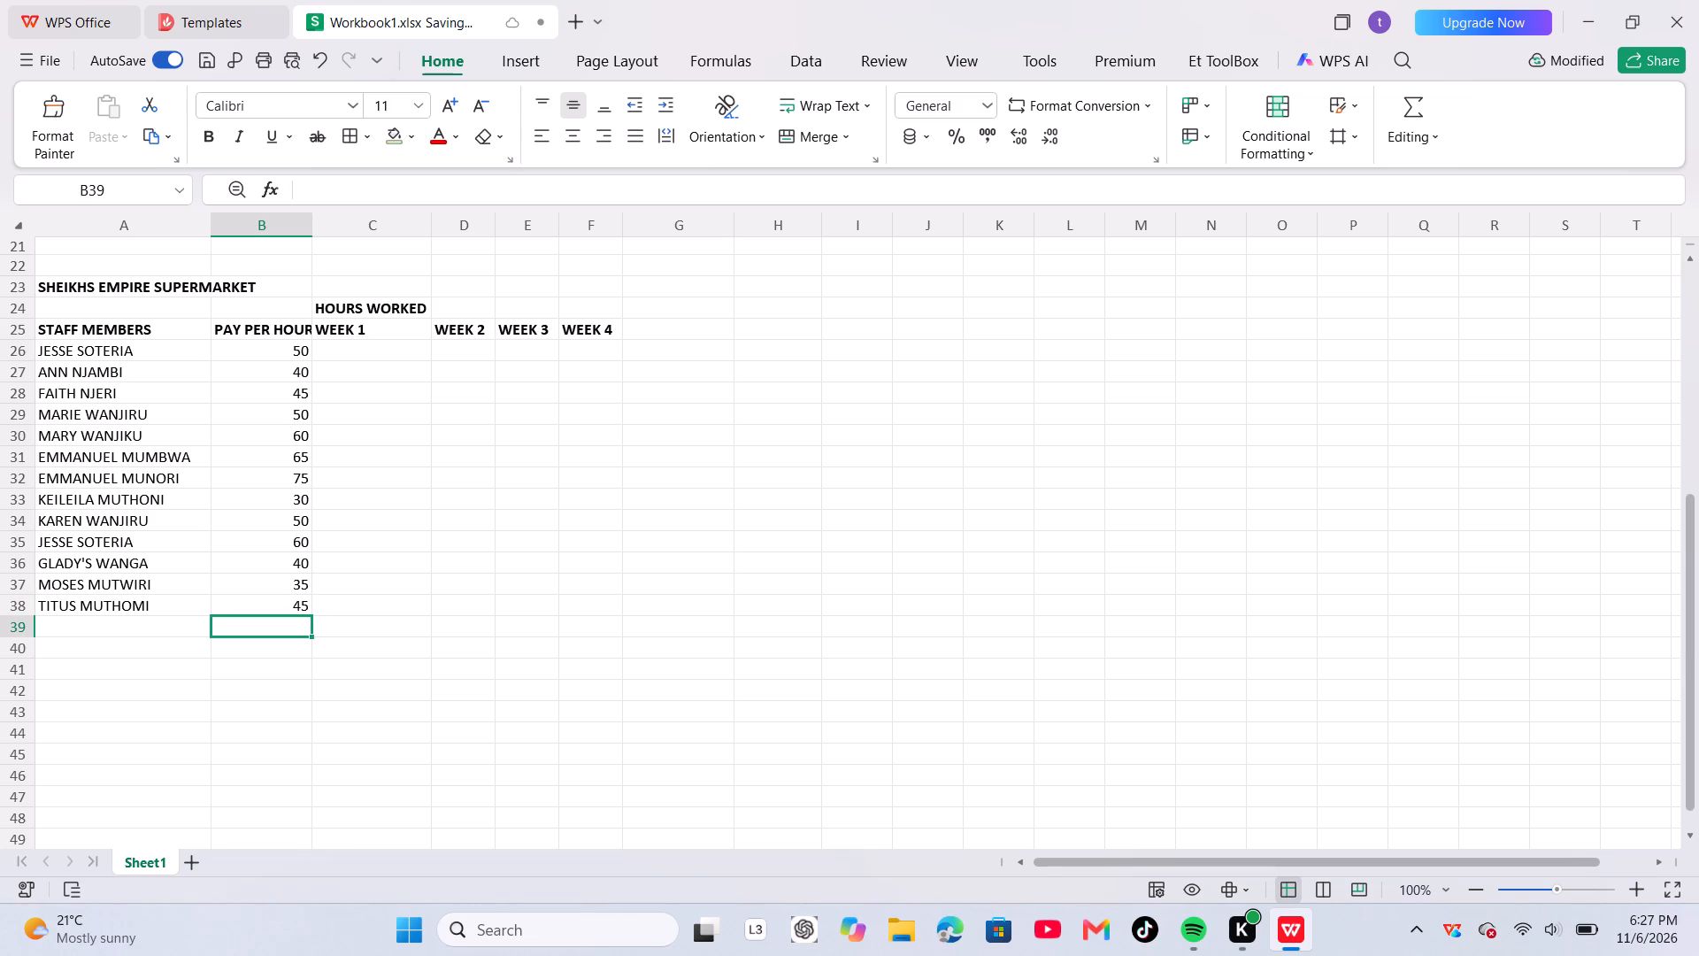
Enter the WEEK 1 hours 35, 40, 38, 37, 39 and 40 down cells C26 to C31.
{"action": "left_click", "coordinate": [373, 351]}
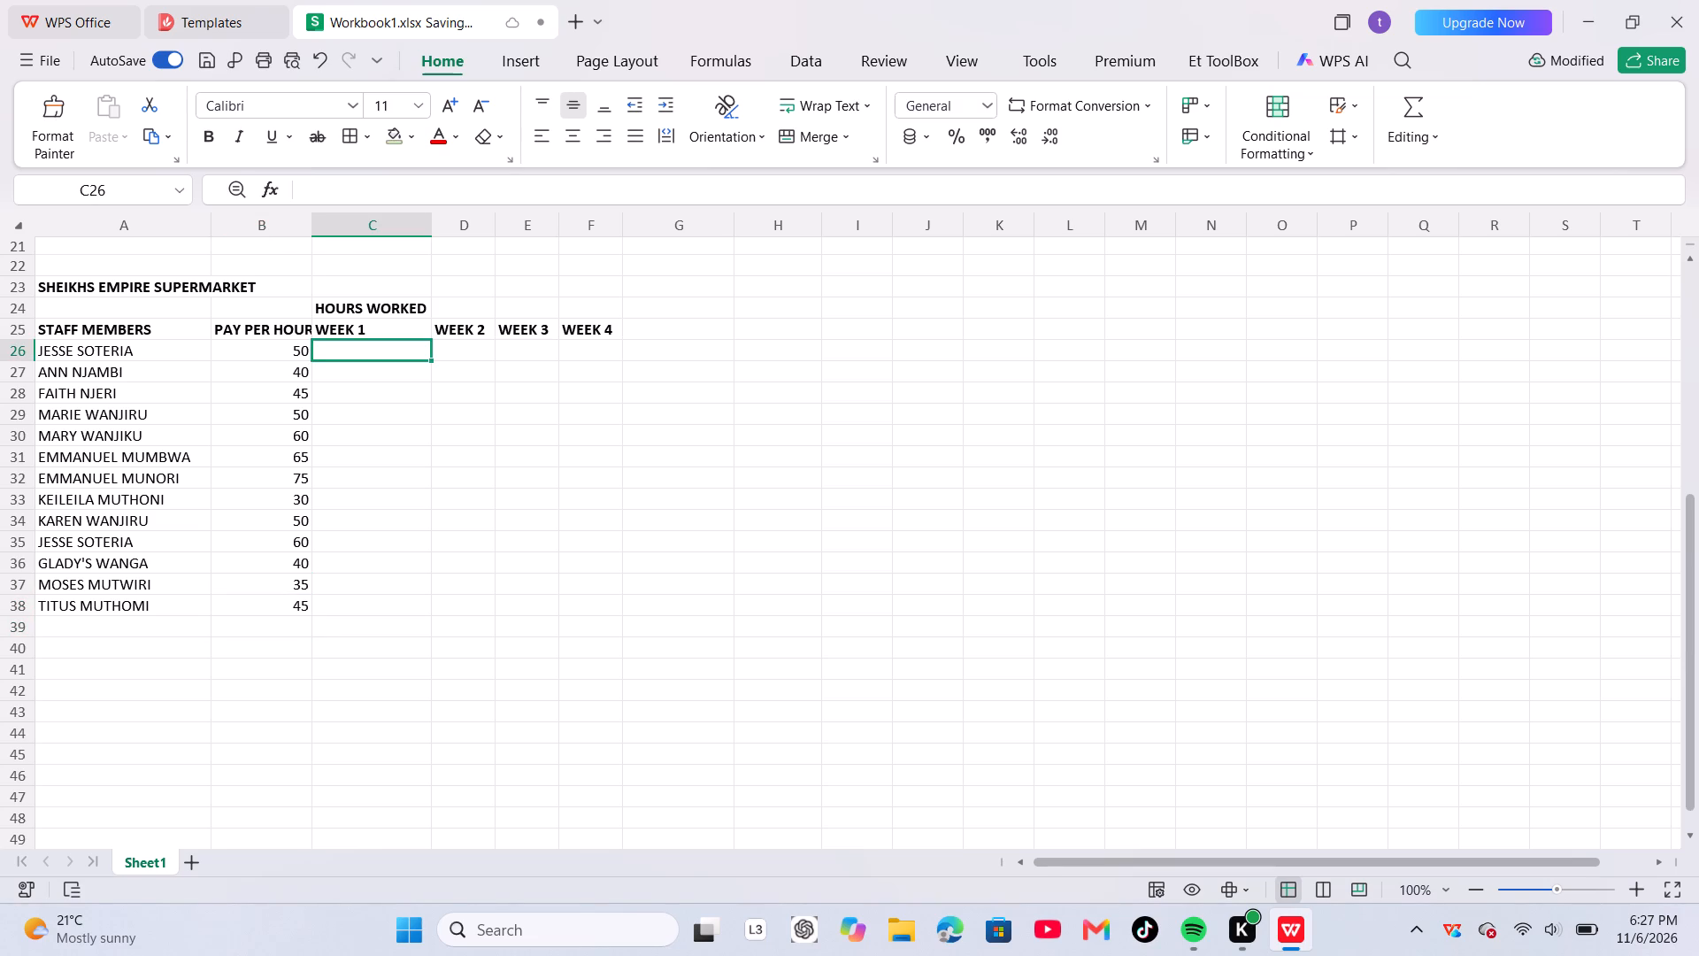
{"action": "type", "text": "35"}
{"action": "key", "text": "Down"}
{"action": "key", "text": "4"}
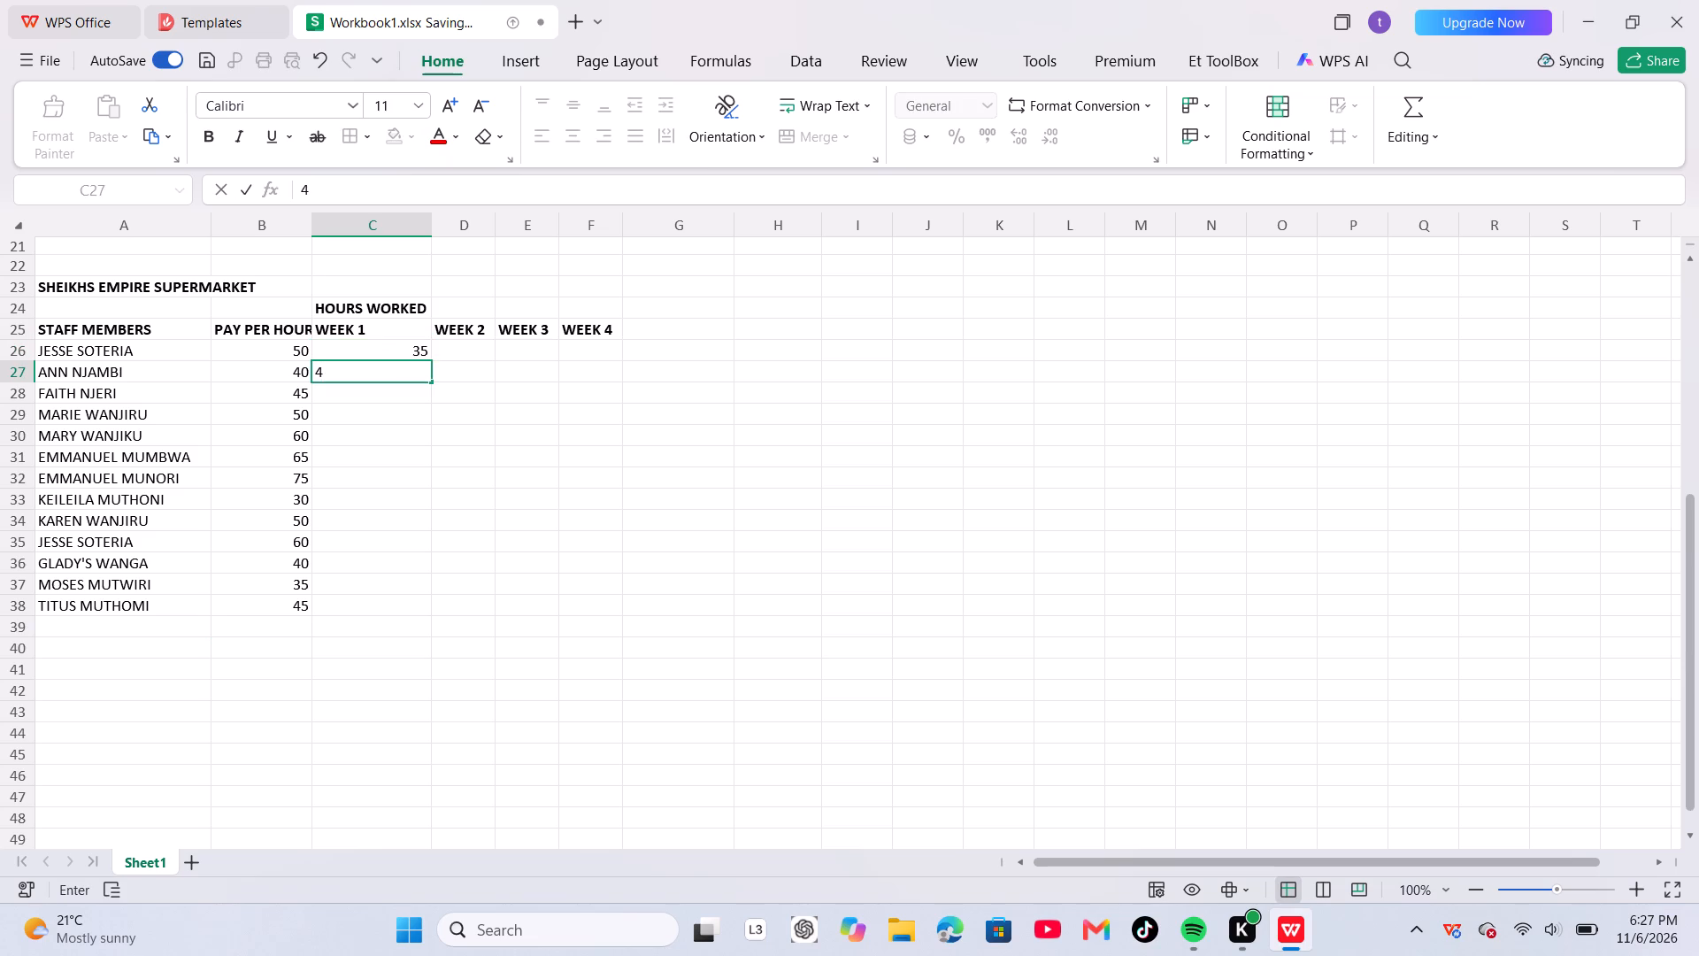
{"action": "key", "text": "0"}
{"action": "key", "text": "Down"}
{"action": "type", "text": "38"}
{"action": "key", "text": "Down"}
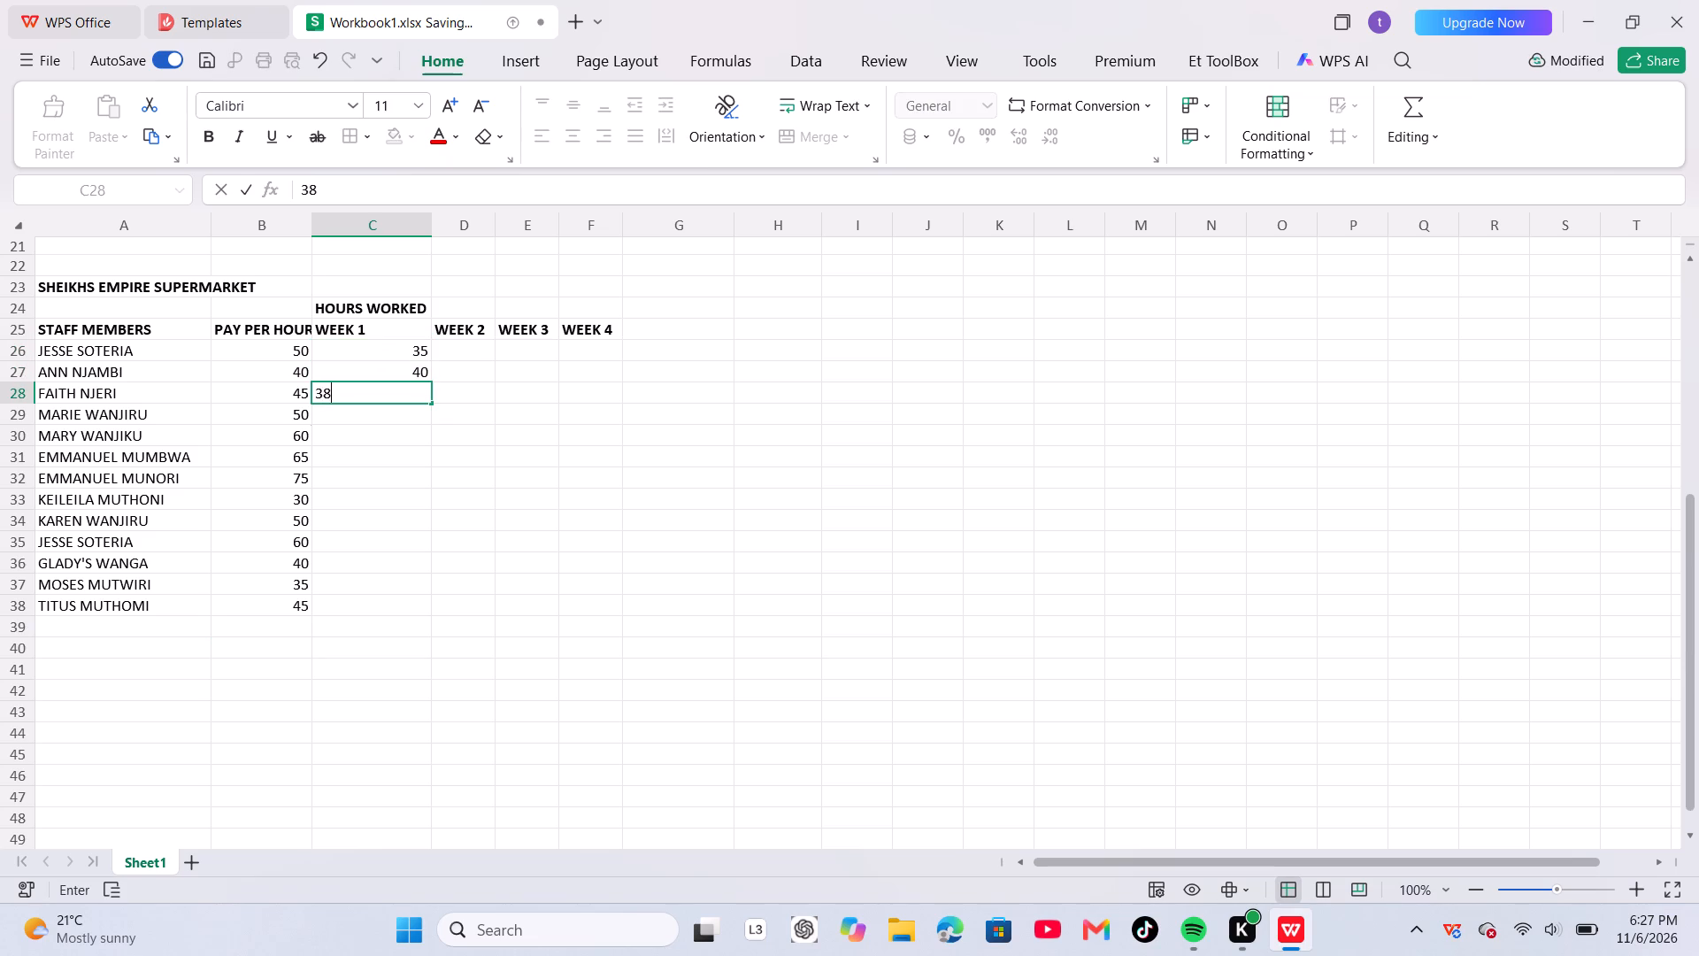
{"action": "type", "text": "37"}
{"action": "key", "text": "Down"}
{"action": "key", "text": "3"}
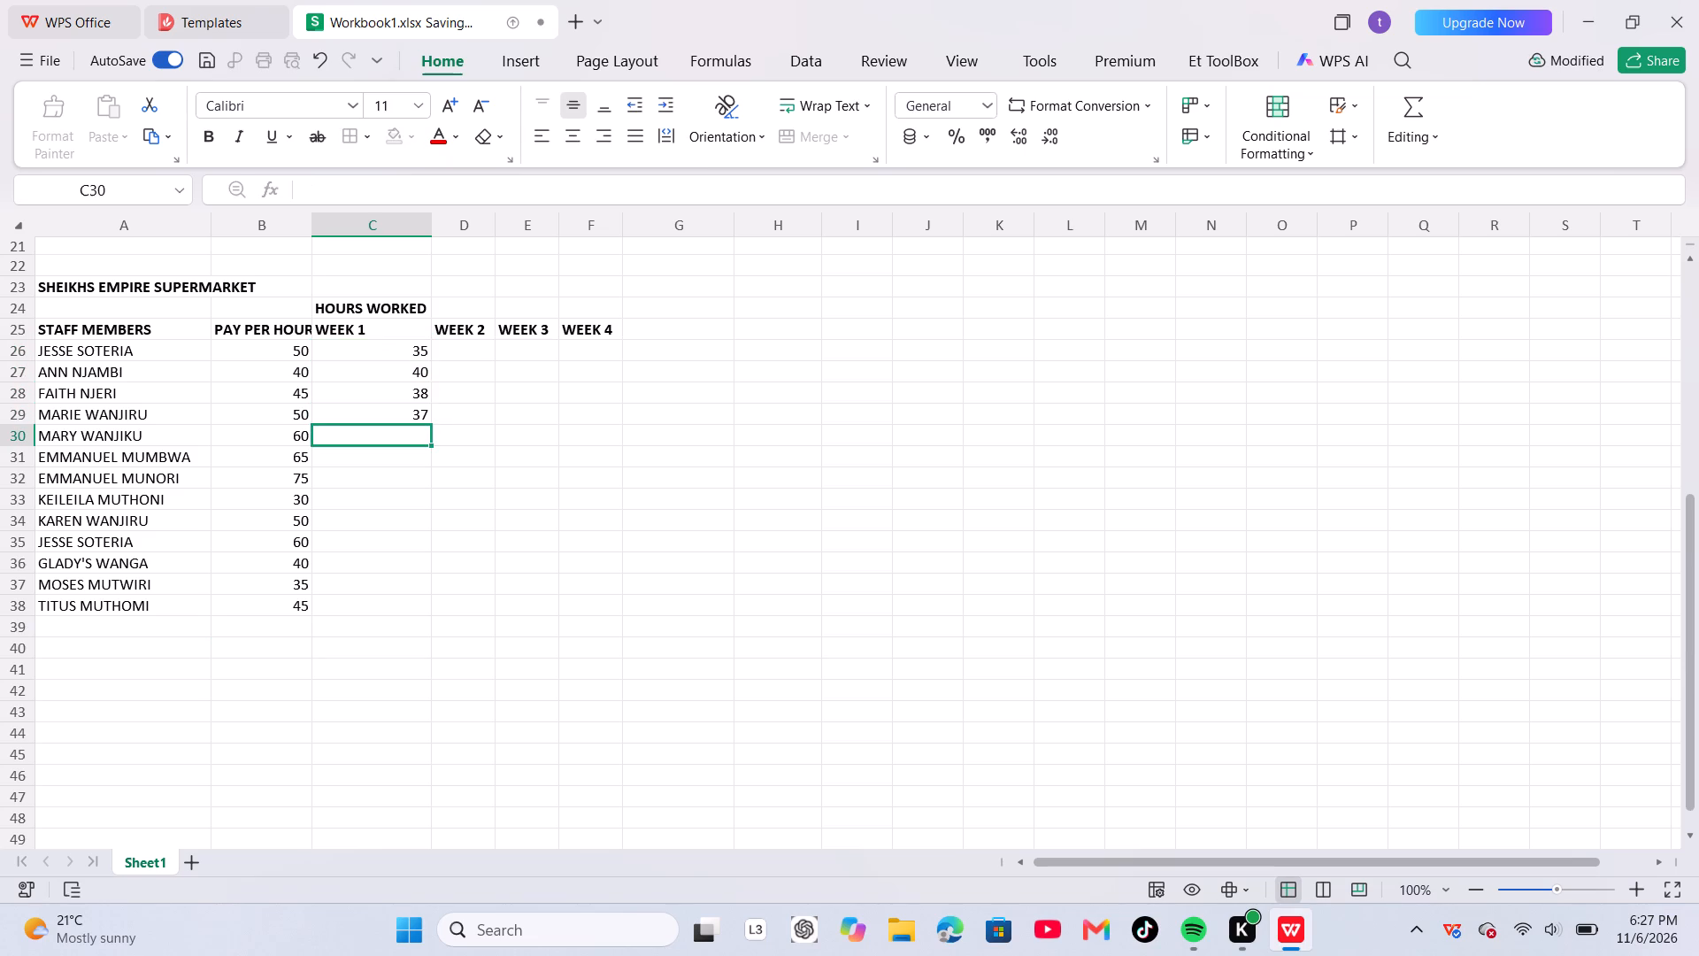
{"action": "key", "text": "9"}
{"action": "key", "text": "Down"}
{"action": "type", "text": "40"}
{"action": "key", "text": "Down"}
Enter the remaining WEEK 1 hours 37, 36, 31, 38, 30, 40 and 40 down cells C32 to C38.
{"action": "type", "text": "37"}
{"action": "key", "text": "Down"}
{"action": "type", "text": "36"}
{"action": "key", "text": "Down"}
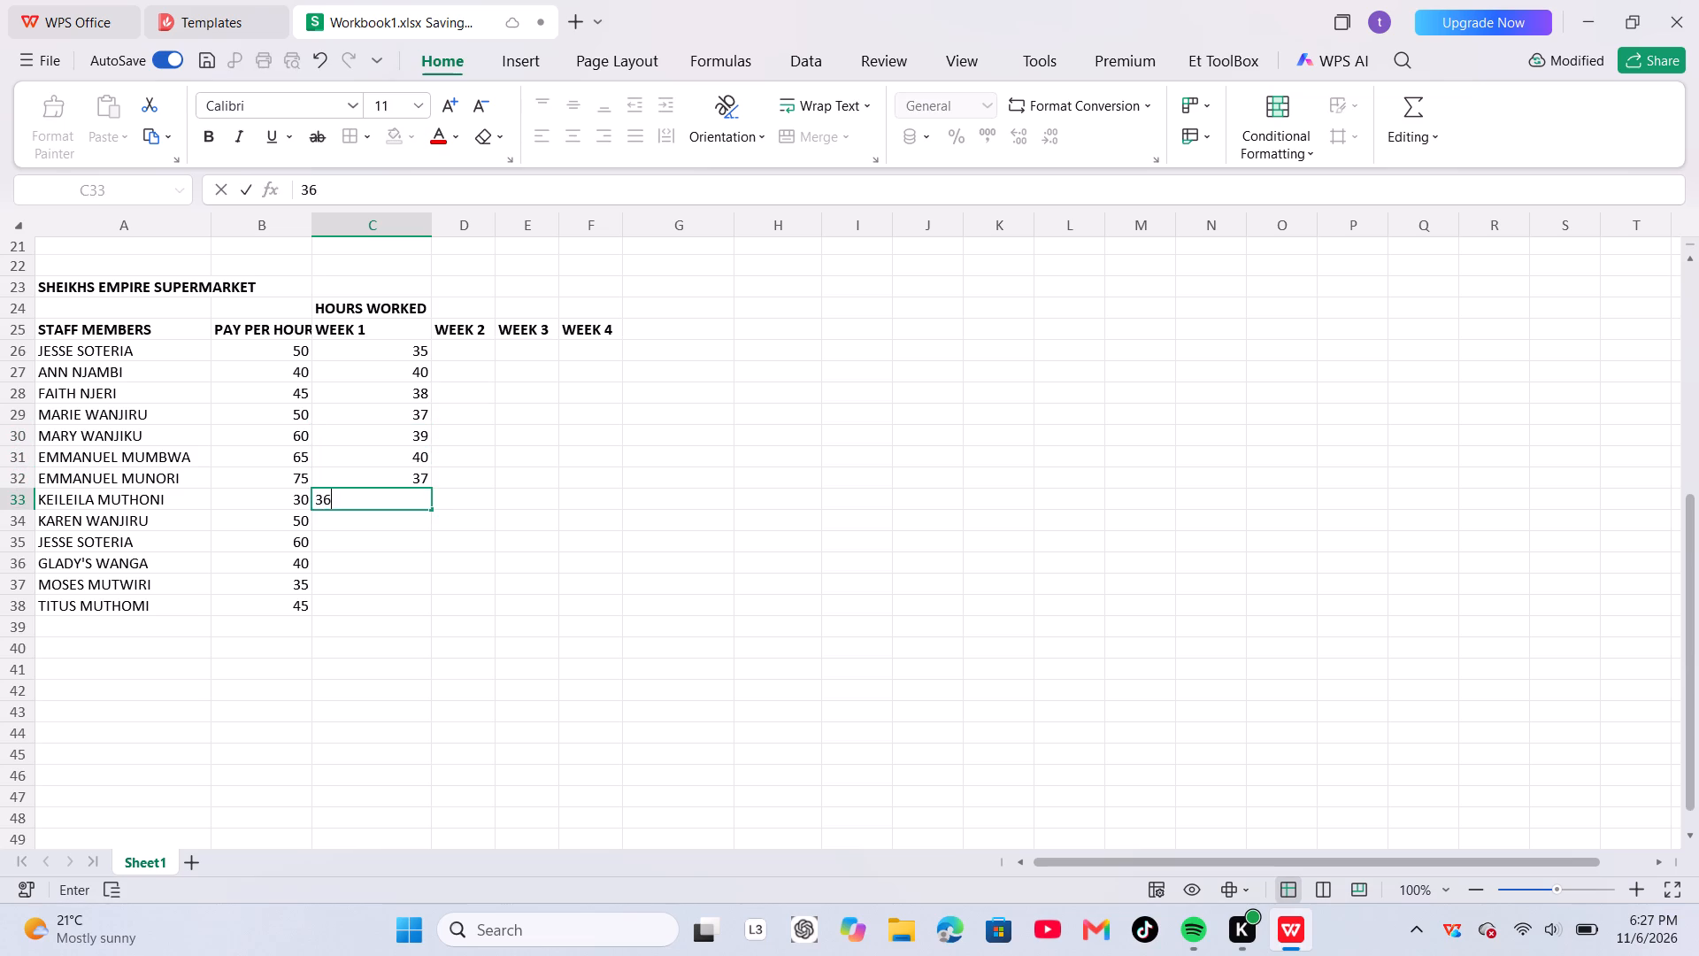
{"action": "type", "text": "31"}
{"action": "key", "text": "Down"}
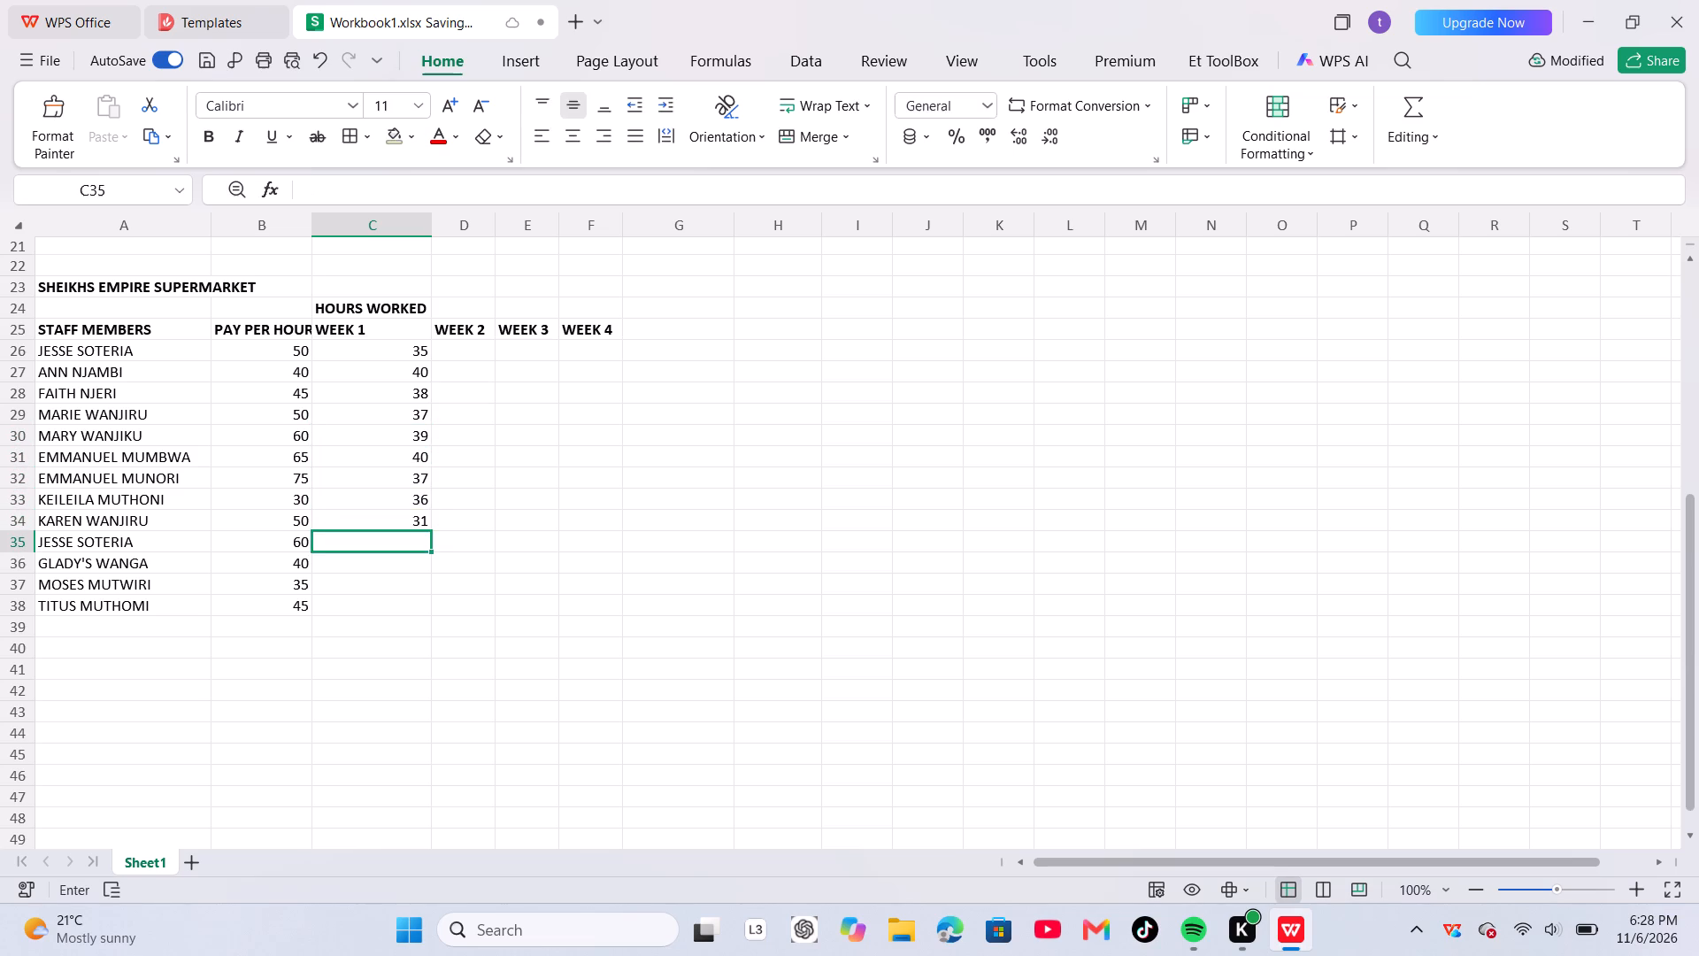
{"action": "type", "text": "38"}
{"action": "key", "text": "Down"}
{"action": "type", "text": "30"}
{"action": "key", "text": "Down"}
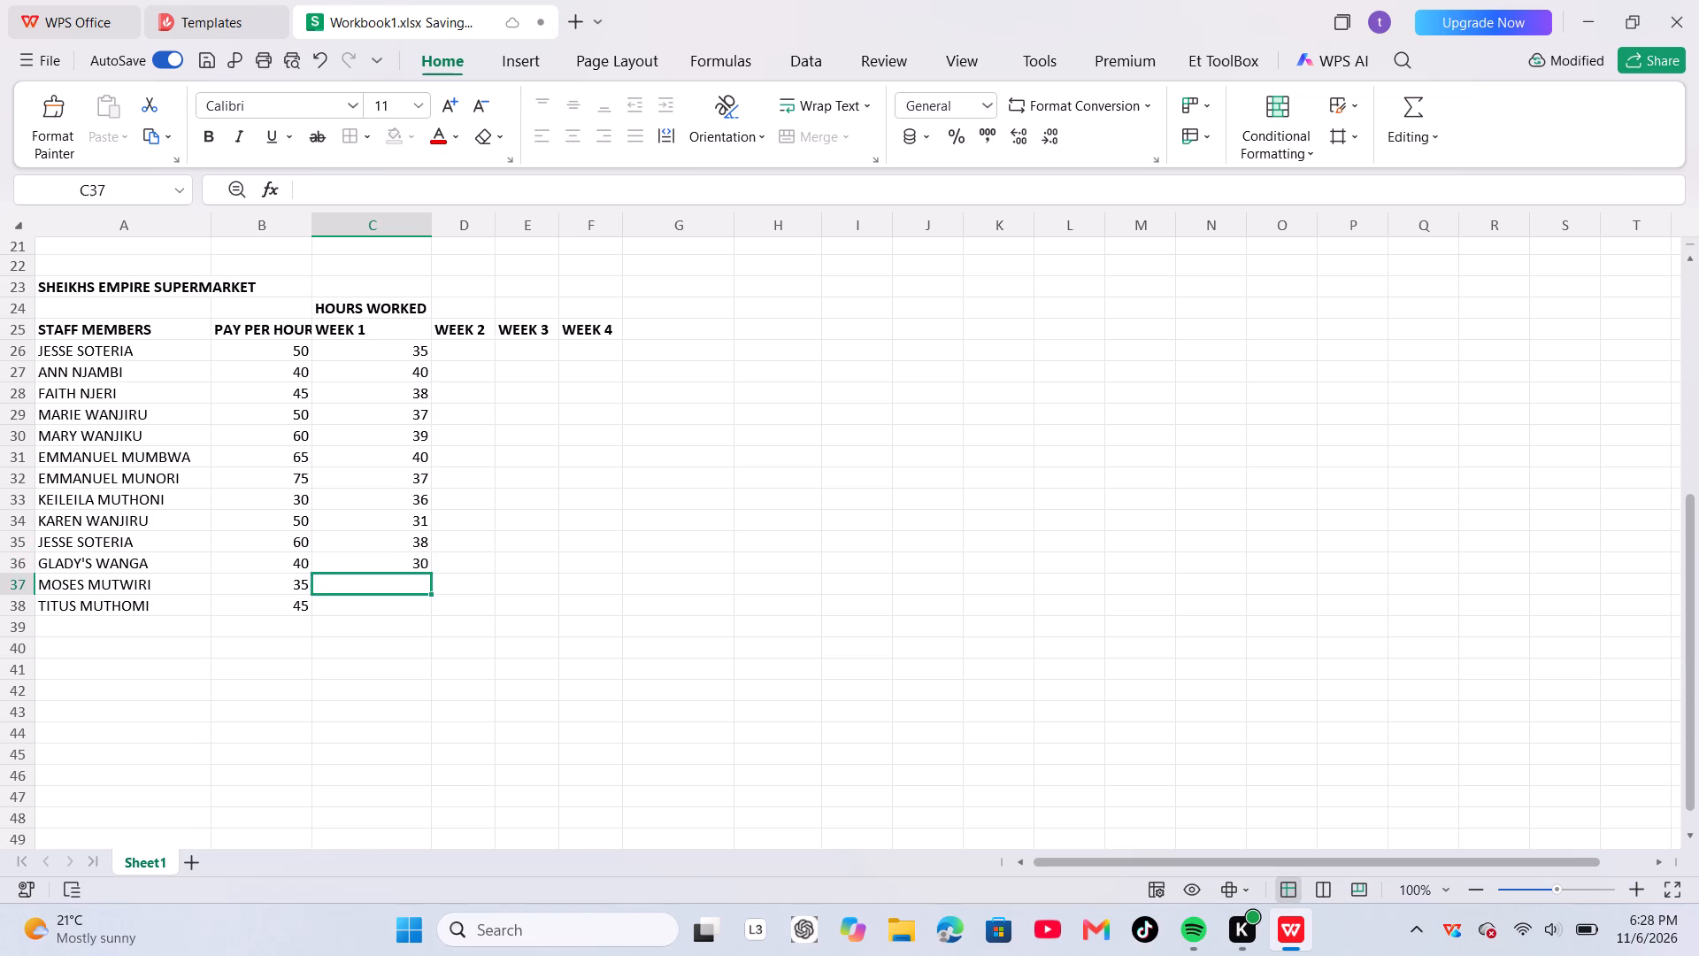
{"action": "key", "text": "4"}
{"action": "key", "text": "0"}
{"action": "key", "text": "Down"}
{"action": "type", "text": "40"}
{"action": "key", "text": "Down"}
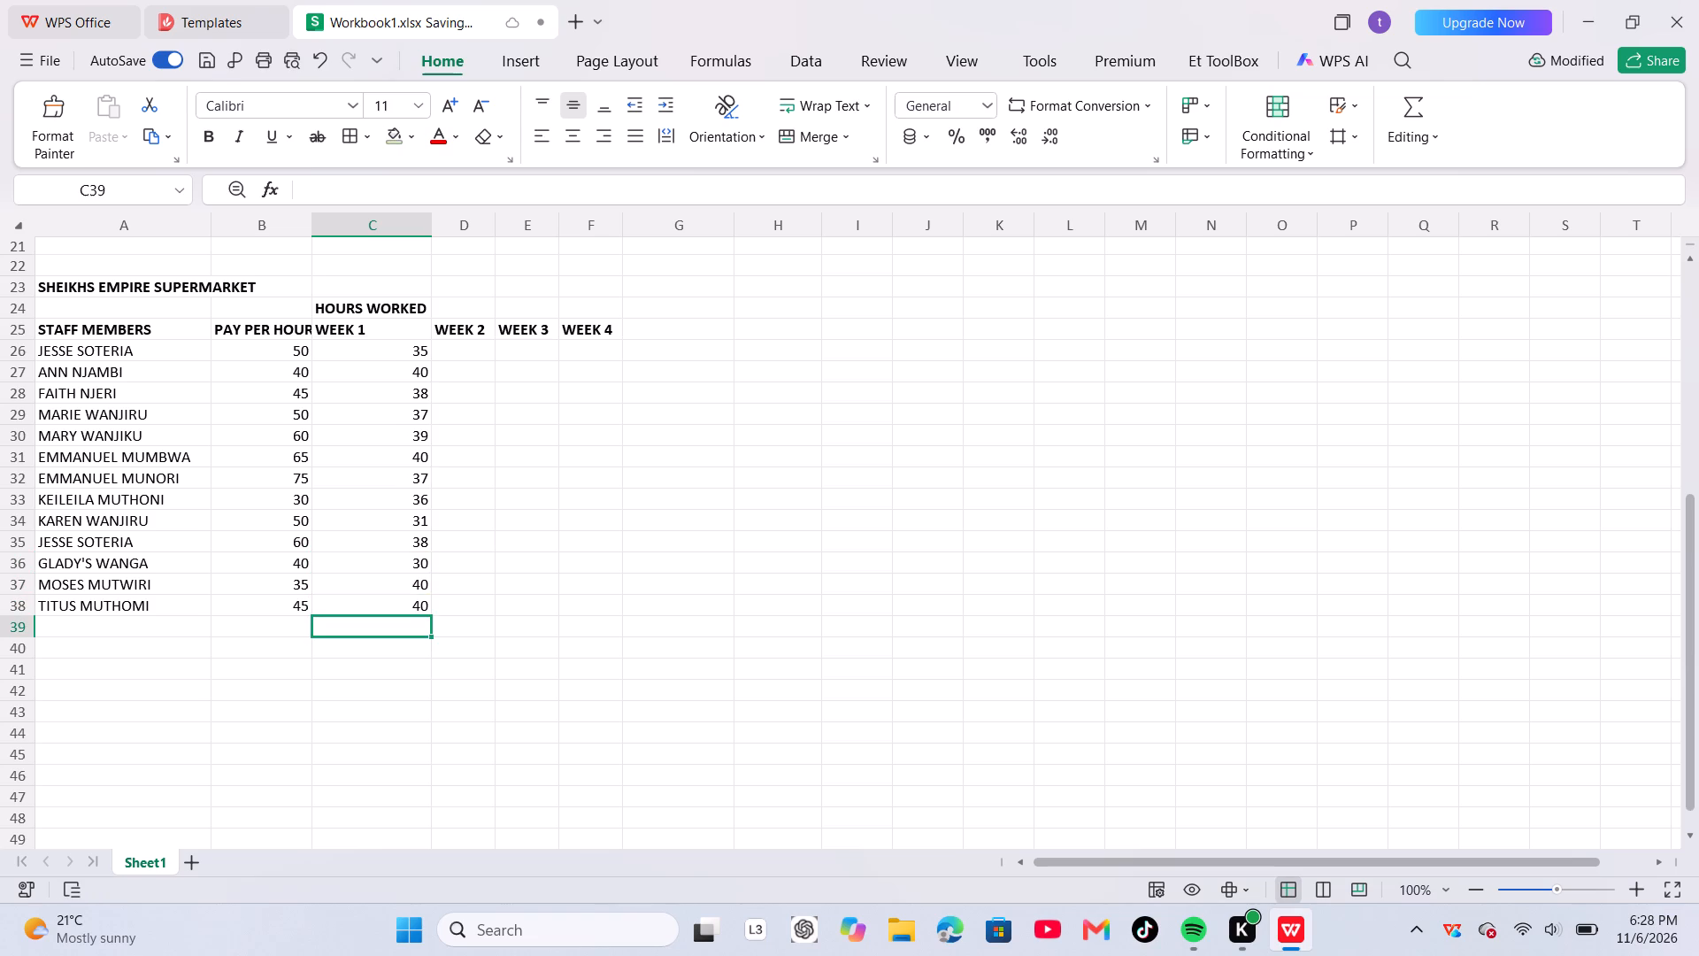
Enter the WEEK 2 hours 40, 36, 37 and 36 down cells D26 to D29.
{"action": "left_click", "coordinate": [456, 351]}
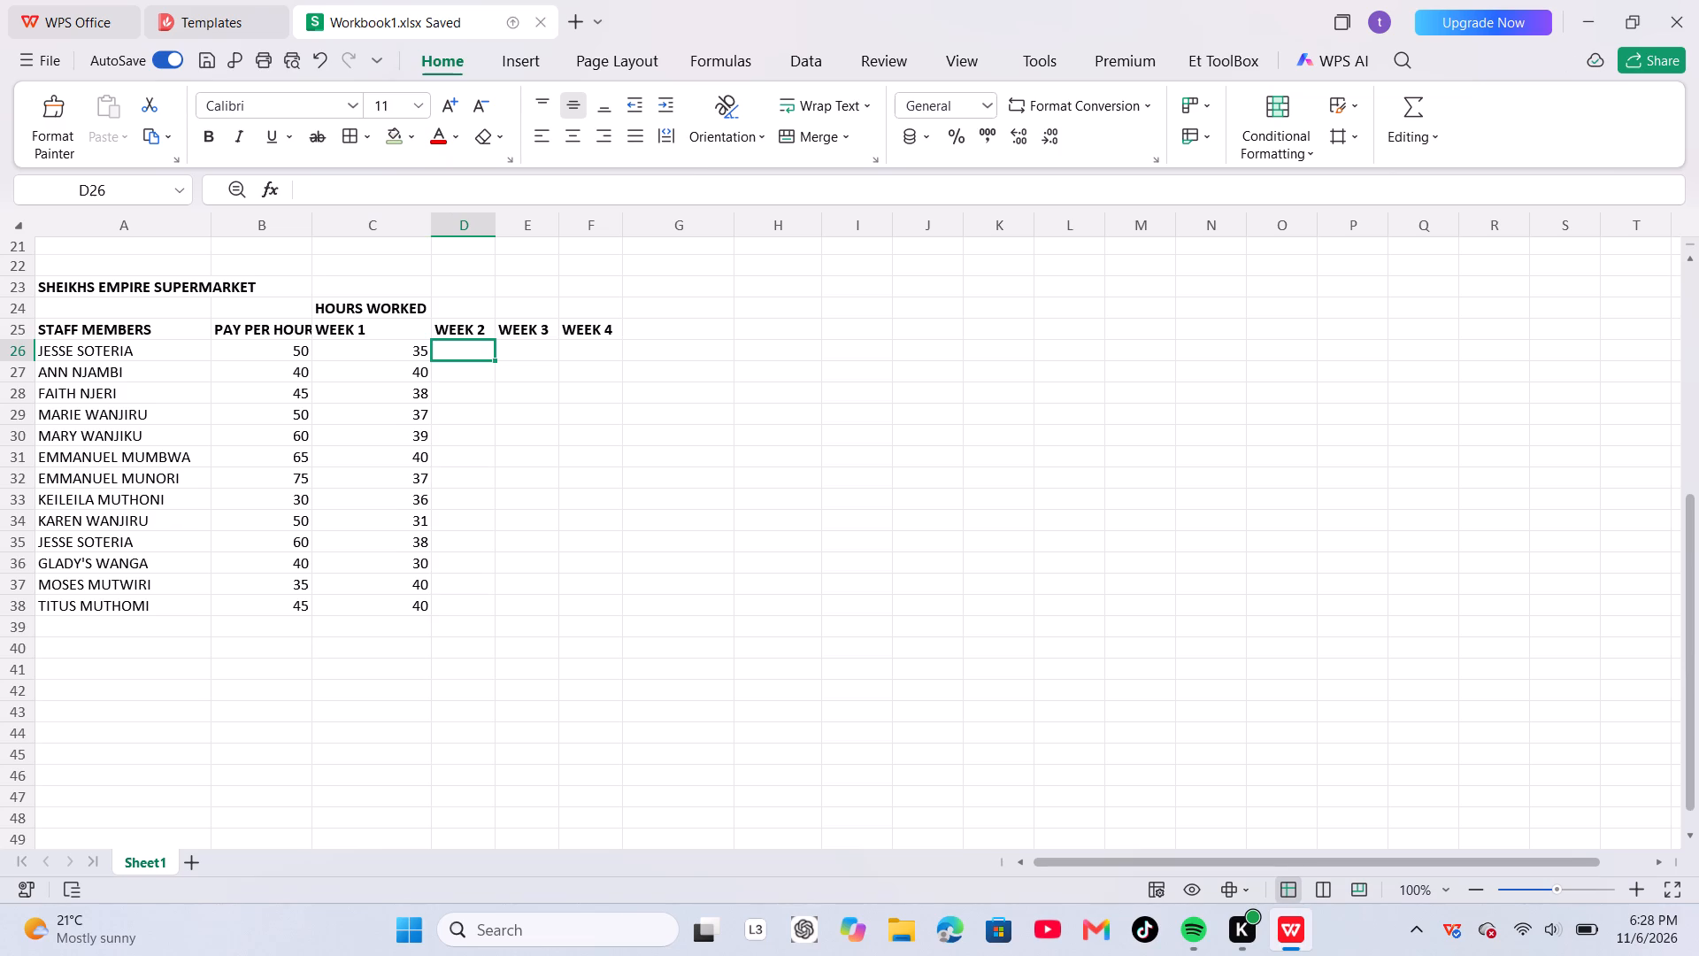
{"action": "key", "text": "4"}
{"action": "key", "text": "0"}
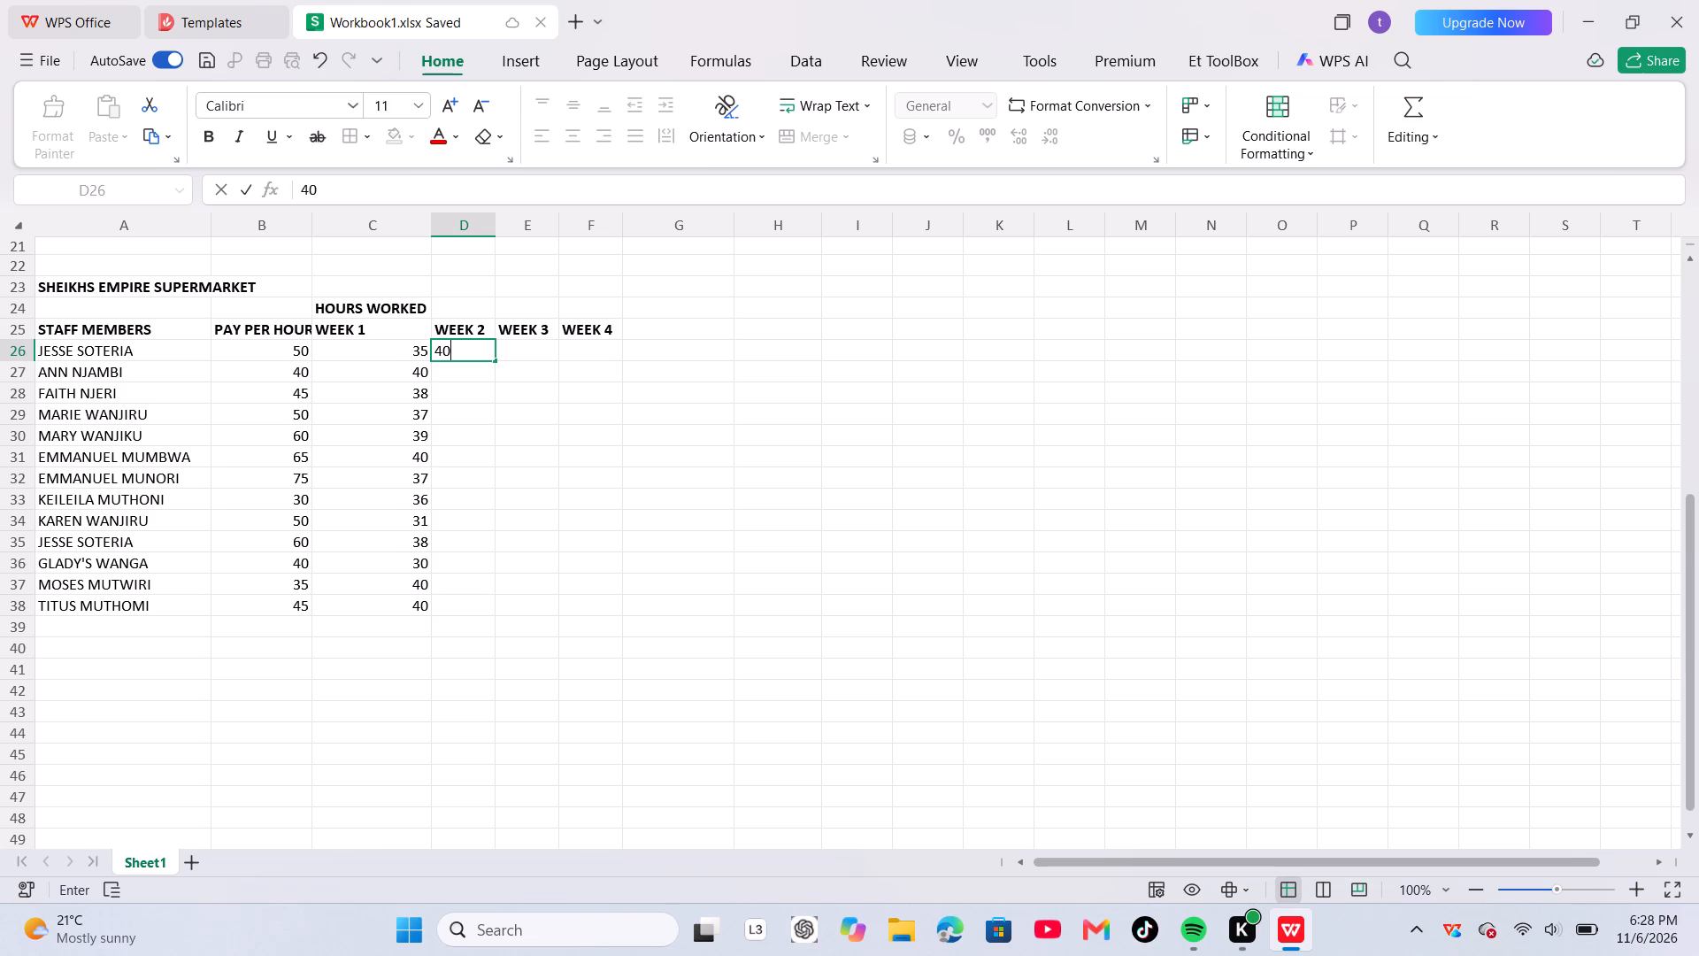
{"action": "key", "text": "Down"}
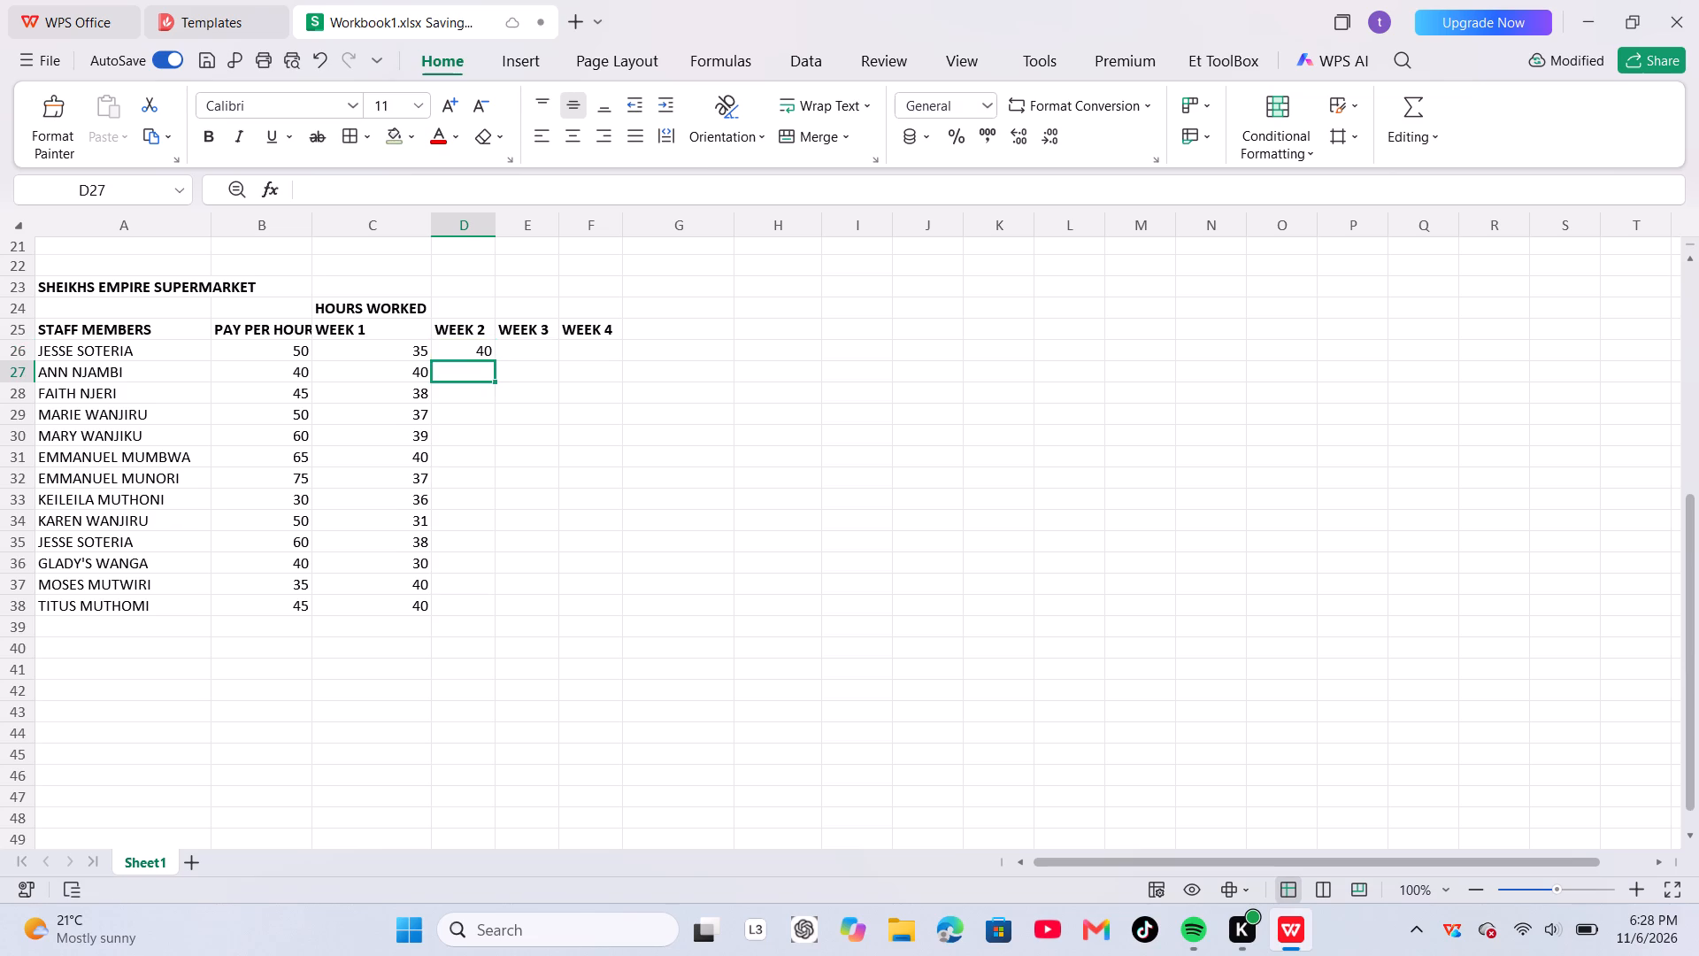
{"action": "type", "text": "36"}
{"action": "key", "text": "Down"}
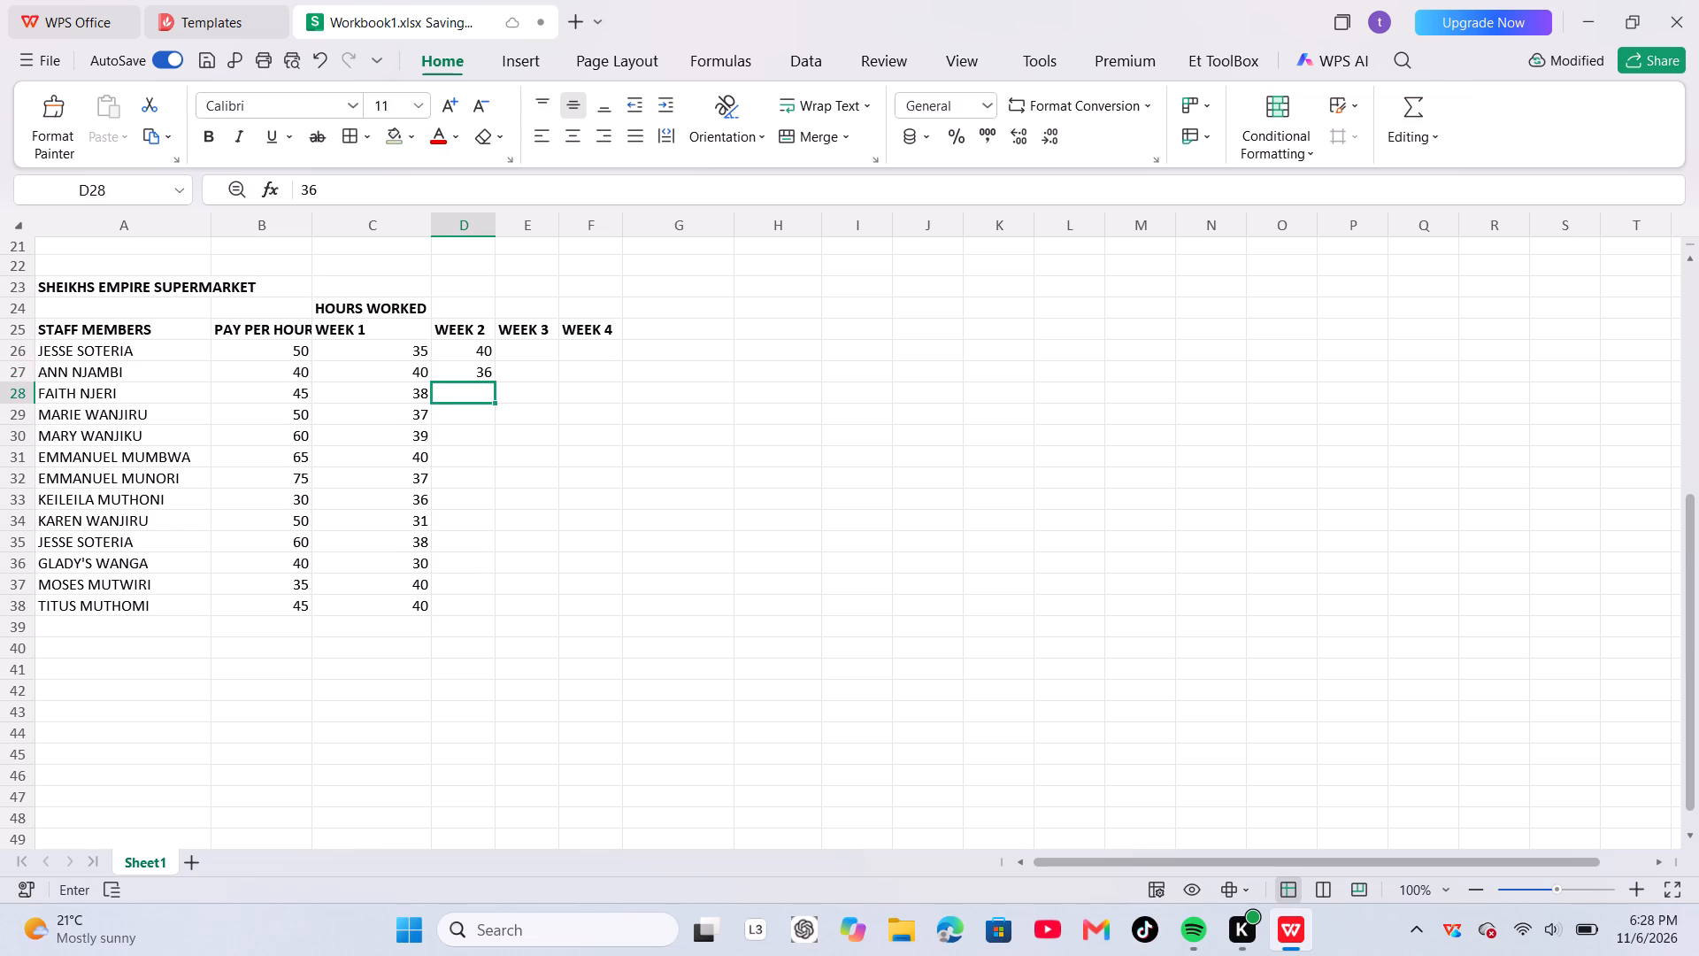
{"action": "key", "text": "3"}
{"action": "key", "text": "7"}
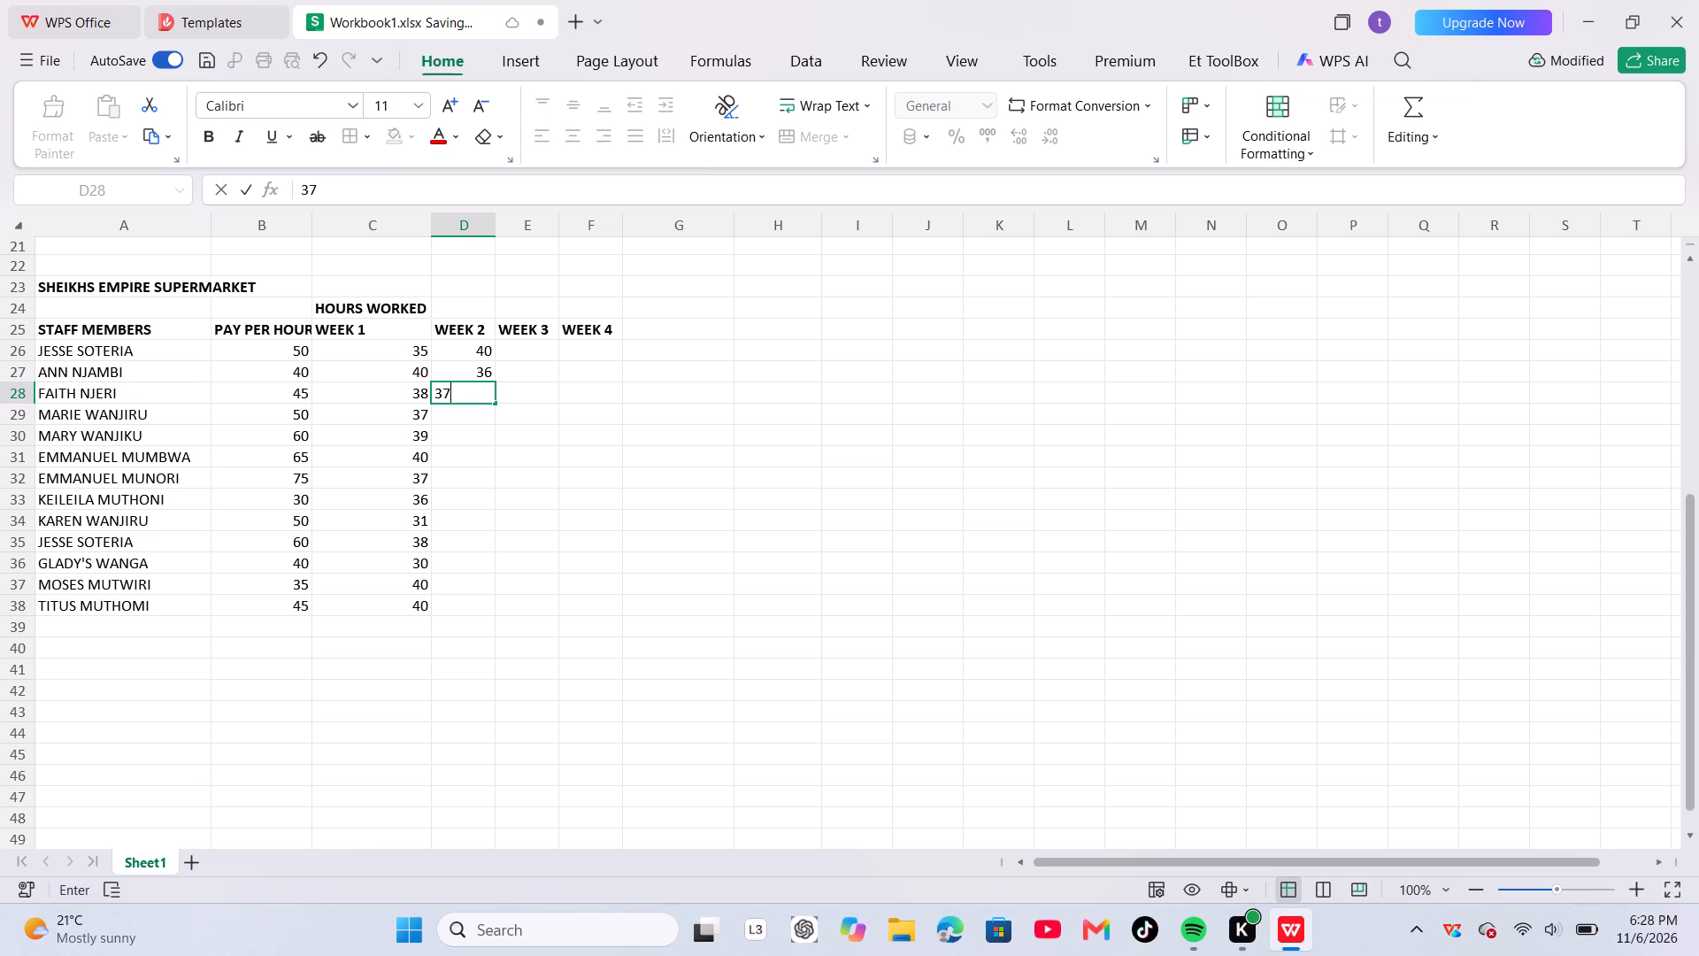
{"action": "key", "text": "Down"}
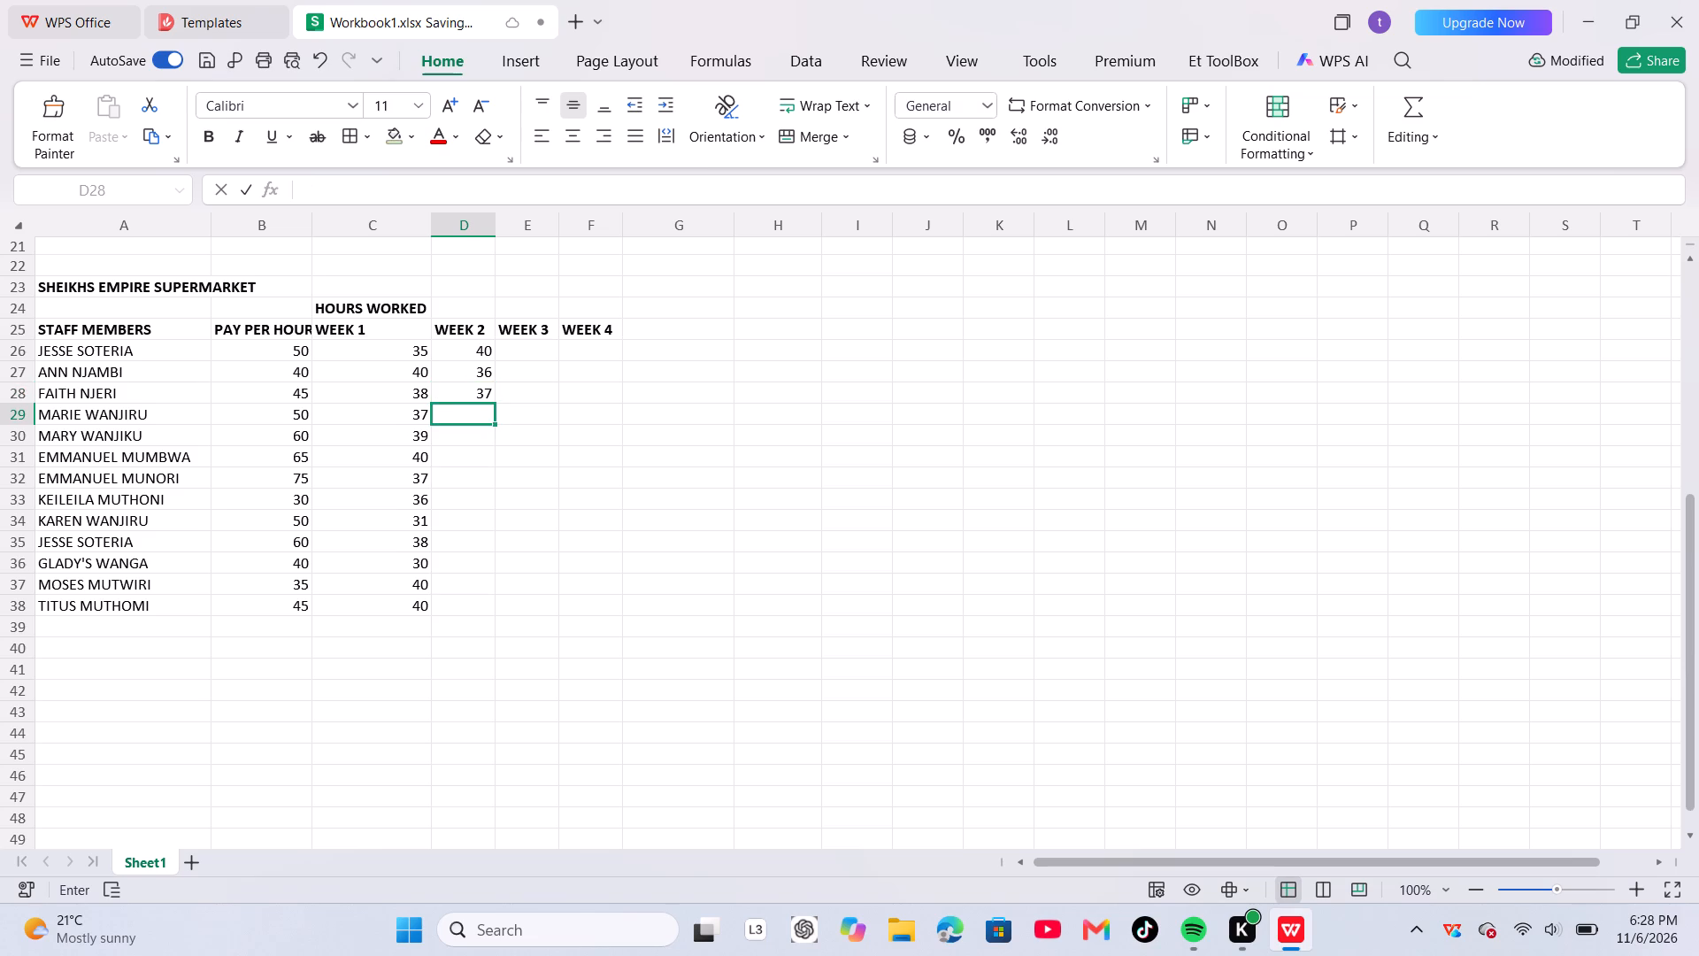
{"action": "type", "text": "36"}
{"action": "key", "text": "Down"}
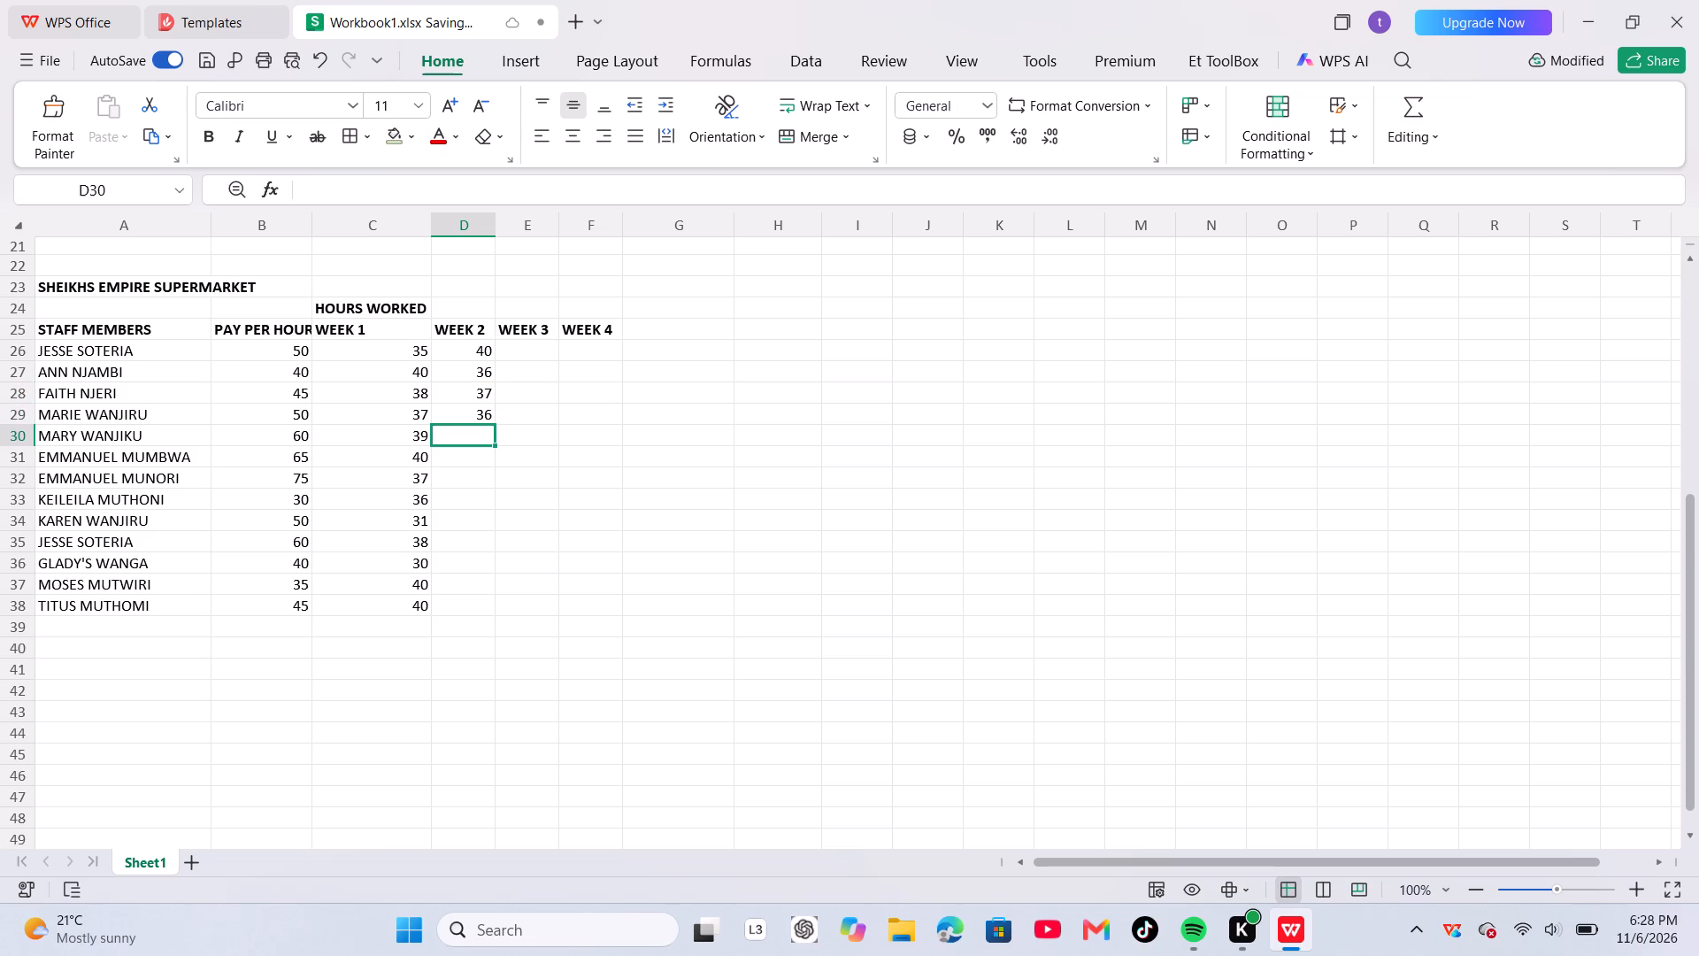
Enter the WEEK 2 hours 40, 39, 38, 38 and 35 down cells D30 to D34.
{"action": "type", "text": "40"}
{"action": "key", "text": "Down"}
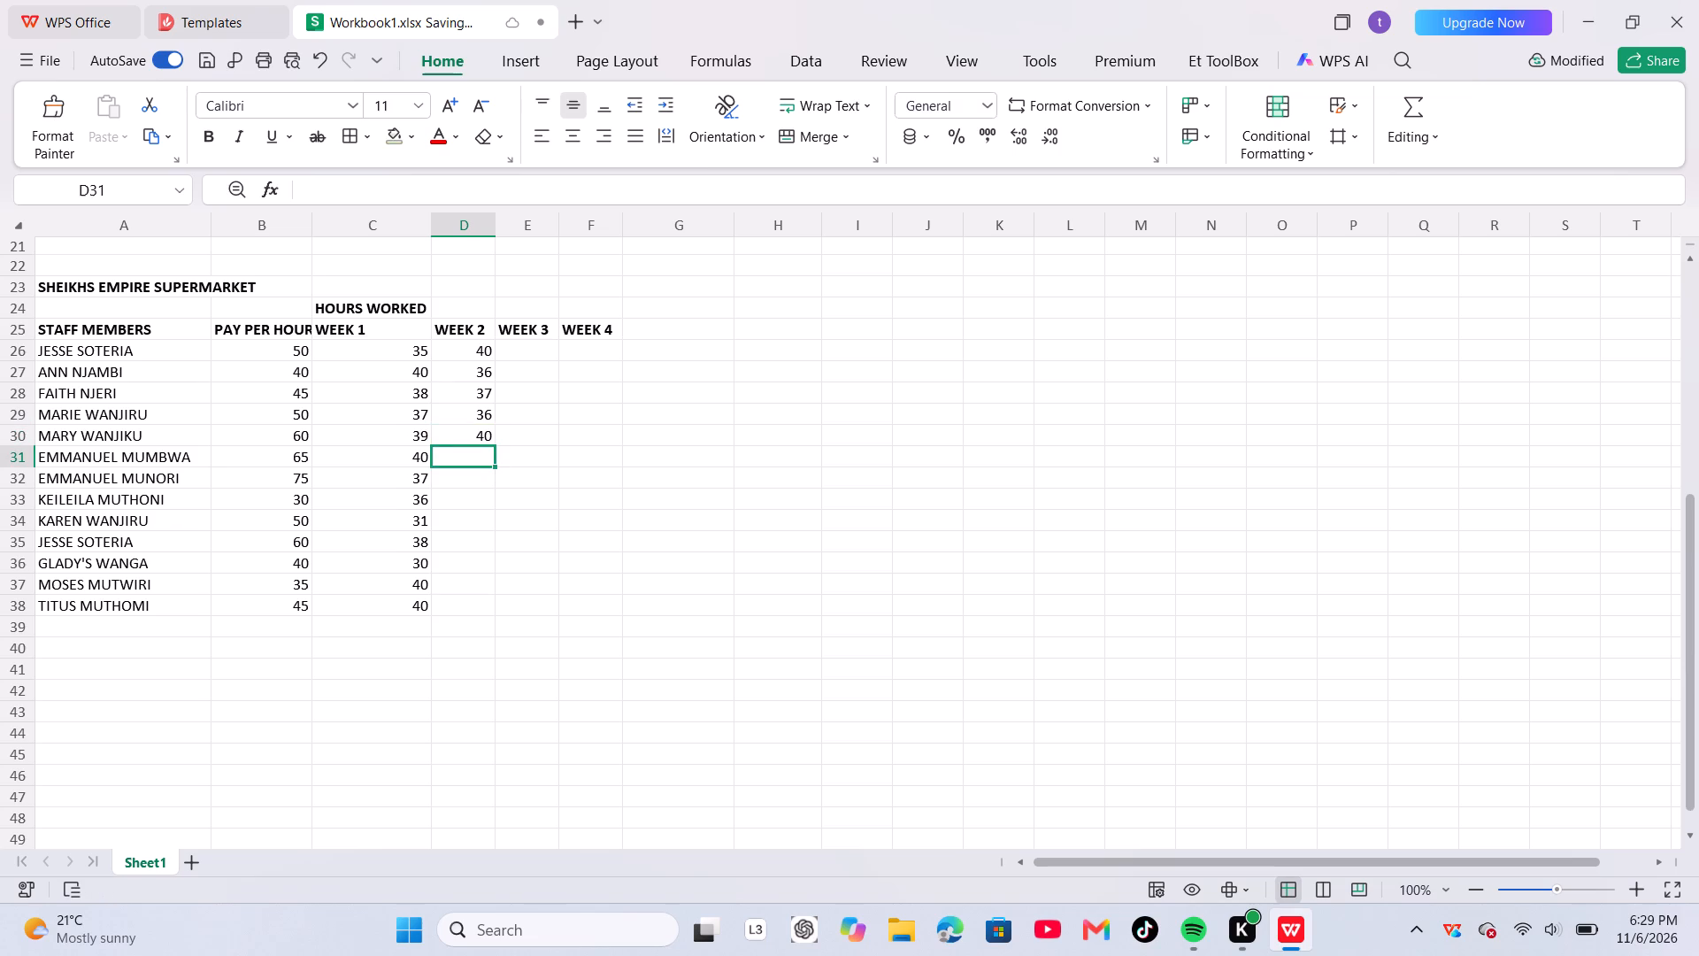
{"action": "type", "text": "39"}
{"action": "key", "text": "Down"}
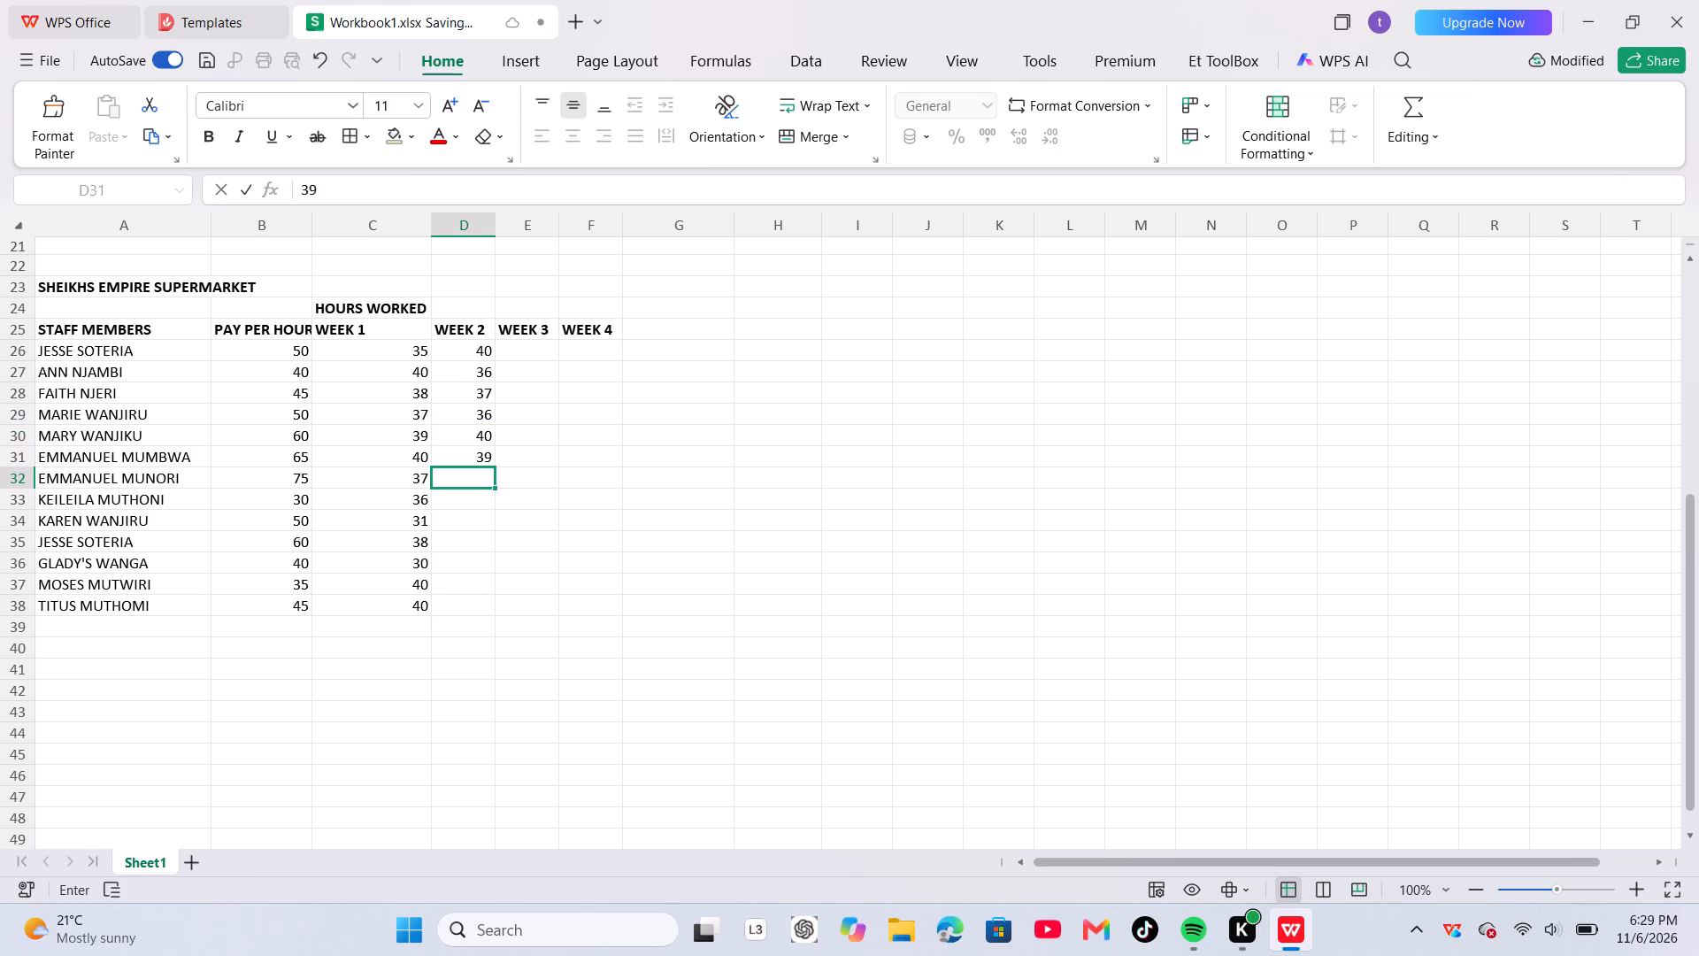
{"action": "type", "text": "38"}
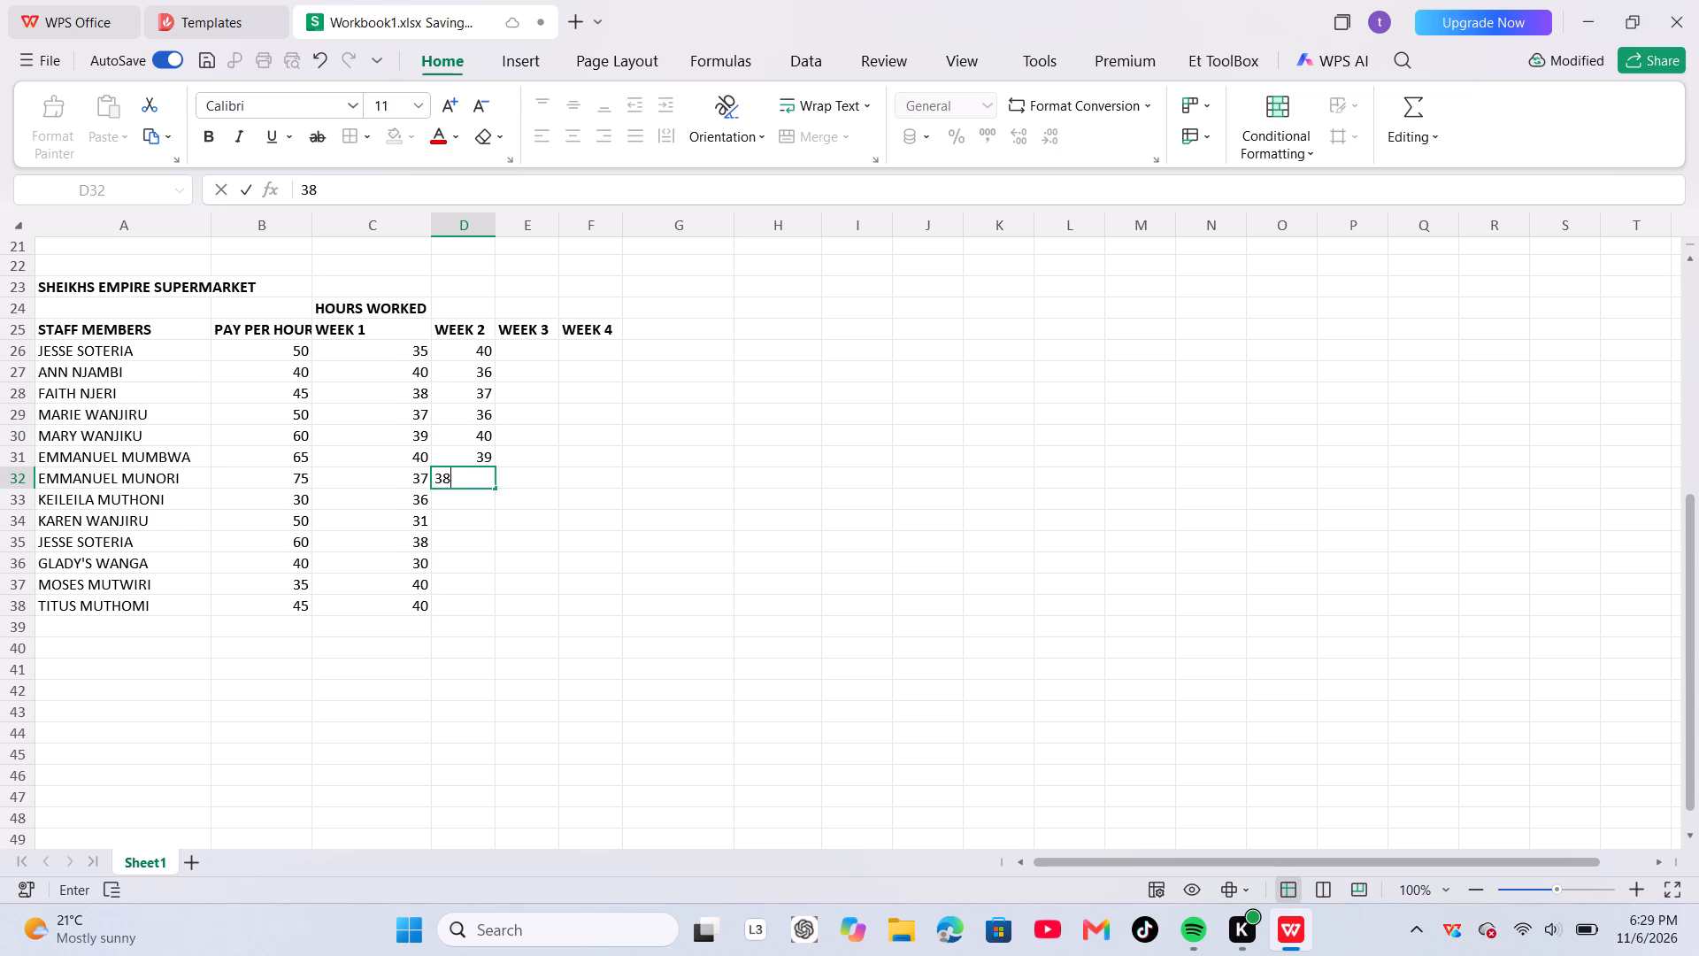
{"action": "key", "text": "Down"}
{"action": "type", "text": "38"}
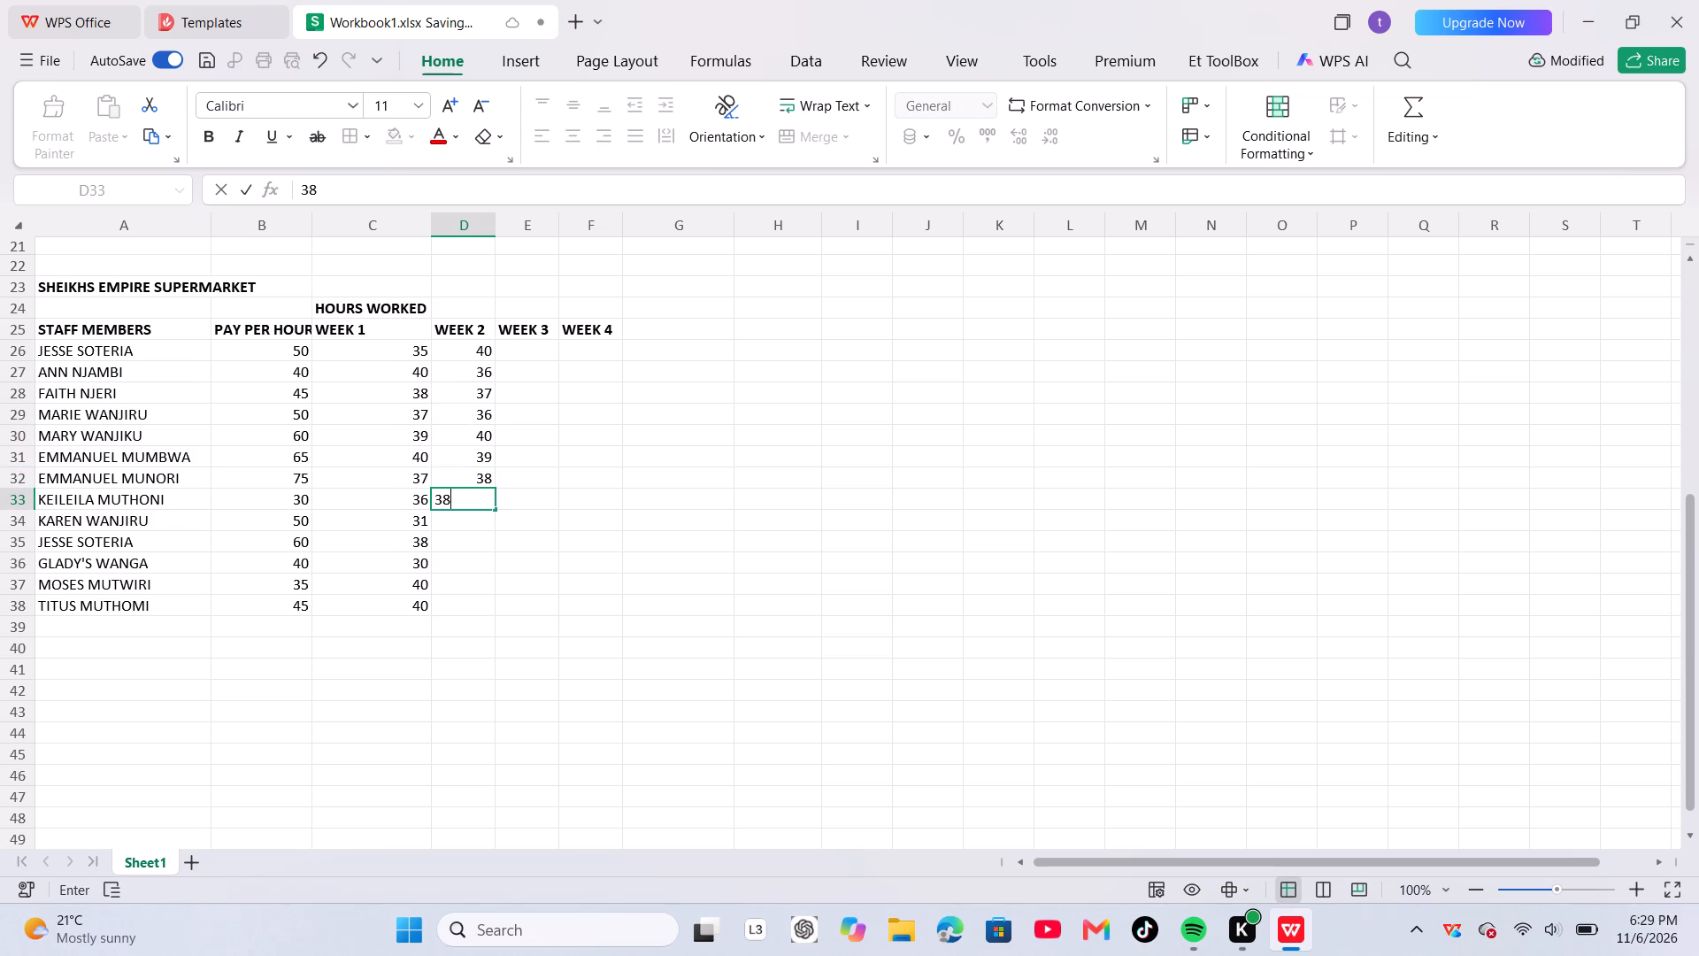
{"action": "key", "text": "Down"}
{"action": "type", "text": "35"}
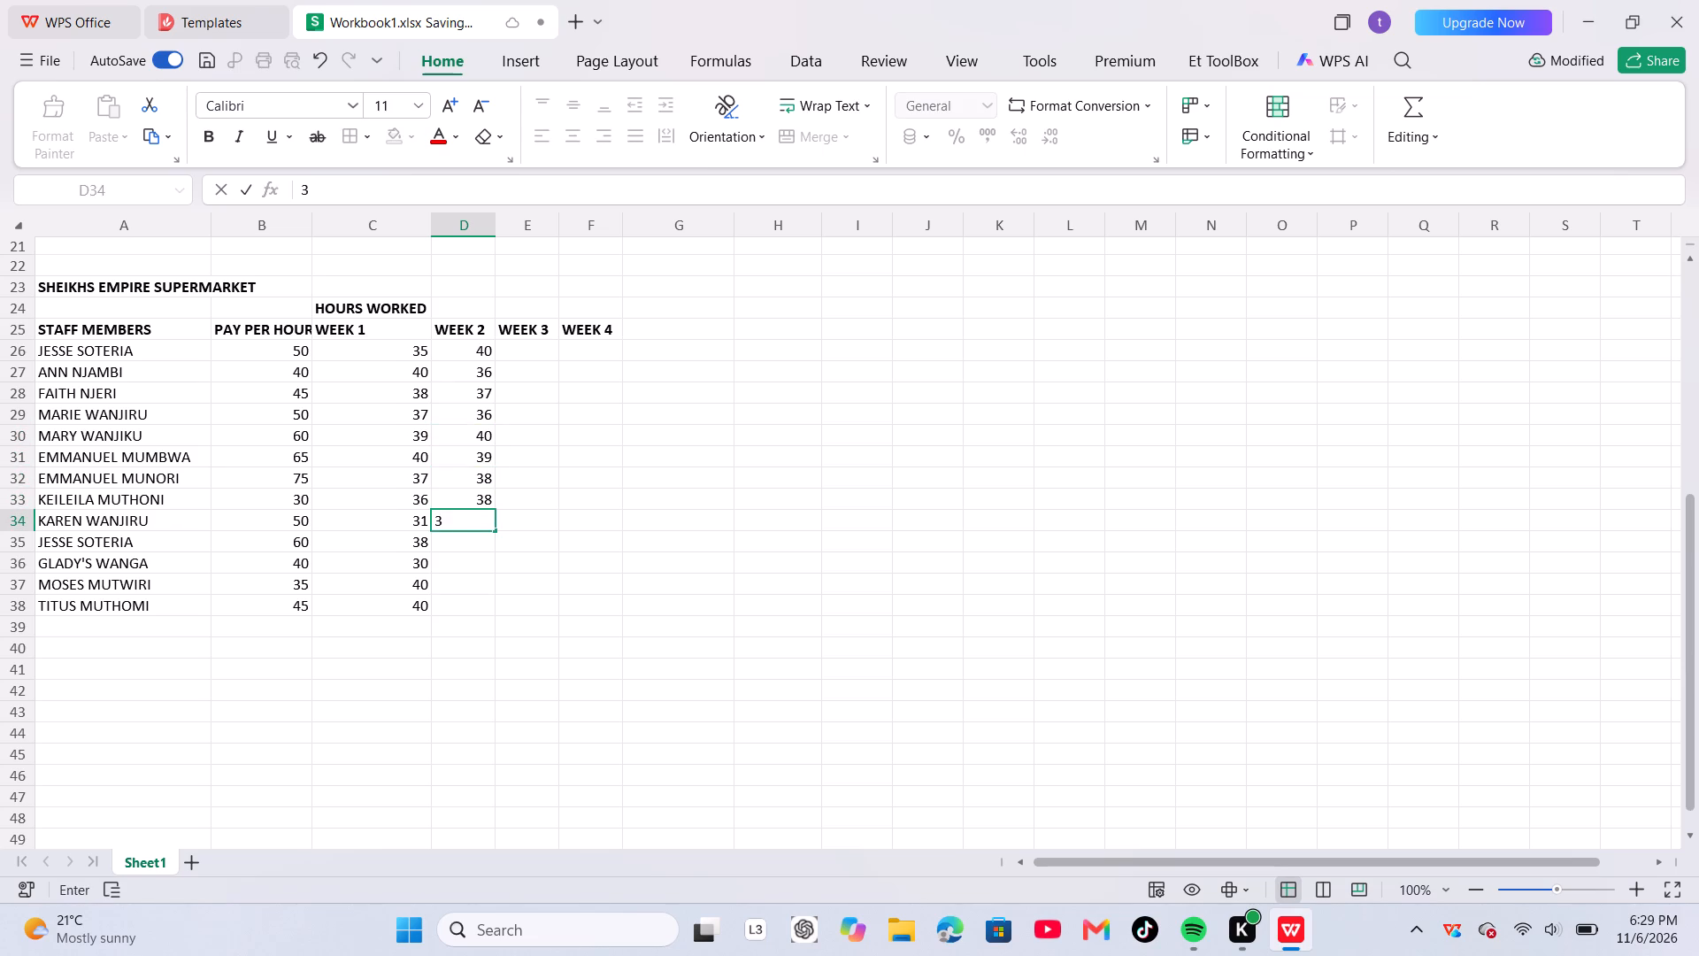
{"action": "key", "text": "Down"}
Enter the remaining WEEK 2 hours 32, 38, 36 and 40 down cells D35 to D38.
{"action": "type", "text": "32"}
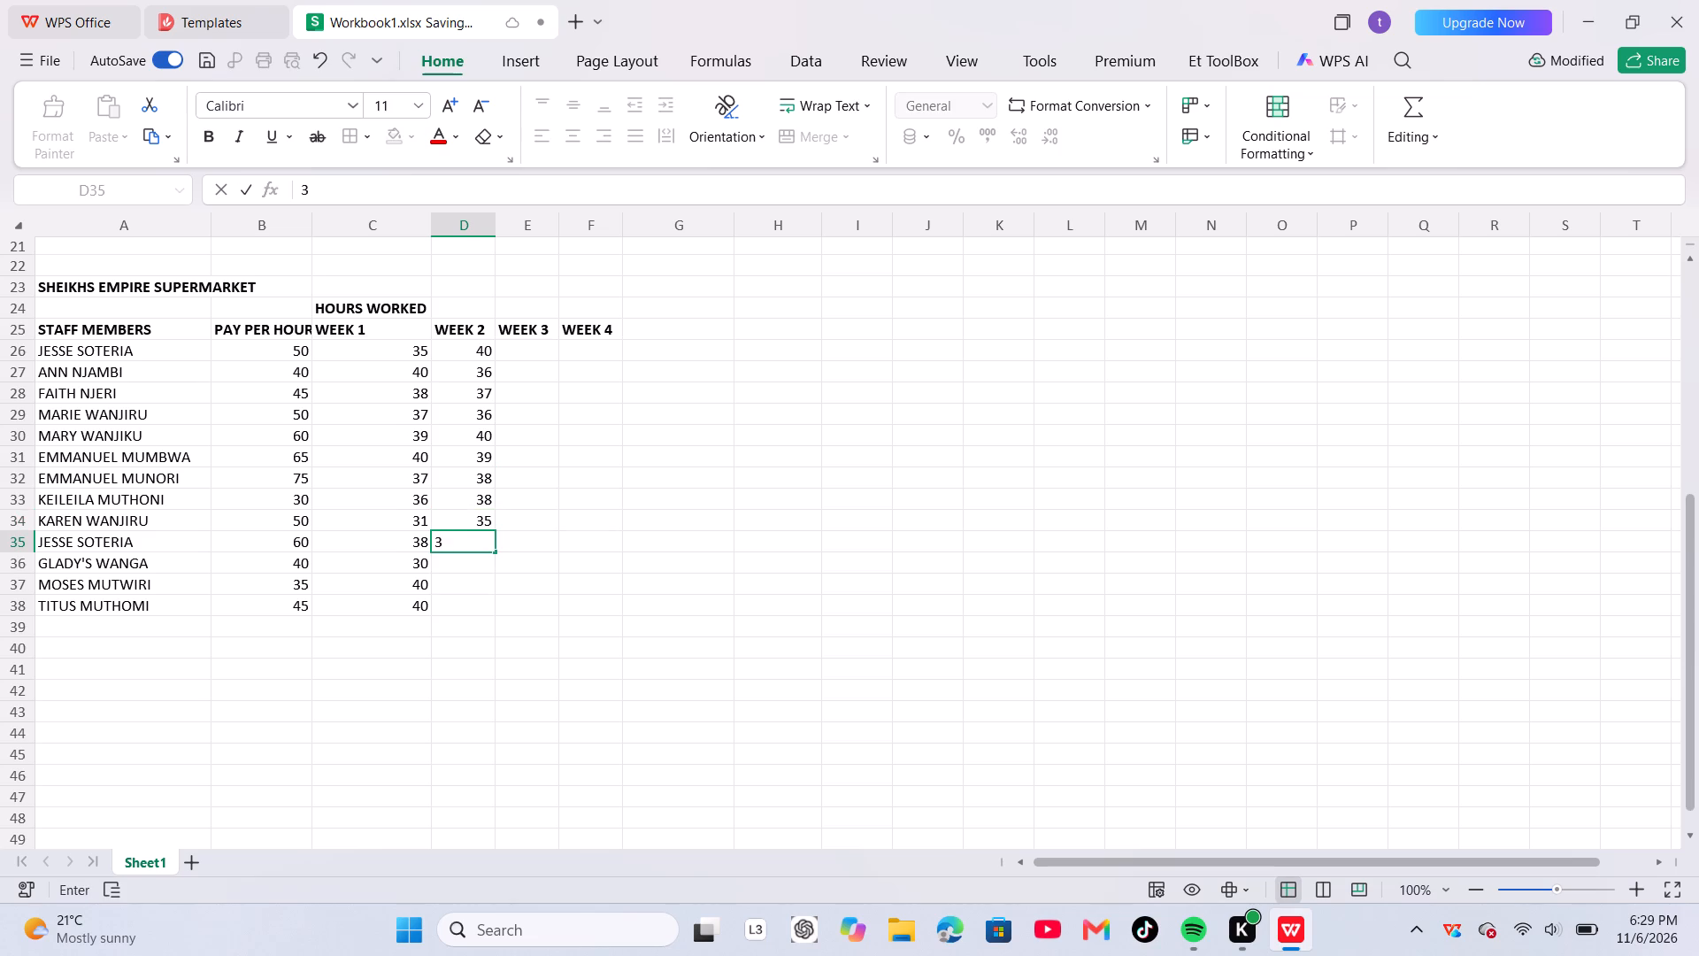
{"action": "key", "text": "Down"}
{"action": "type", "text": "38"}
{"action": "key", "text": "Down"}
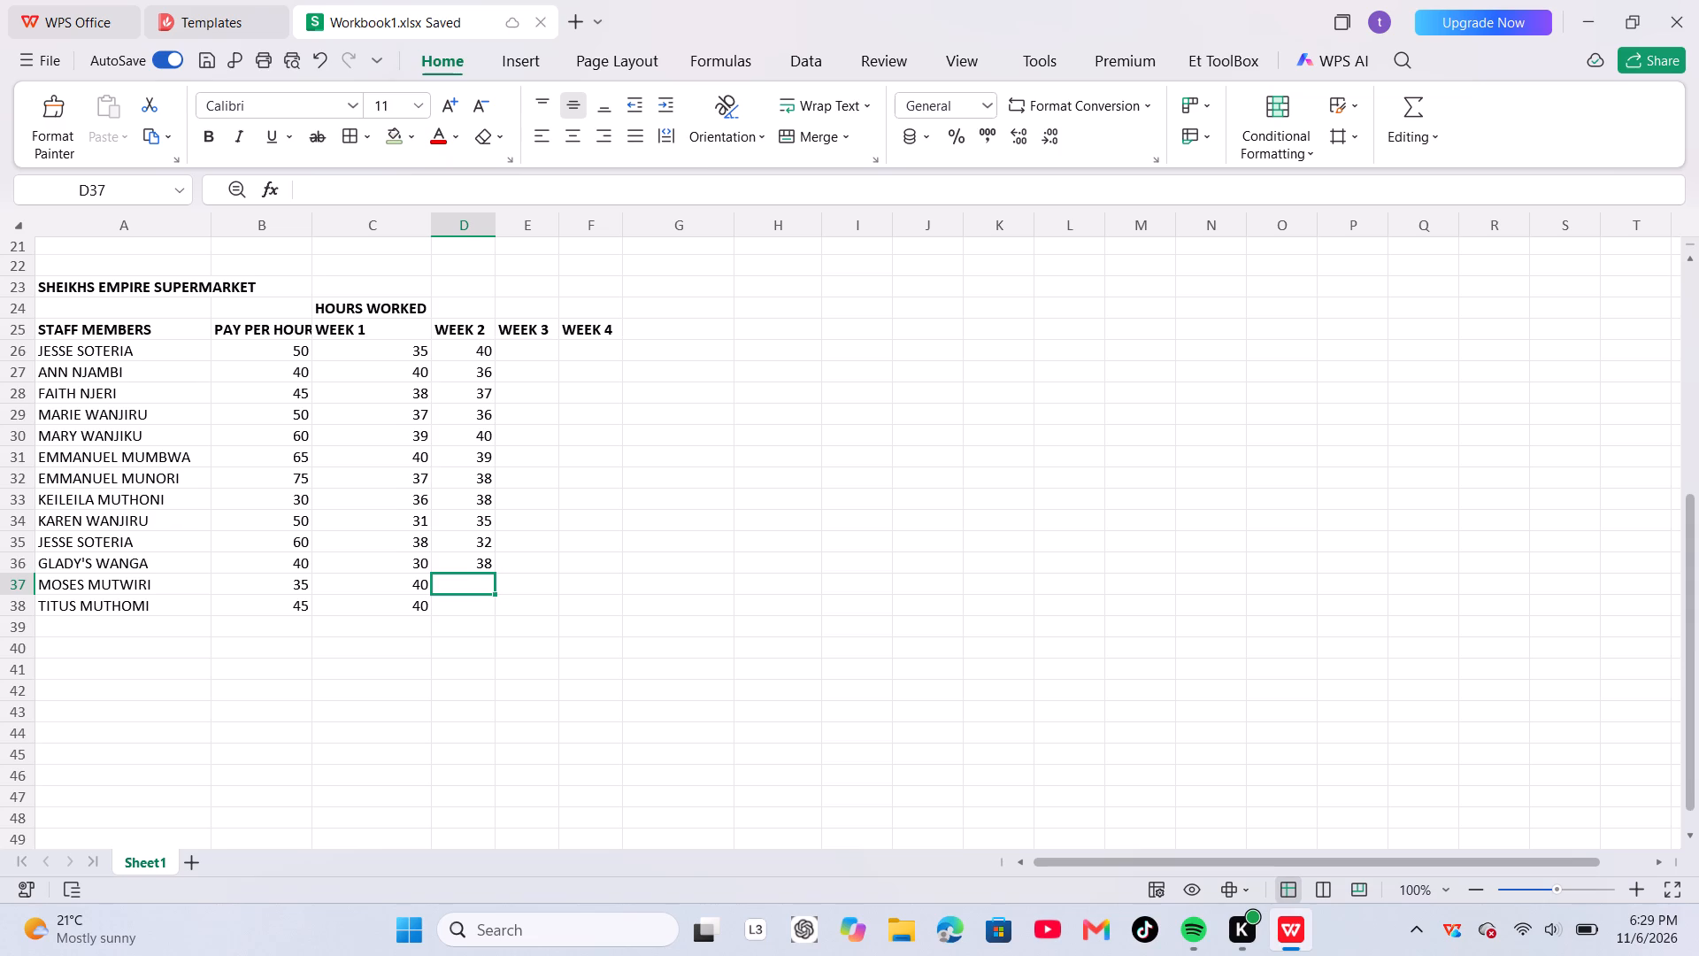
{"action": "key", "text": "3"}
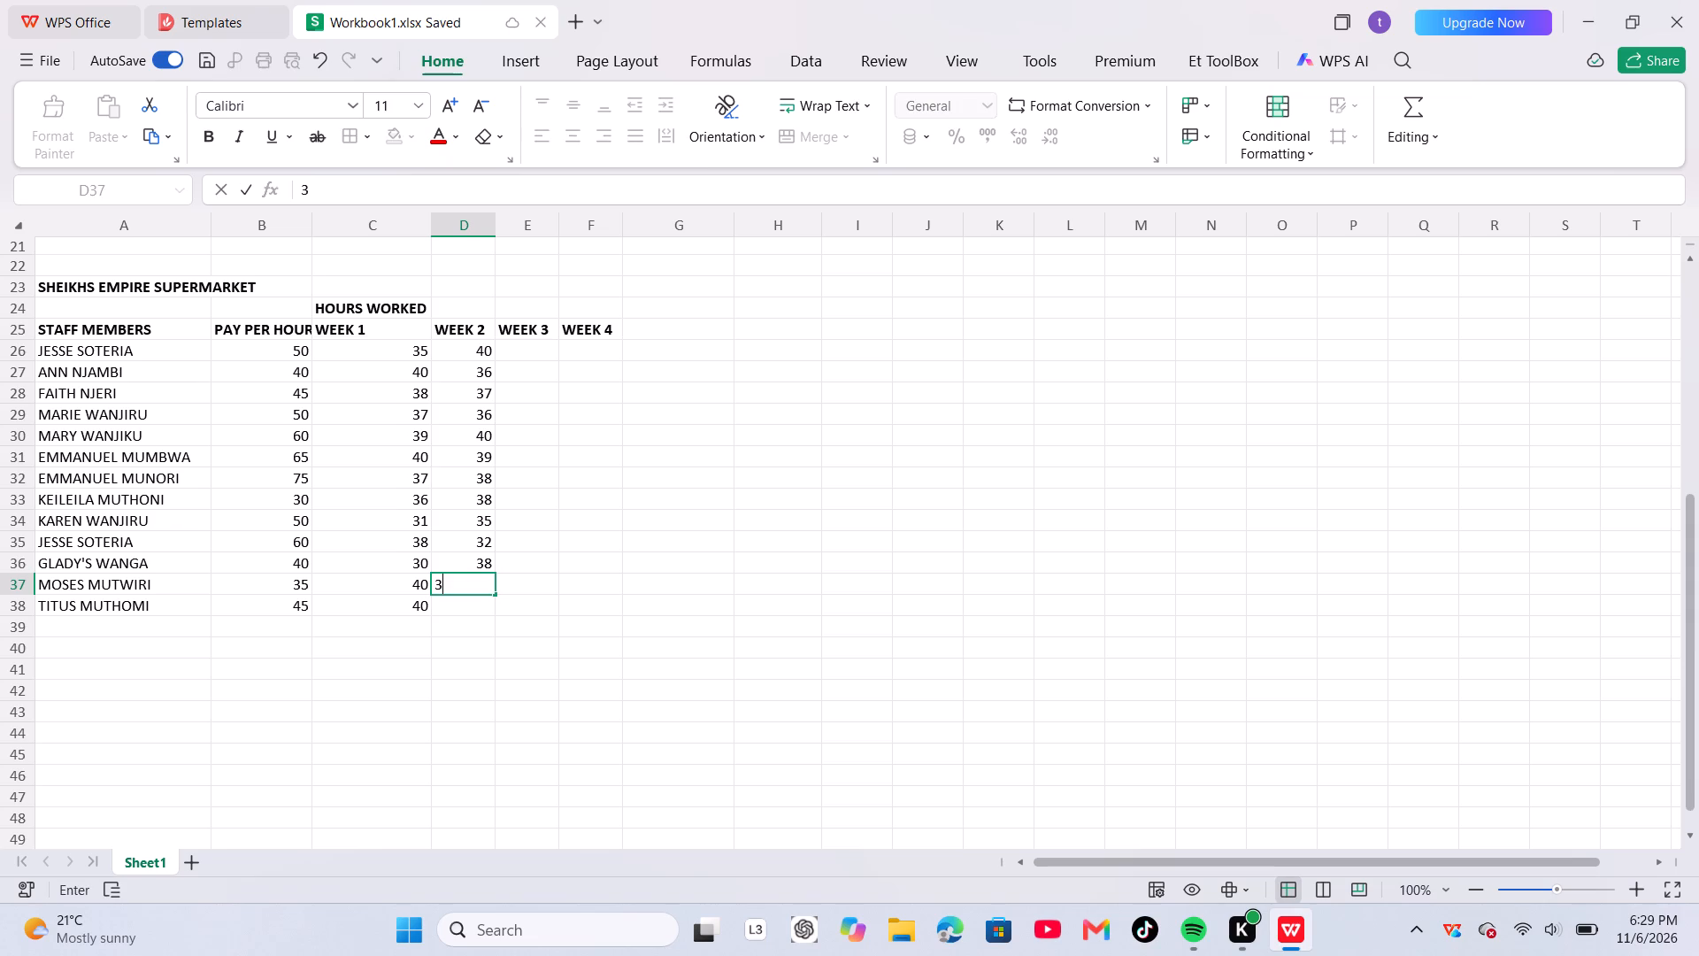
{"action": "key", "text": "6"}
{"action": "key", "text": "Down"}
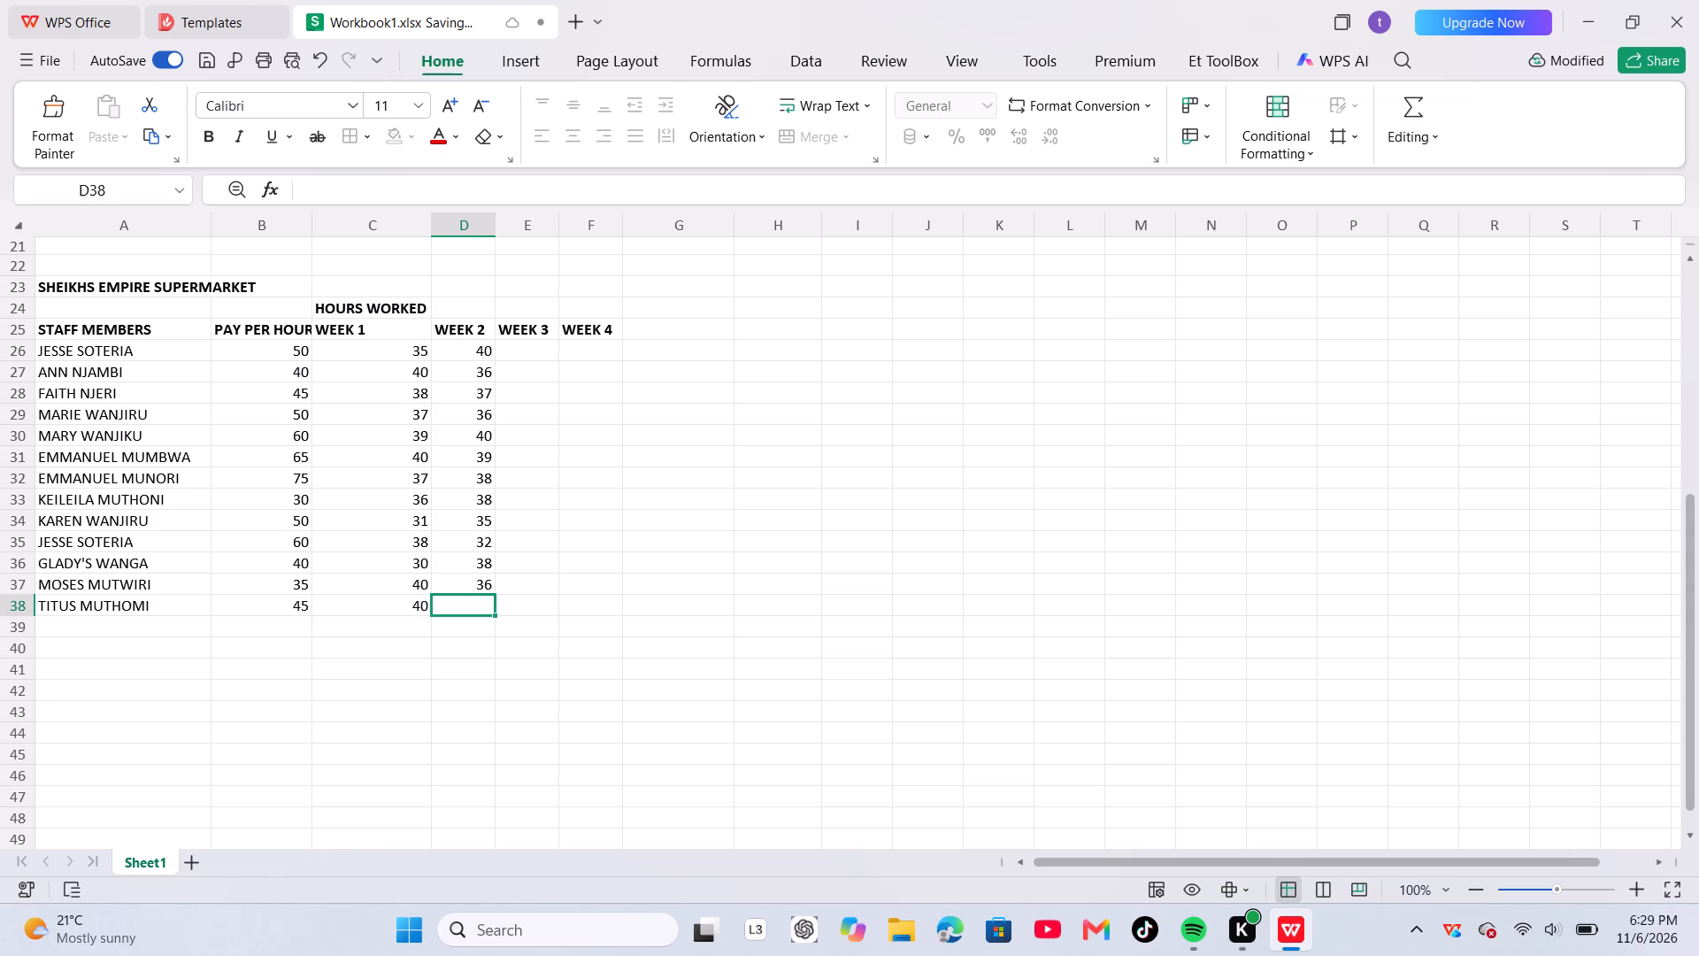
{"action": "key", "text": "4"}
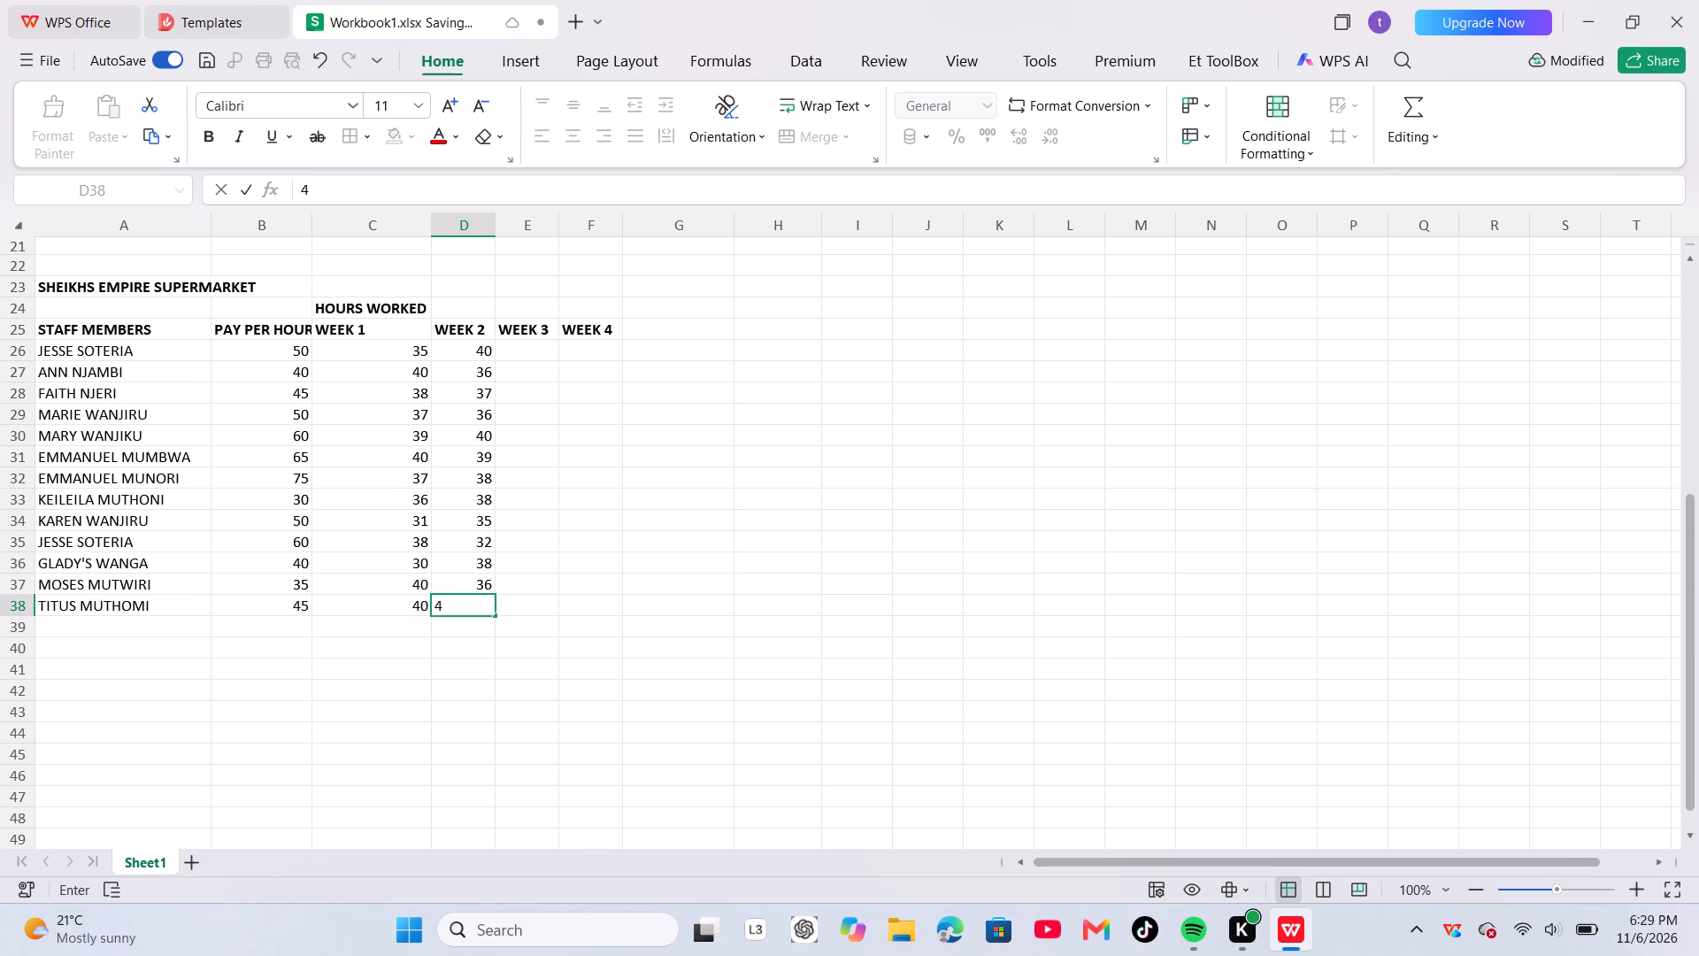
{"action": "key", "text": "0"}
{"action": "key", "text": "Down"}
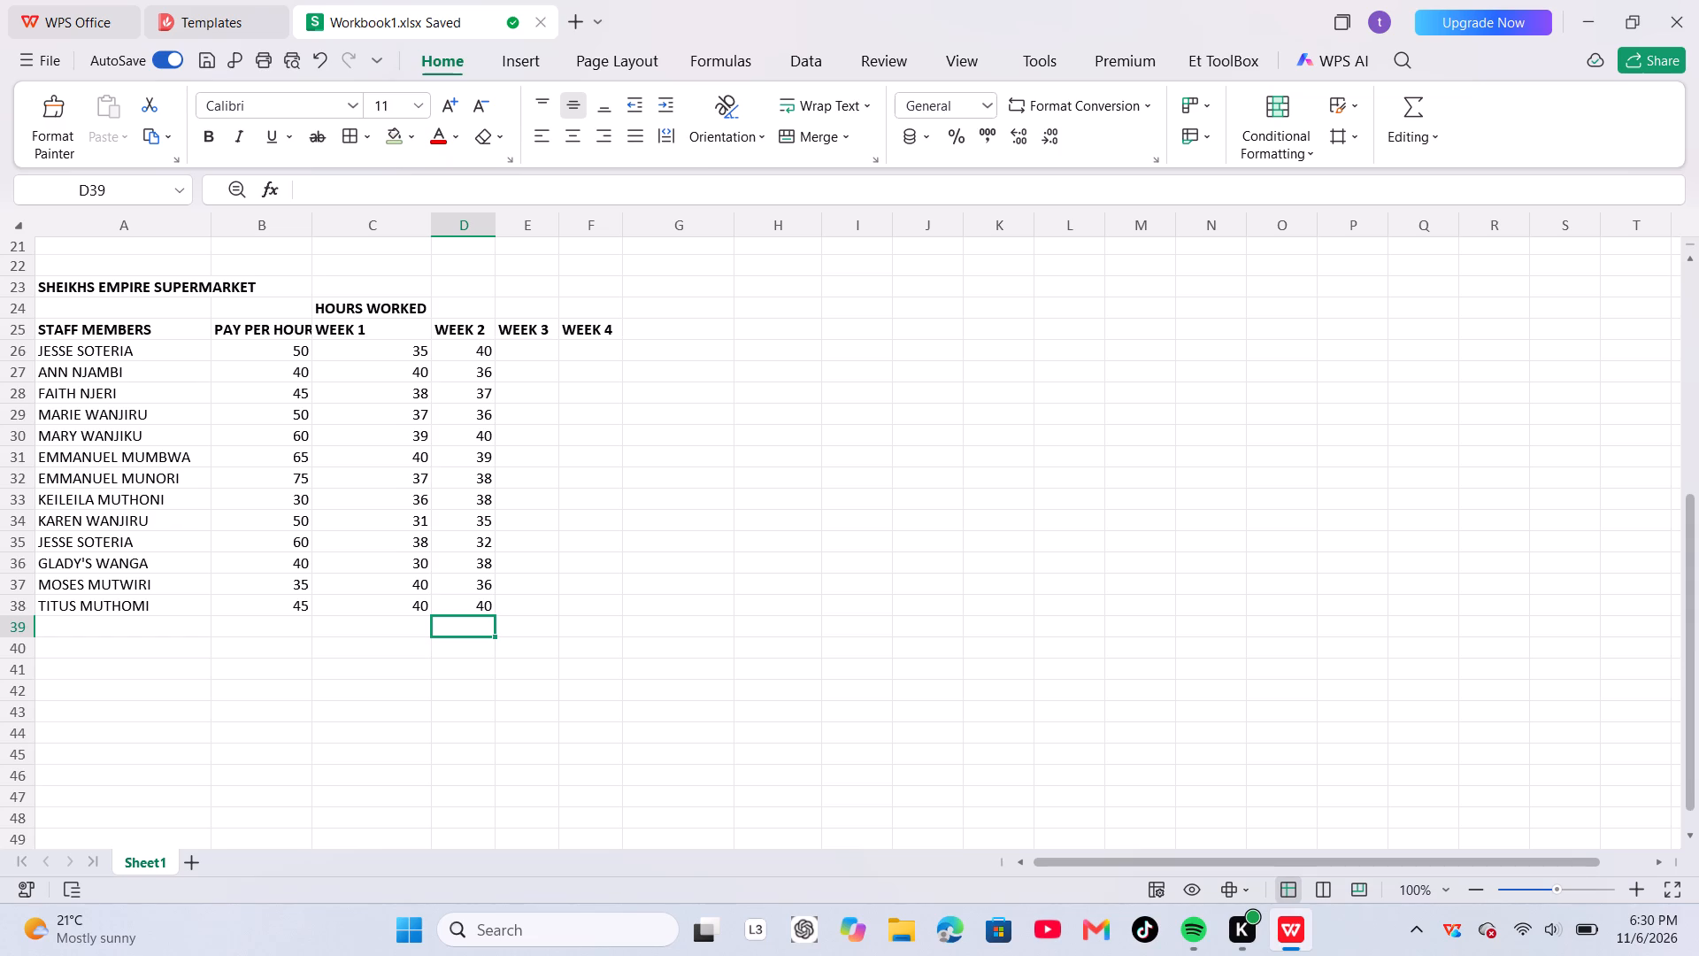
Enter the WEEK 3 hours 40, 35, 36 and 35 down cells E26 to E29.
{"action": "left_click", "coordinate": [527, 350]}
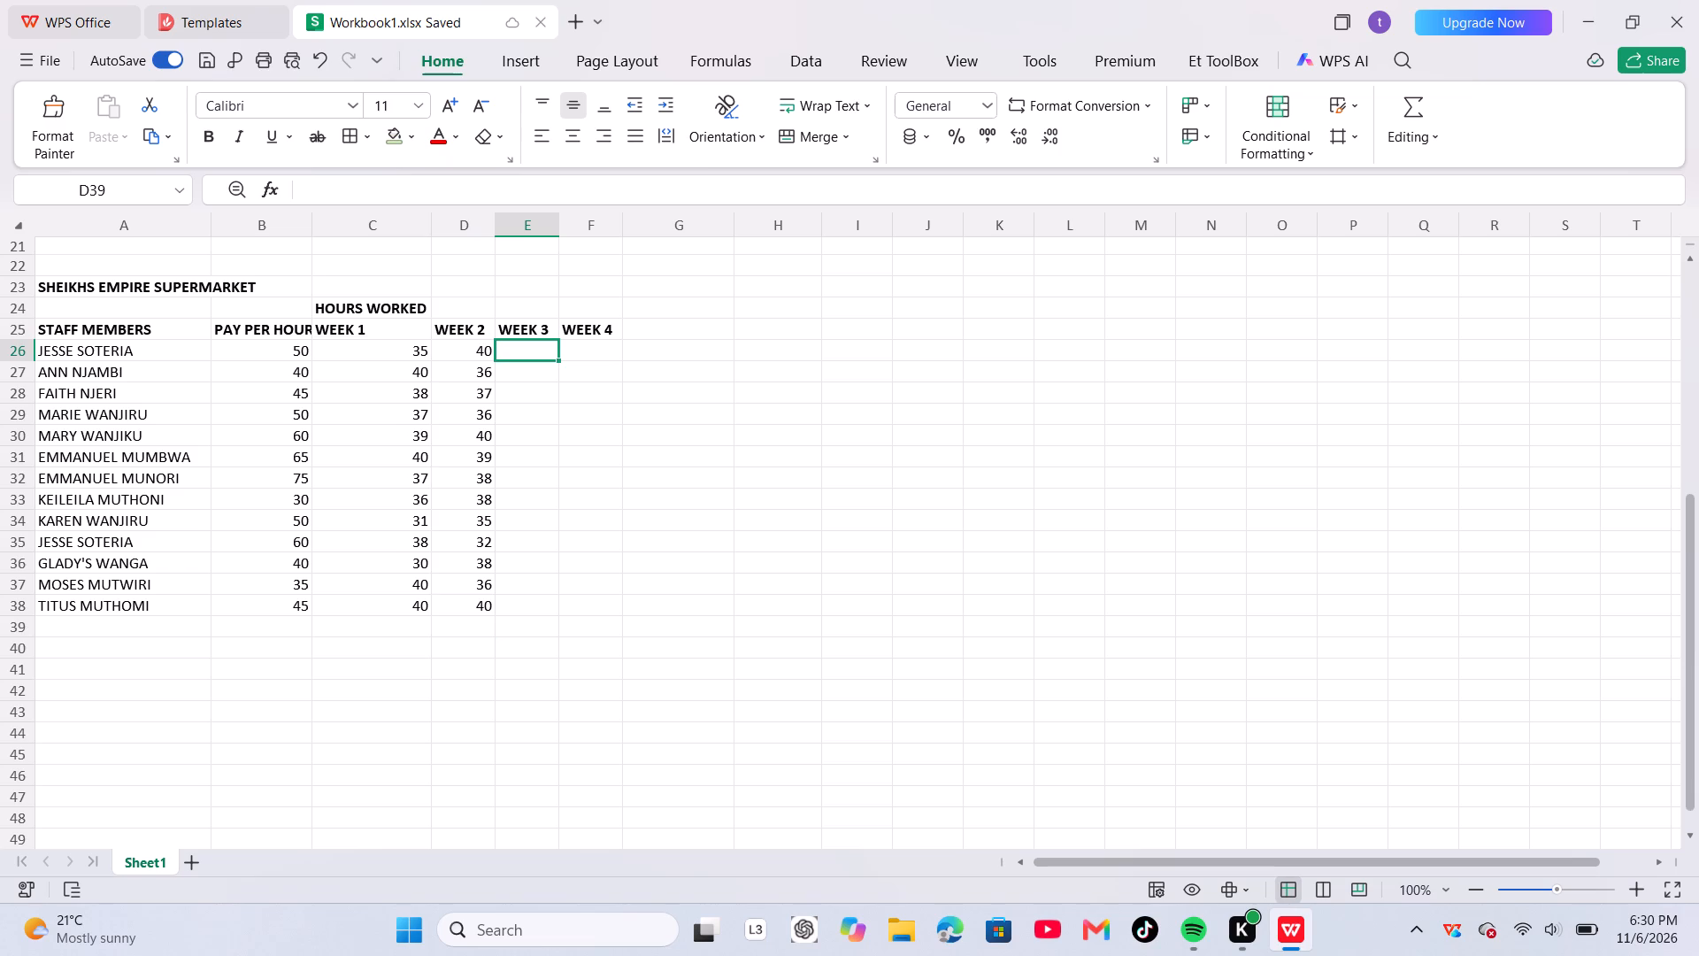
{"action": "key", "text": "4"}
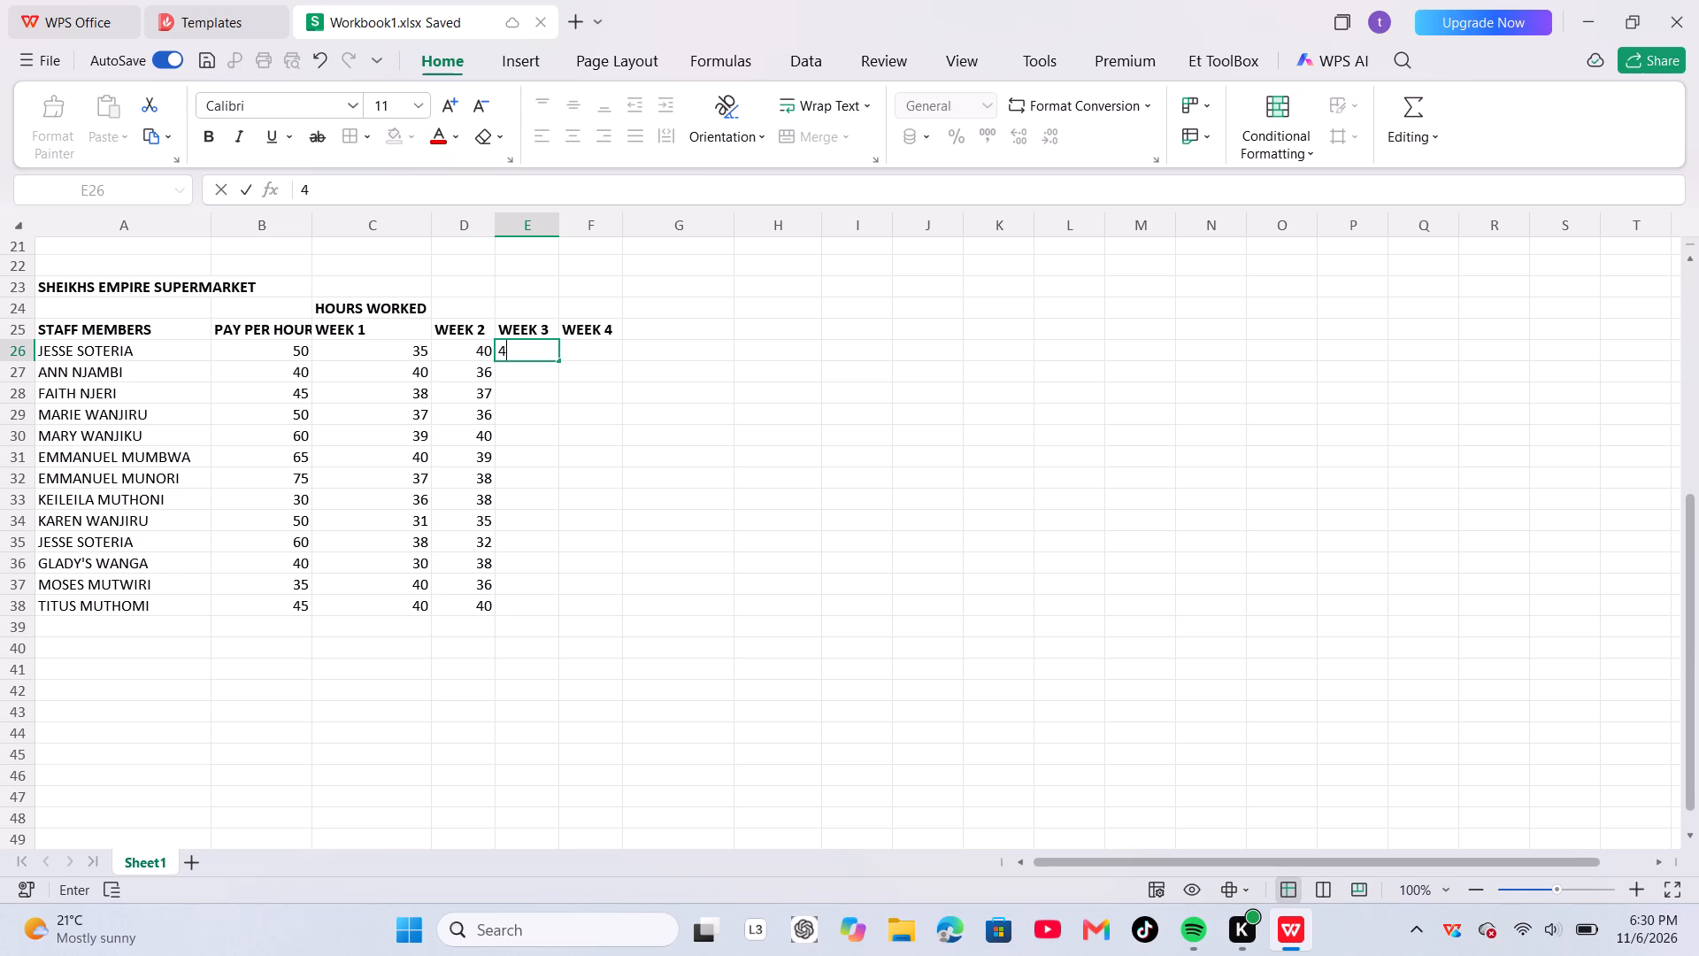
{"action": "key", "text": "0"}
{"action": "key", "text": "Down"}
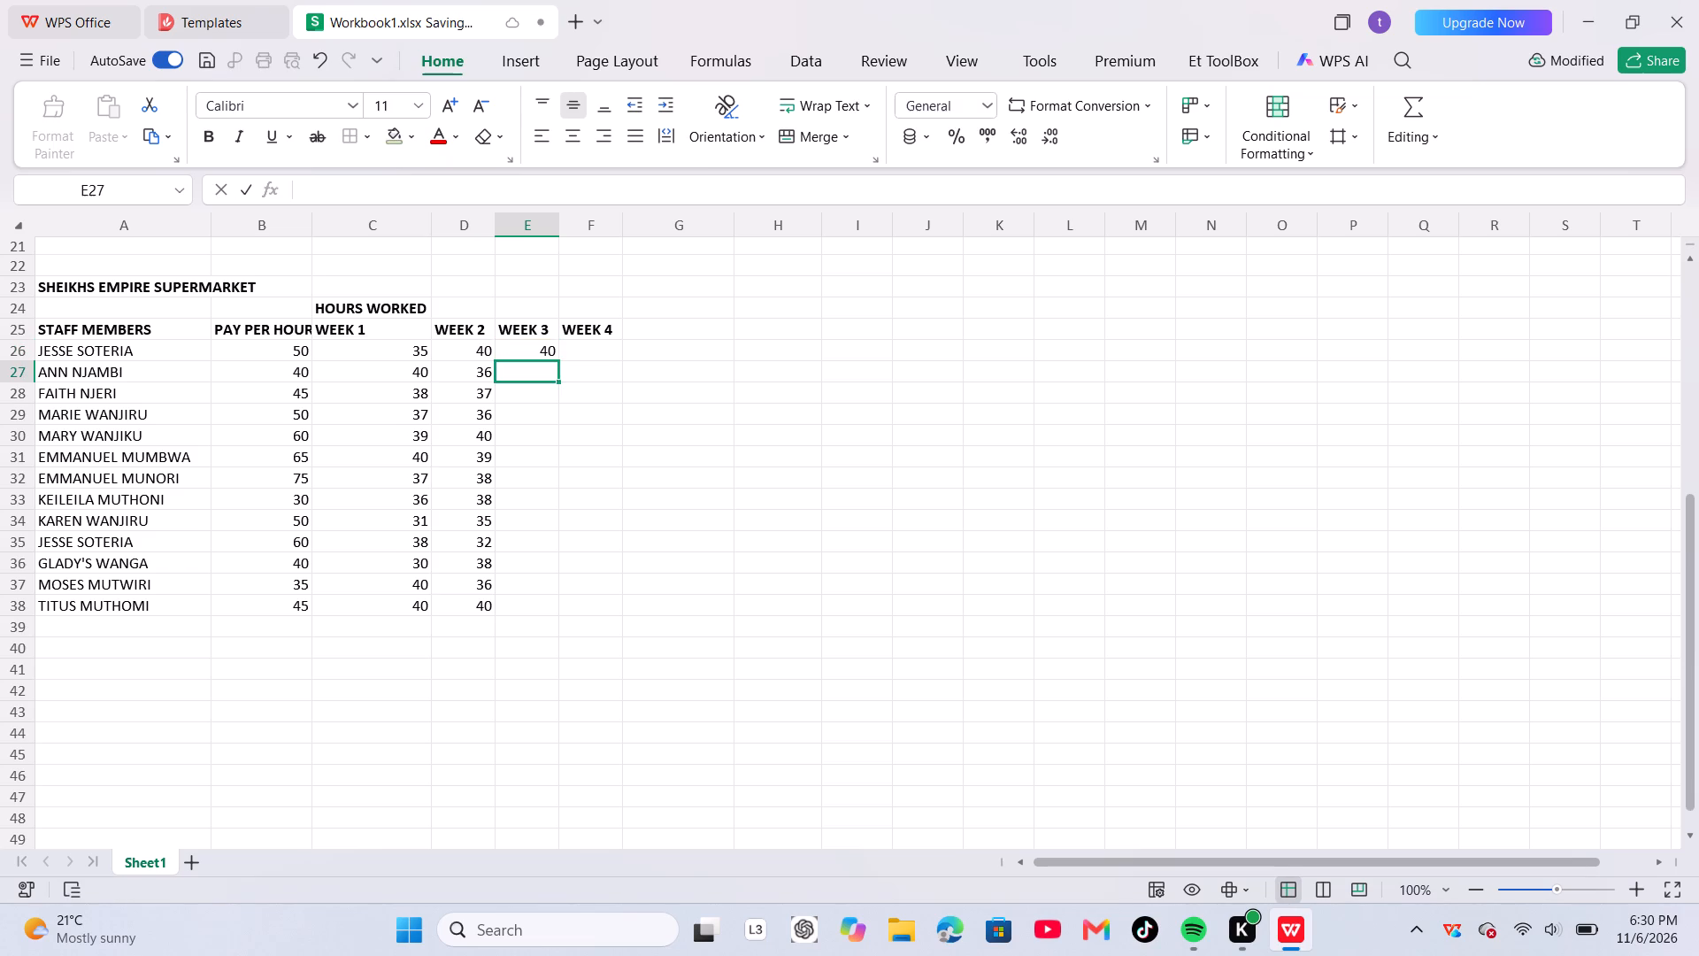
{"action": "type", "text": "35"}
{"action": "key", "text": "Down"}
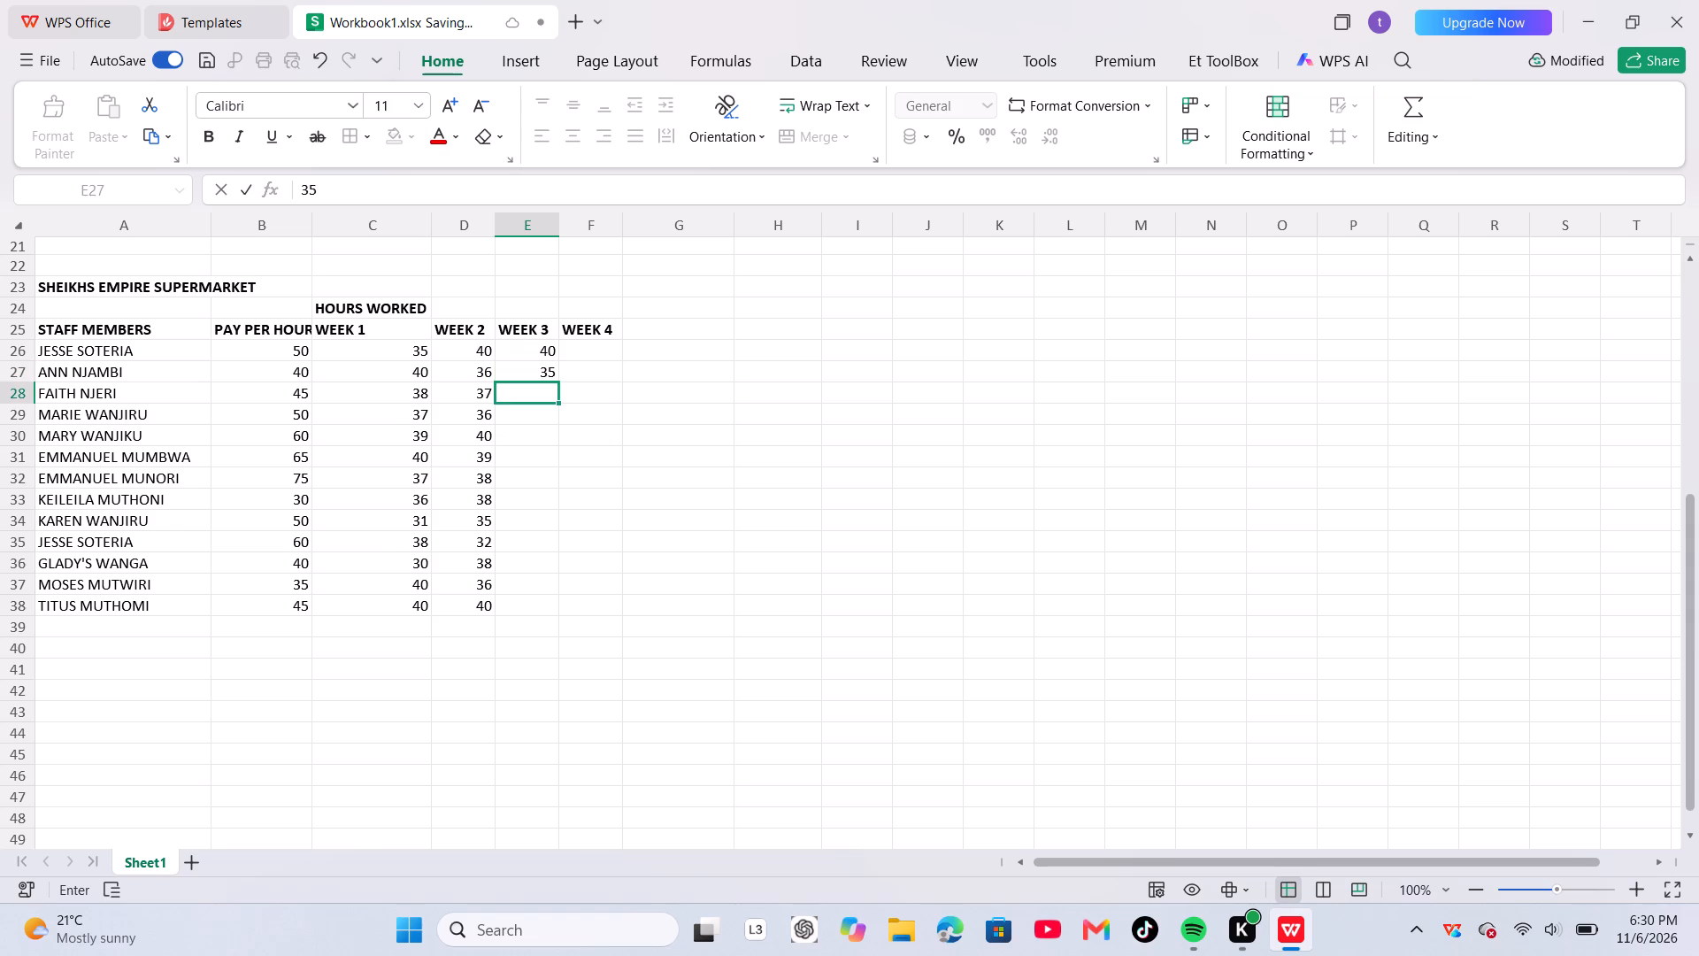
{"action": "key", "text": "3"}
{"action": "key", "text": "6"}
{"action": "key", "text": "Down"}
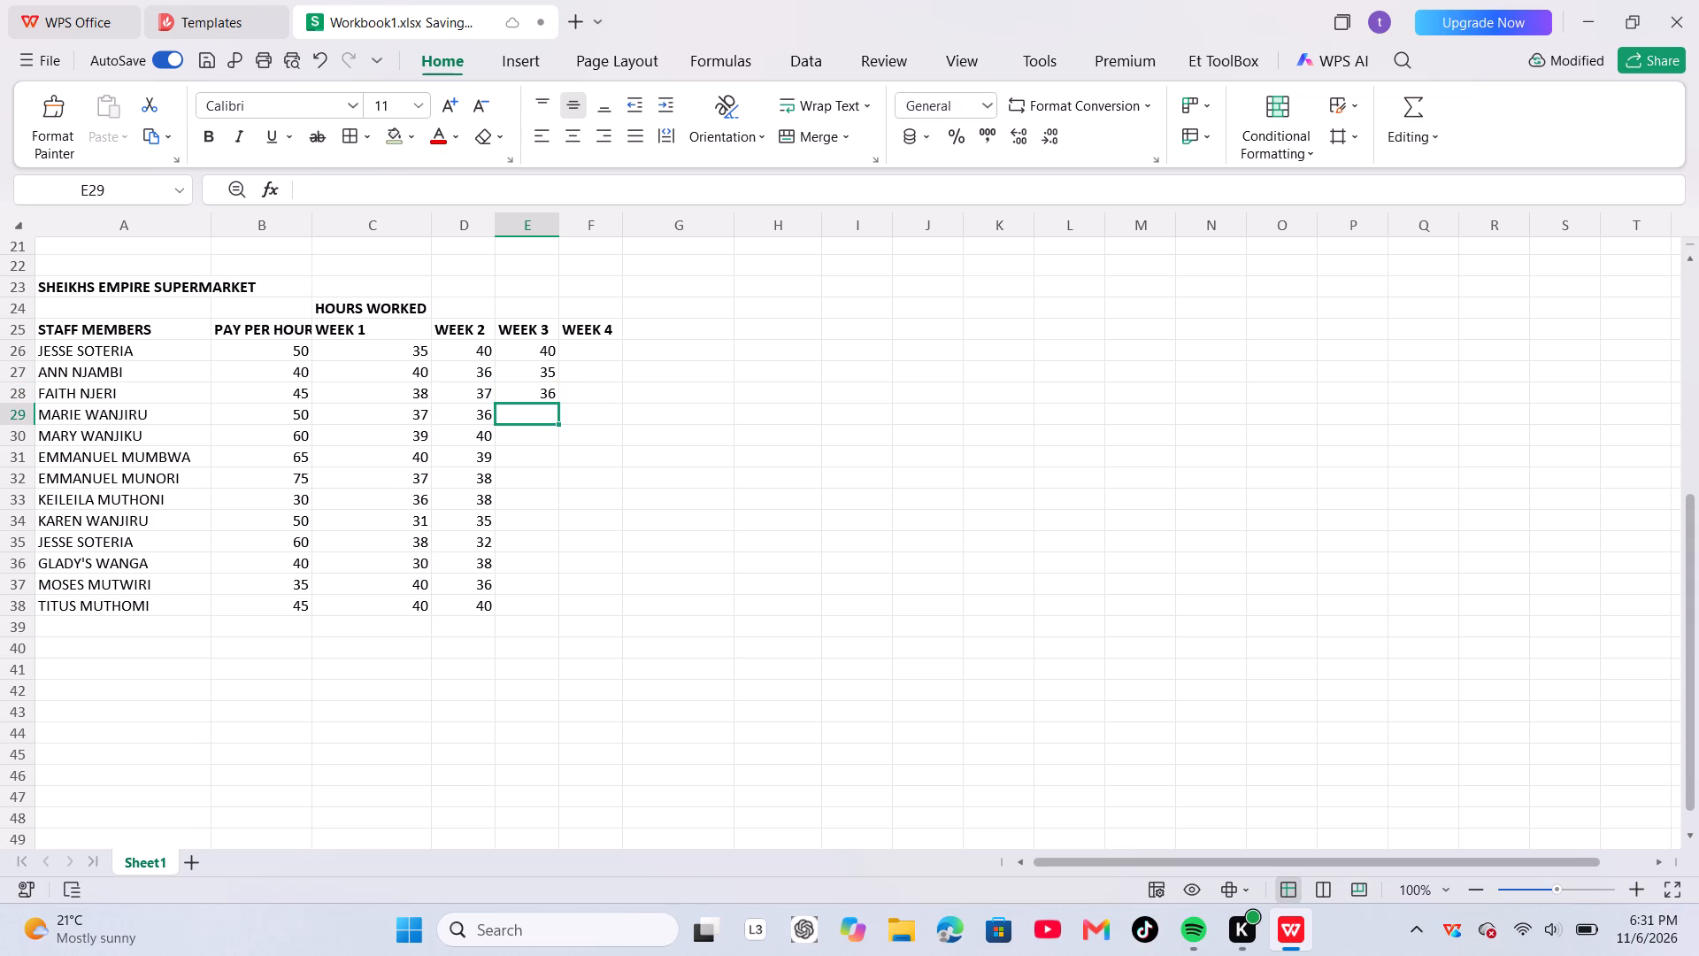
{"action": "key", "text": "3"}
{"action": "key", "text": "5"}
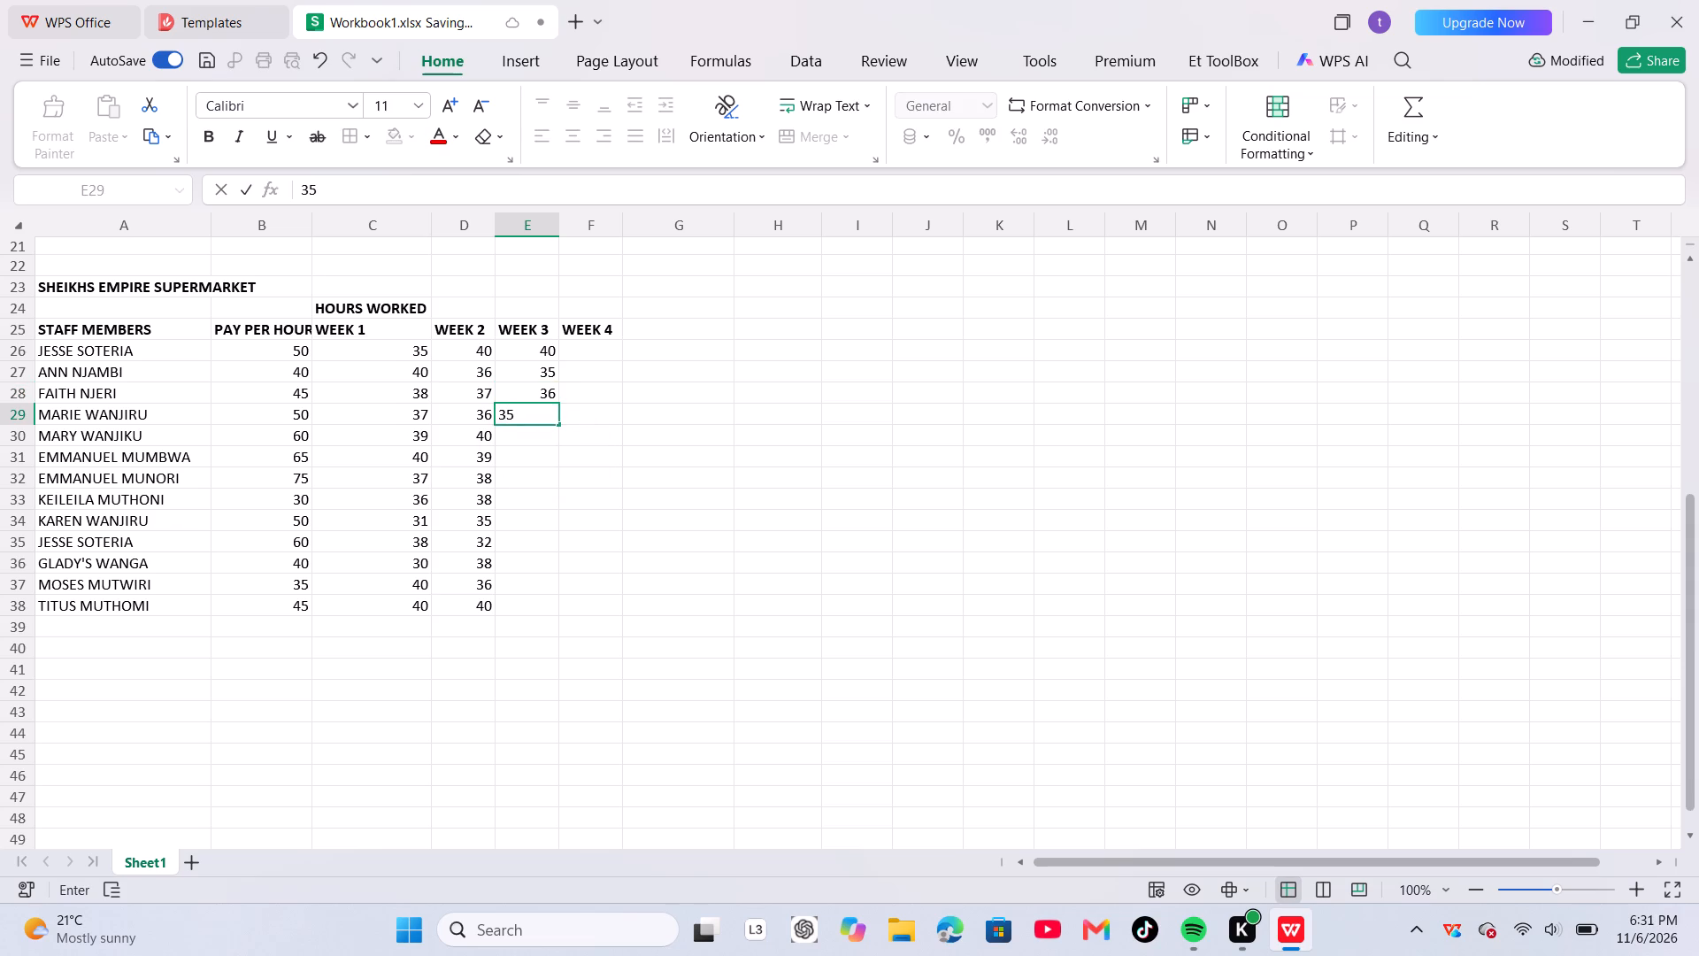
{"action": "key", "text": "Down"}
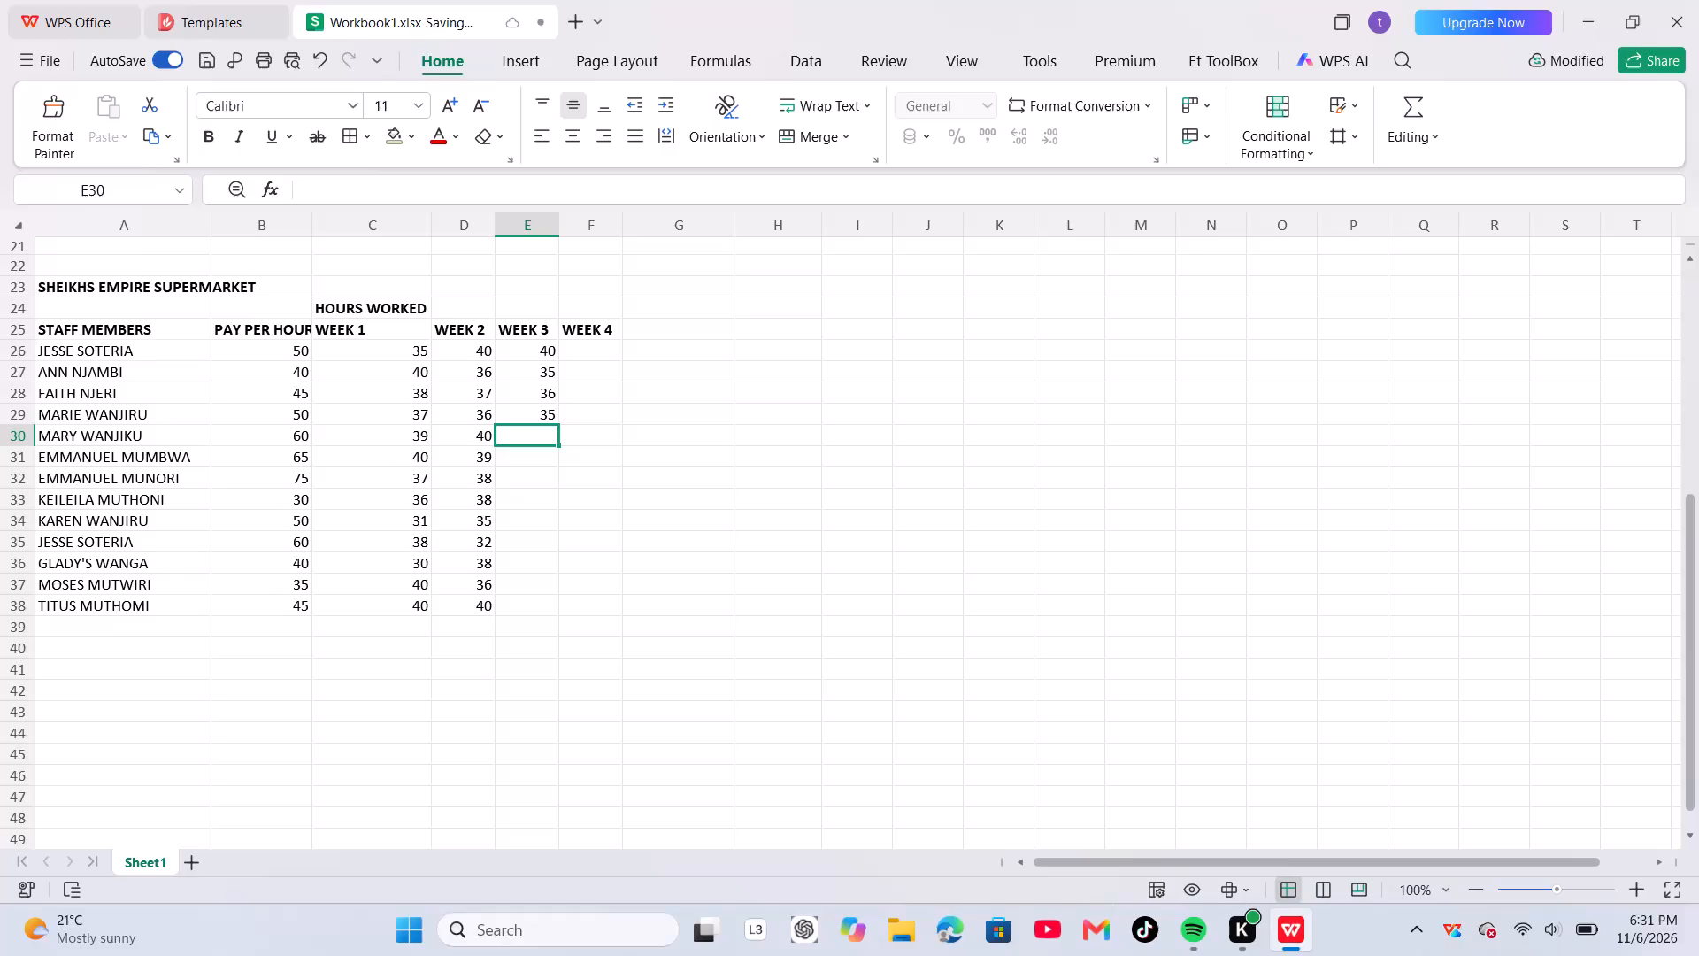
Enter the WEEK 3 hours 40, 35, 36 and 38 down cells E30 to E33.
{"action": "key", "text": "4"}
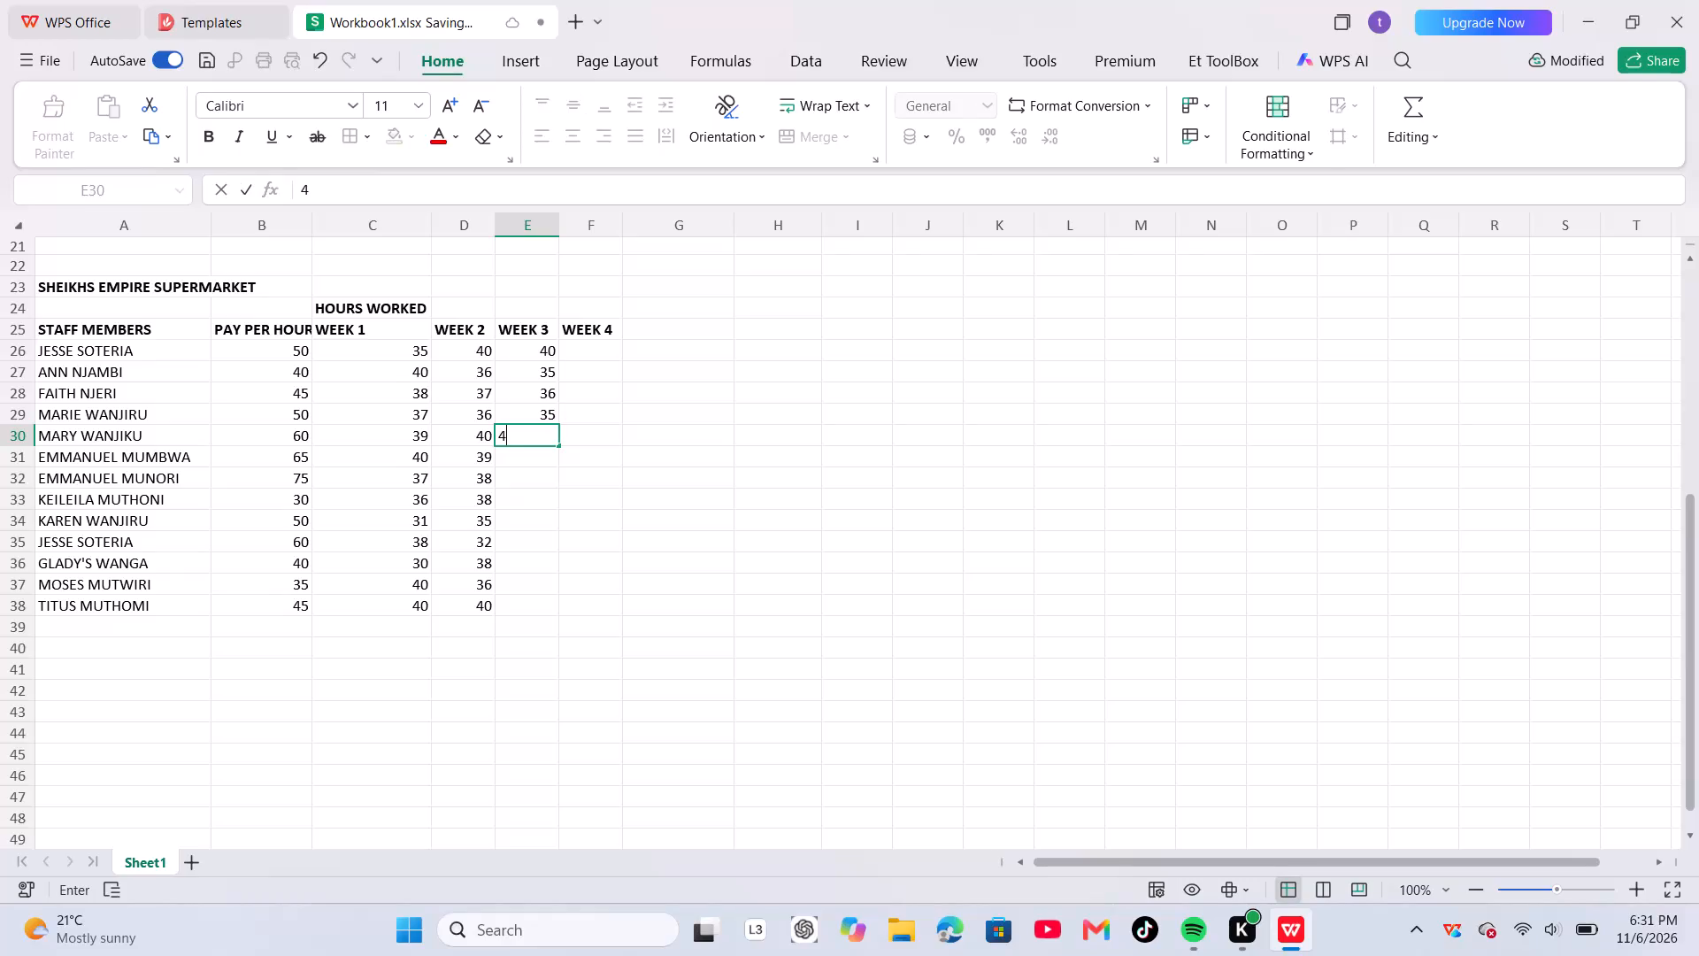
{"action": "key", "text": "0"}
{"action": "key", "text": "Down"}
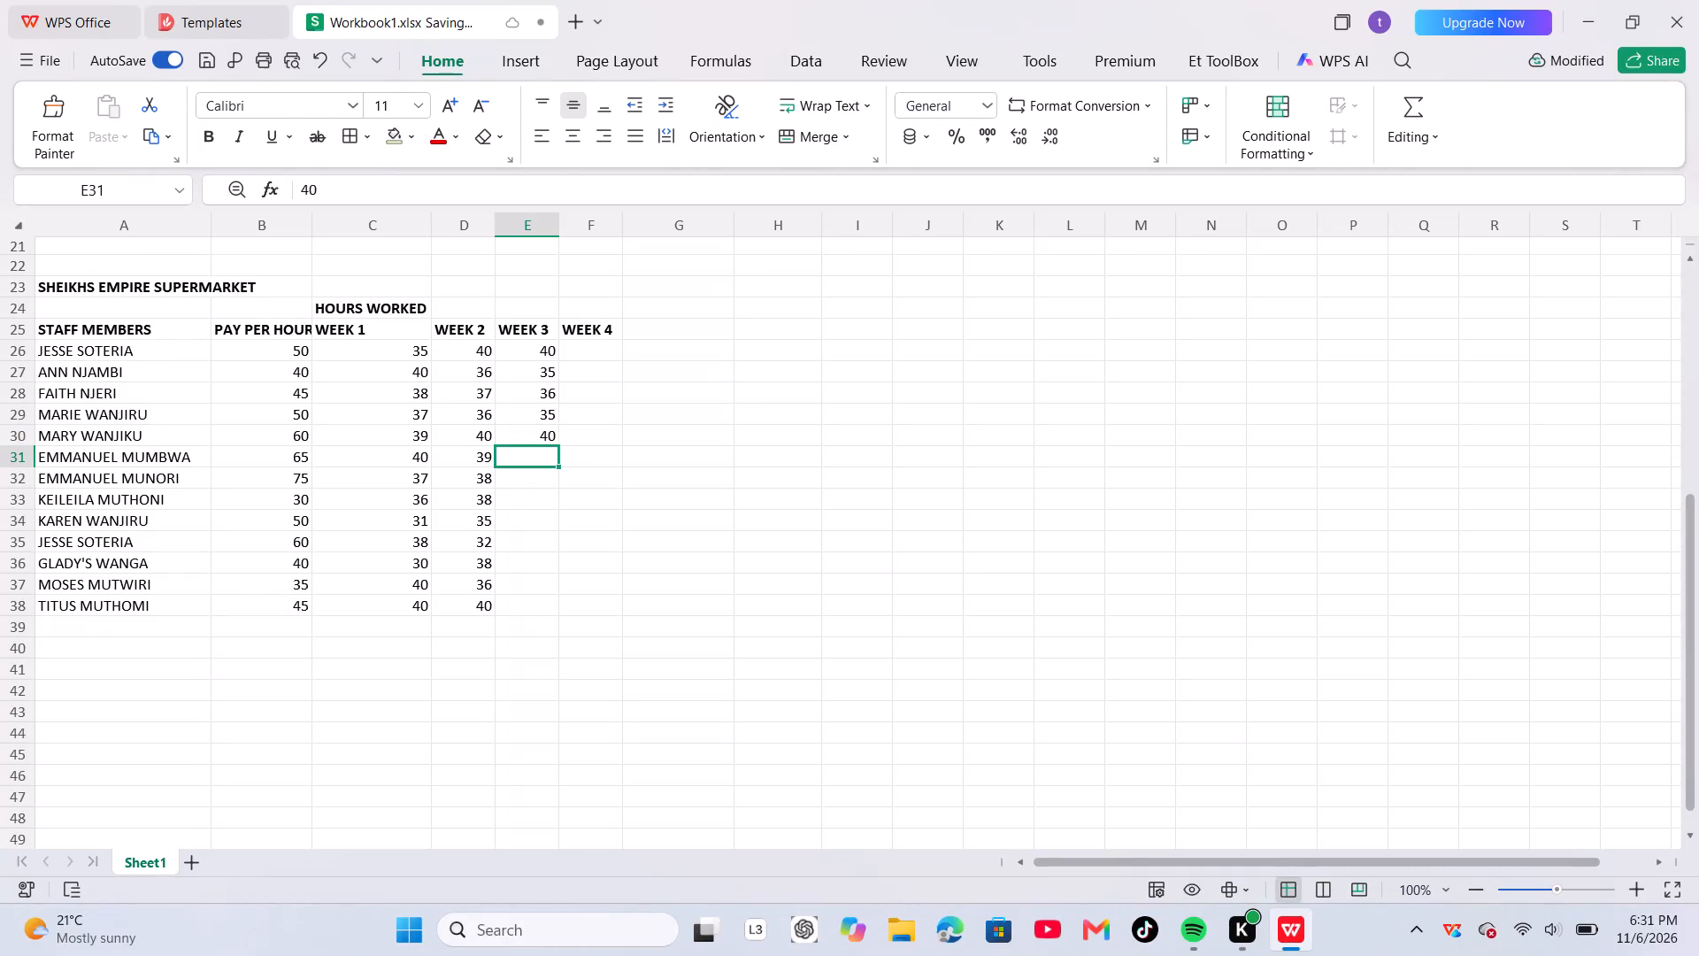
{"action": "type", "text": "35"}
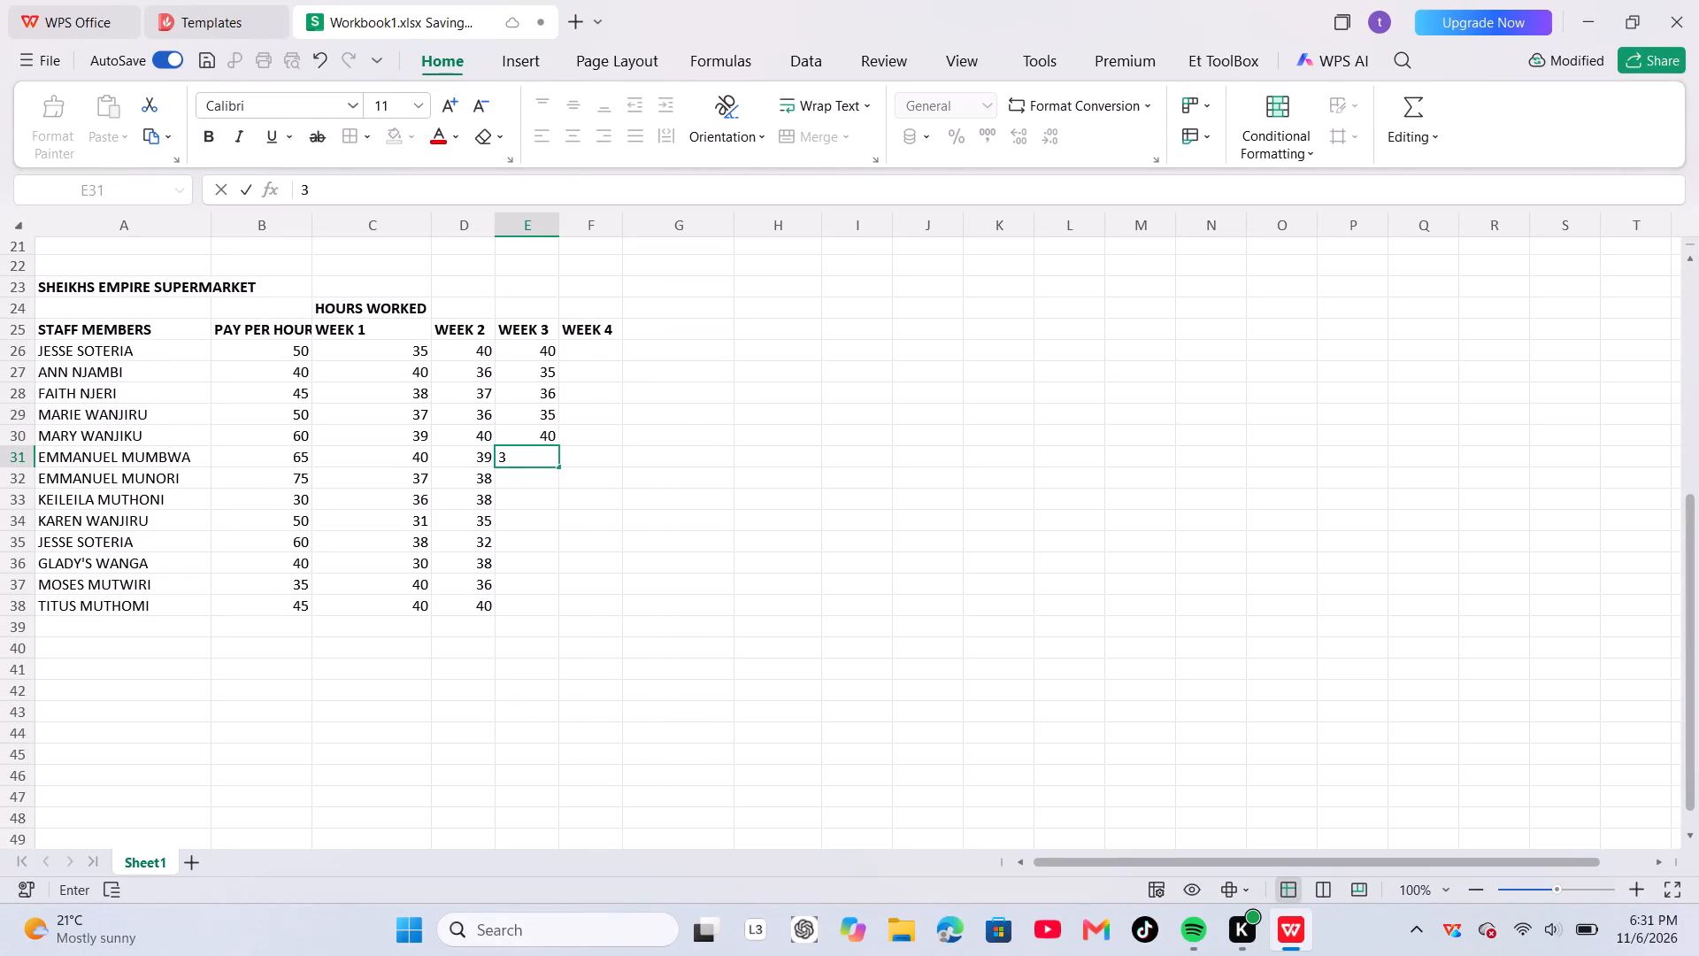
{"action": "key", "text": "Down"}
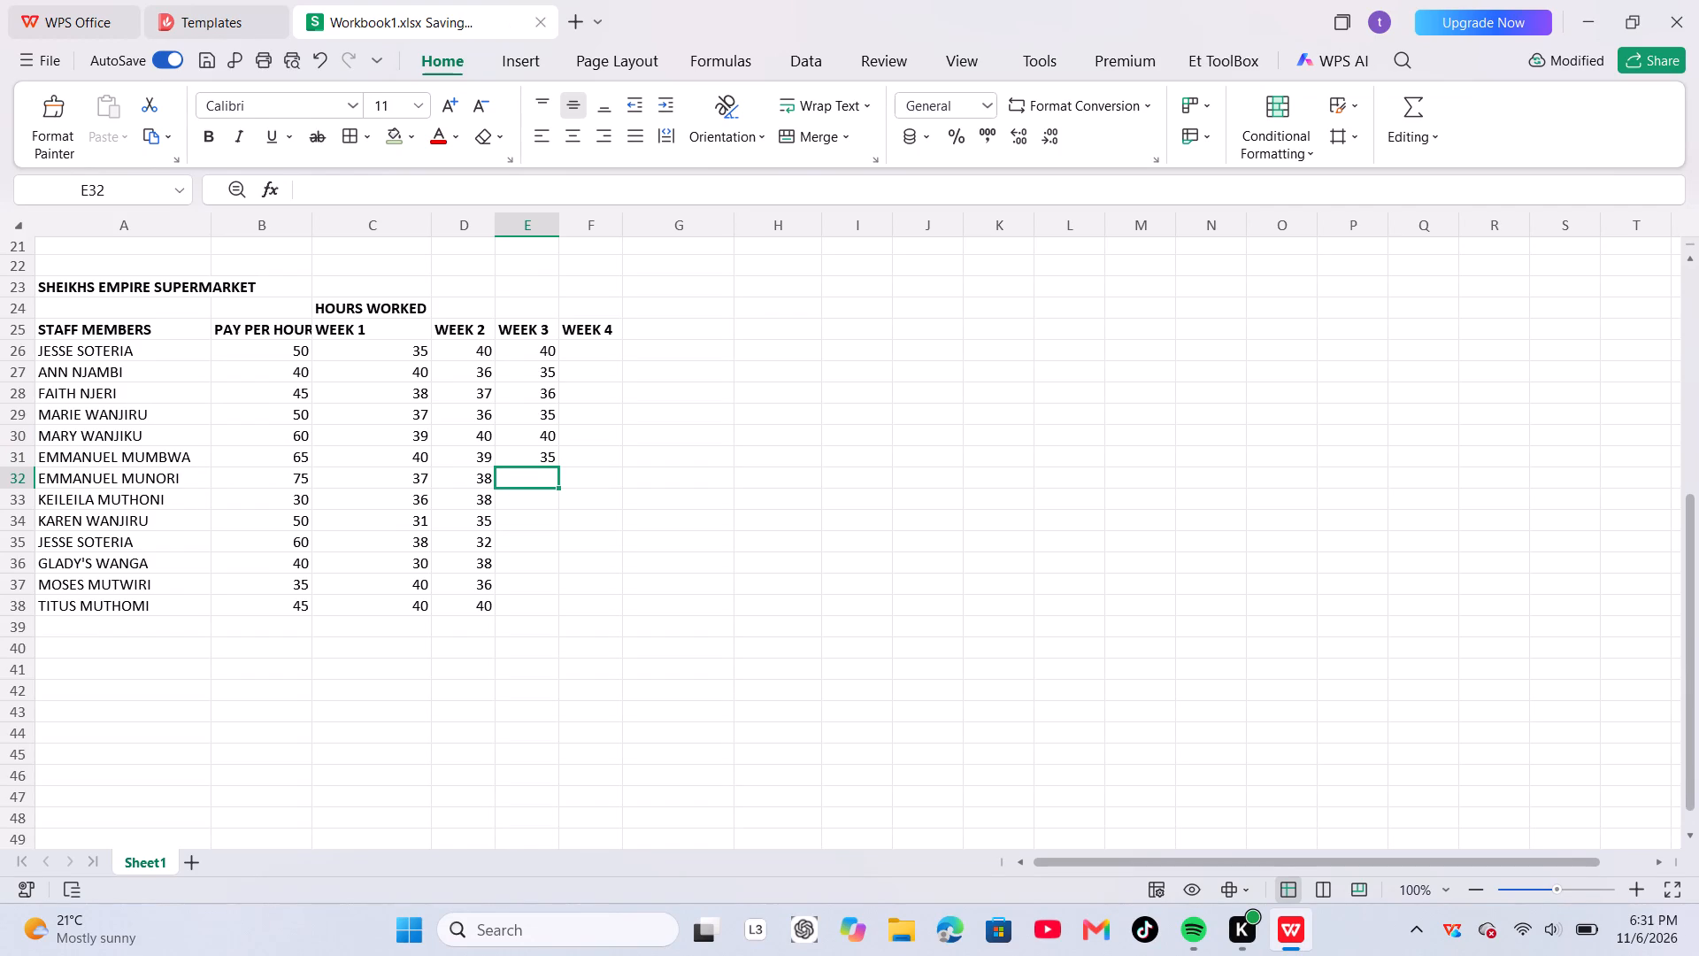
{"action": "key", "text": "Down"}
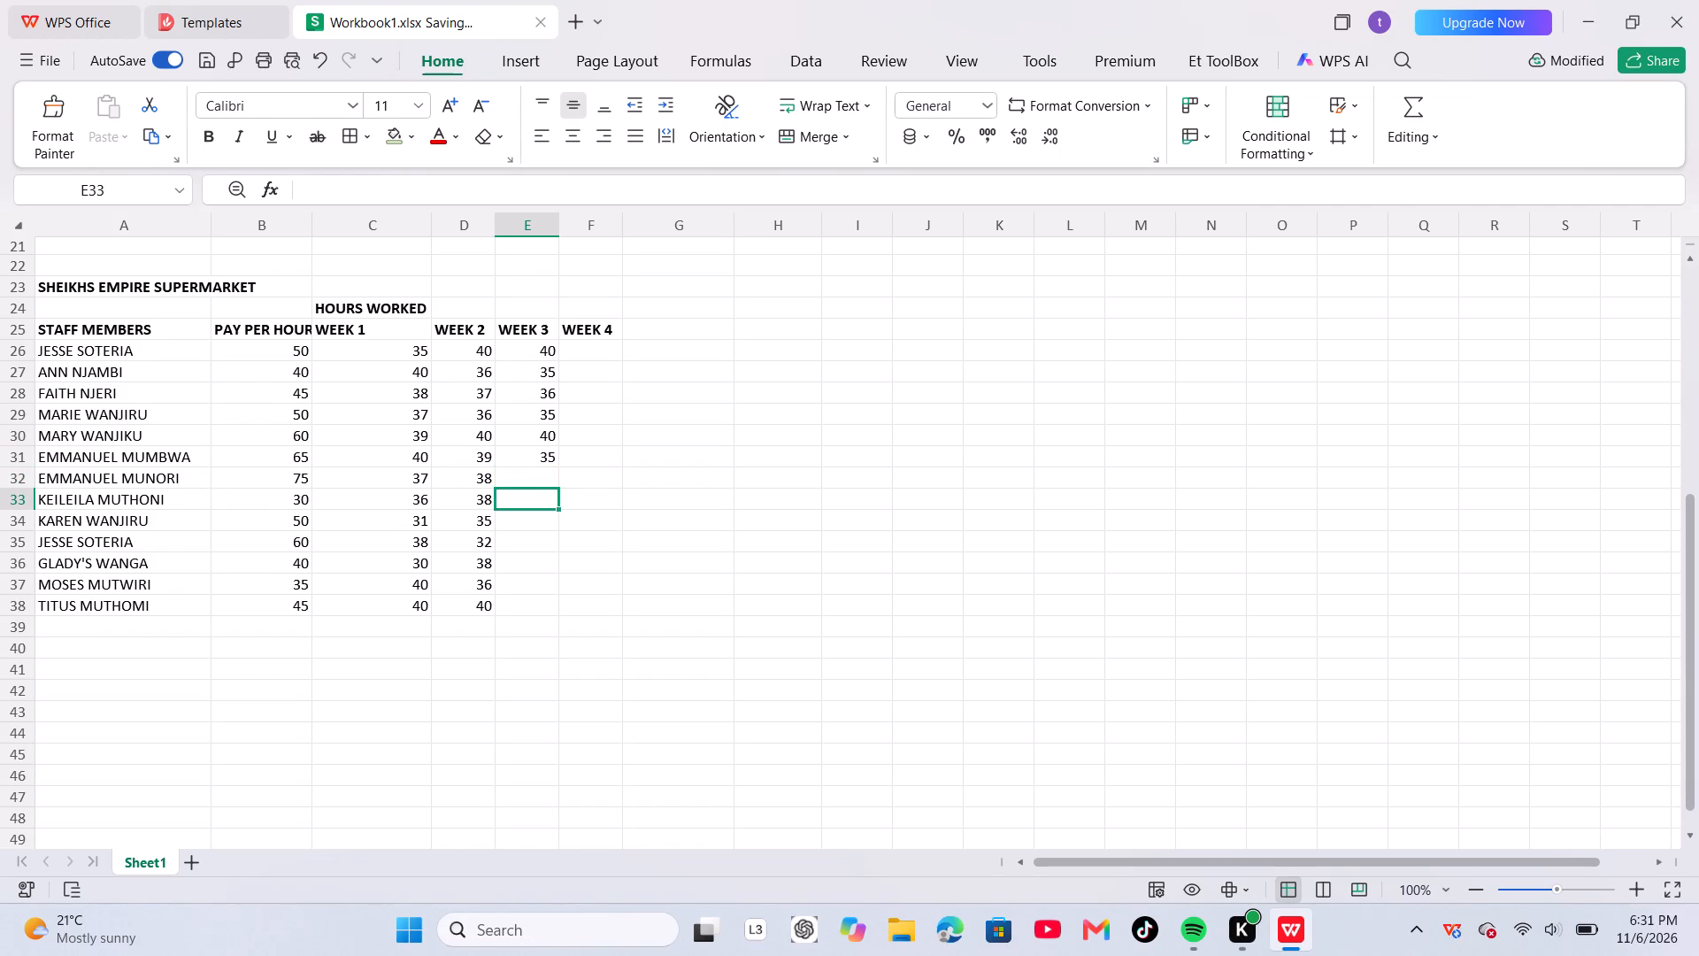
{"action": "key", "text": "Up"}
{"action": "type", "text": "36"}
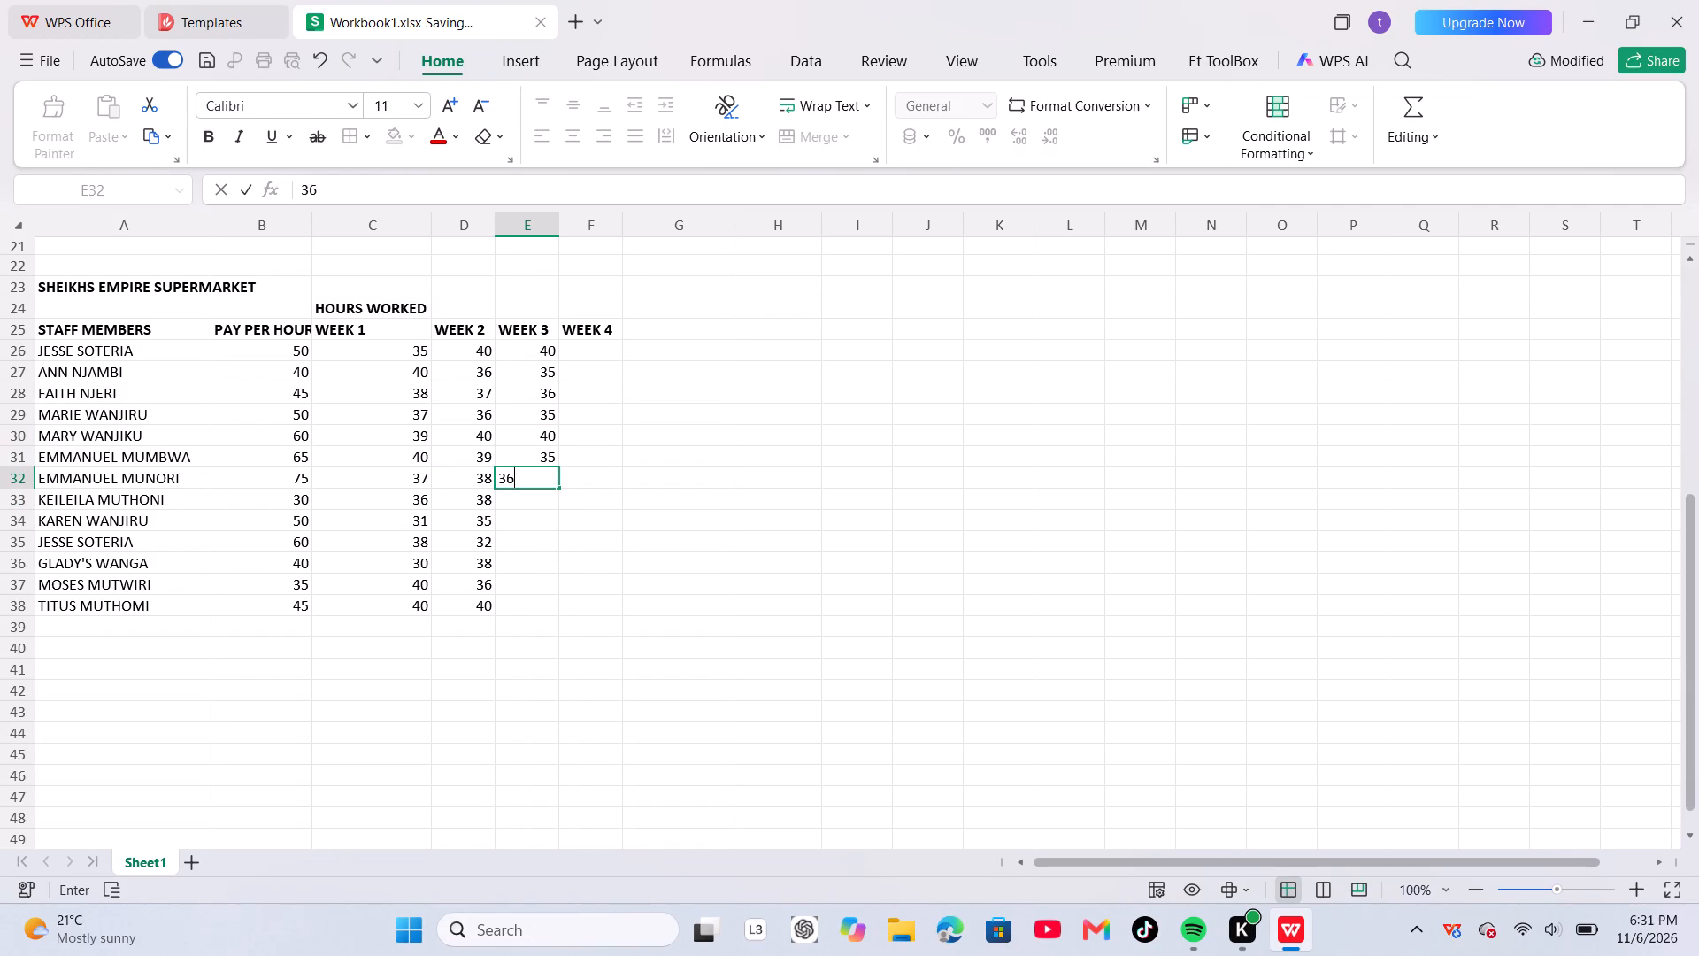
{"action": "key", "text": "Down"}
{"action": "key", "text": "3"}
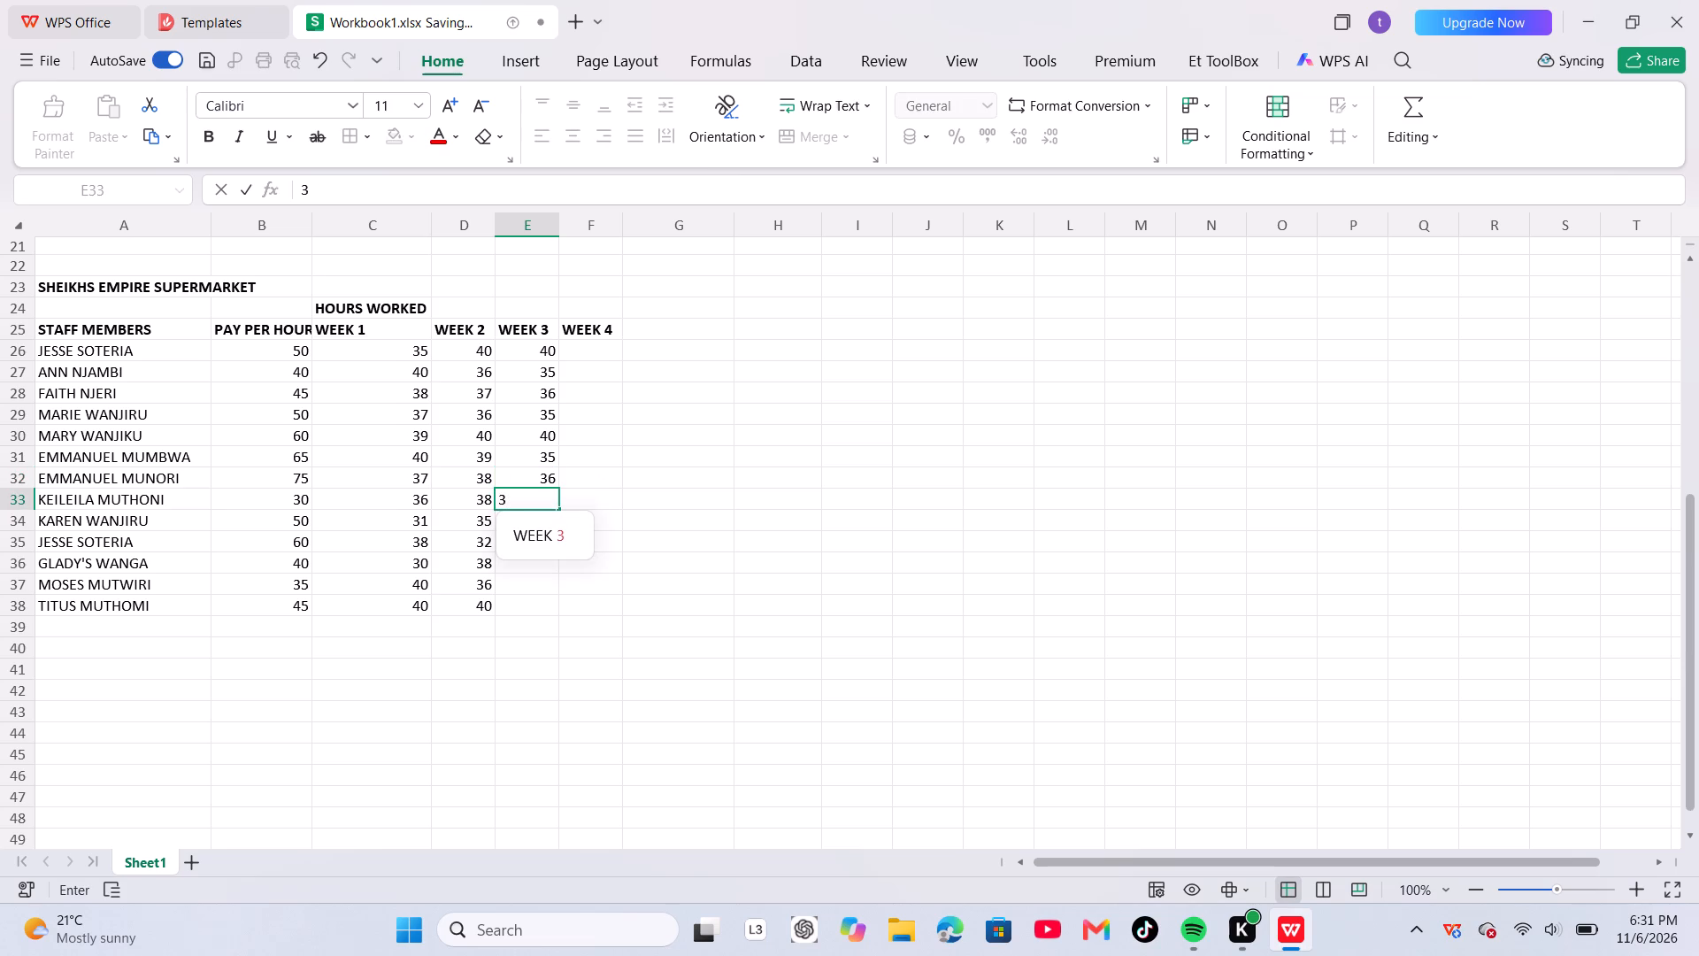
{"action": "key", "text": "8"}
{"action": "key", "text": "Down"}
Enter the remaining WEEK 3 hours 40, 38, 39, 33 and 39 down cells E34 to E38.
{"action": "type", "text": "40"}
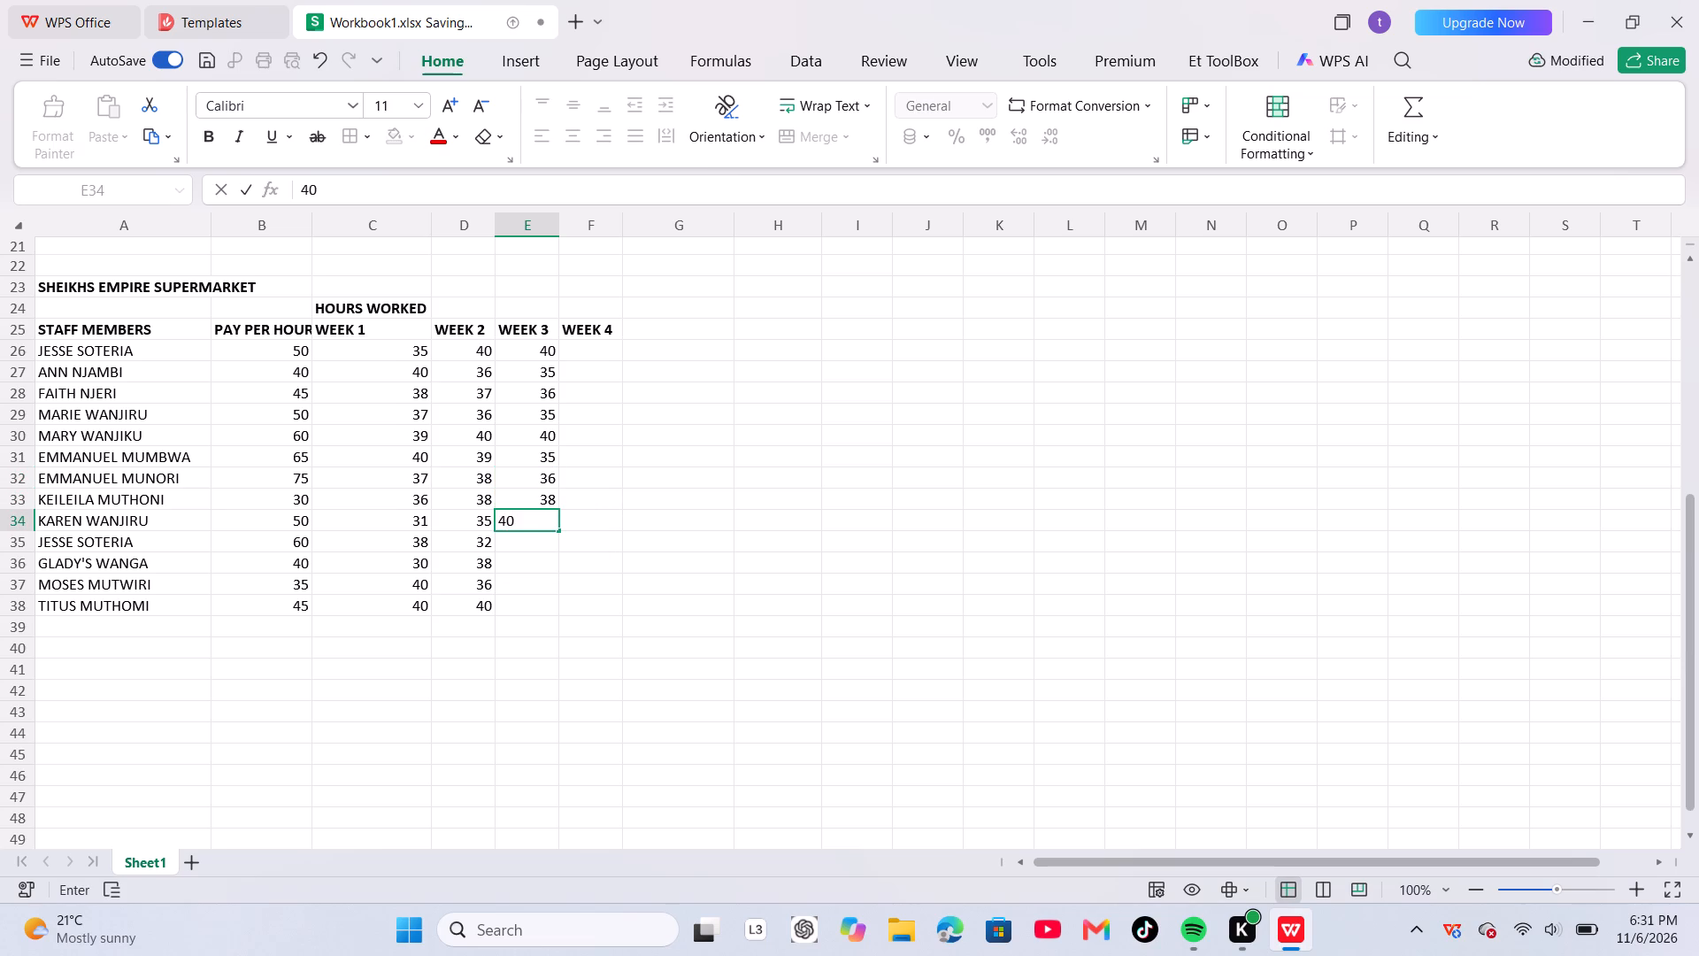
{"action": "key", "text": "Down"}
{"action": "type", "text": "38"}
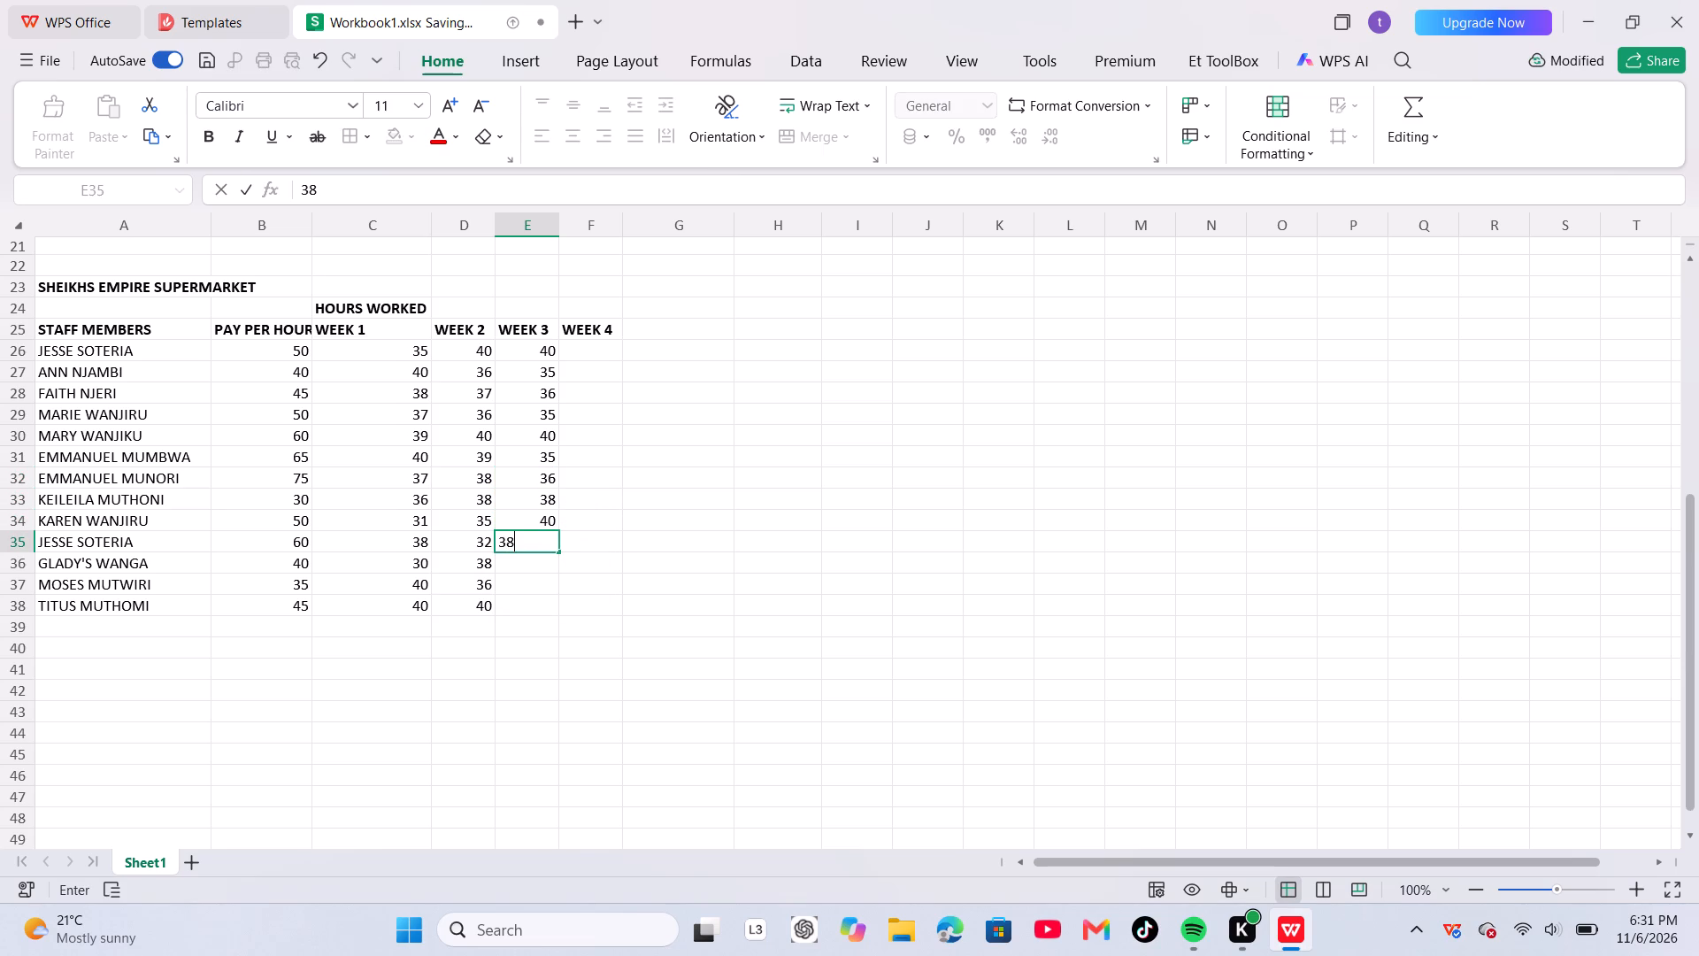
{"action": "key", "text": "Down"}
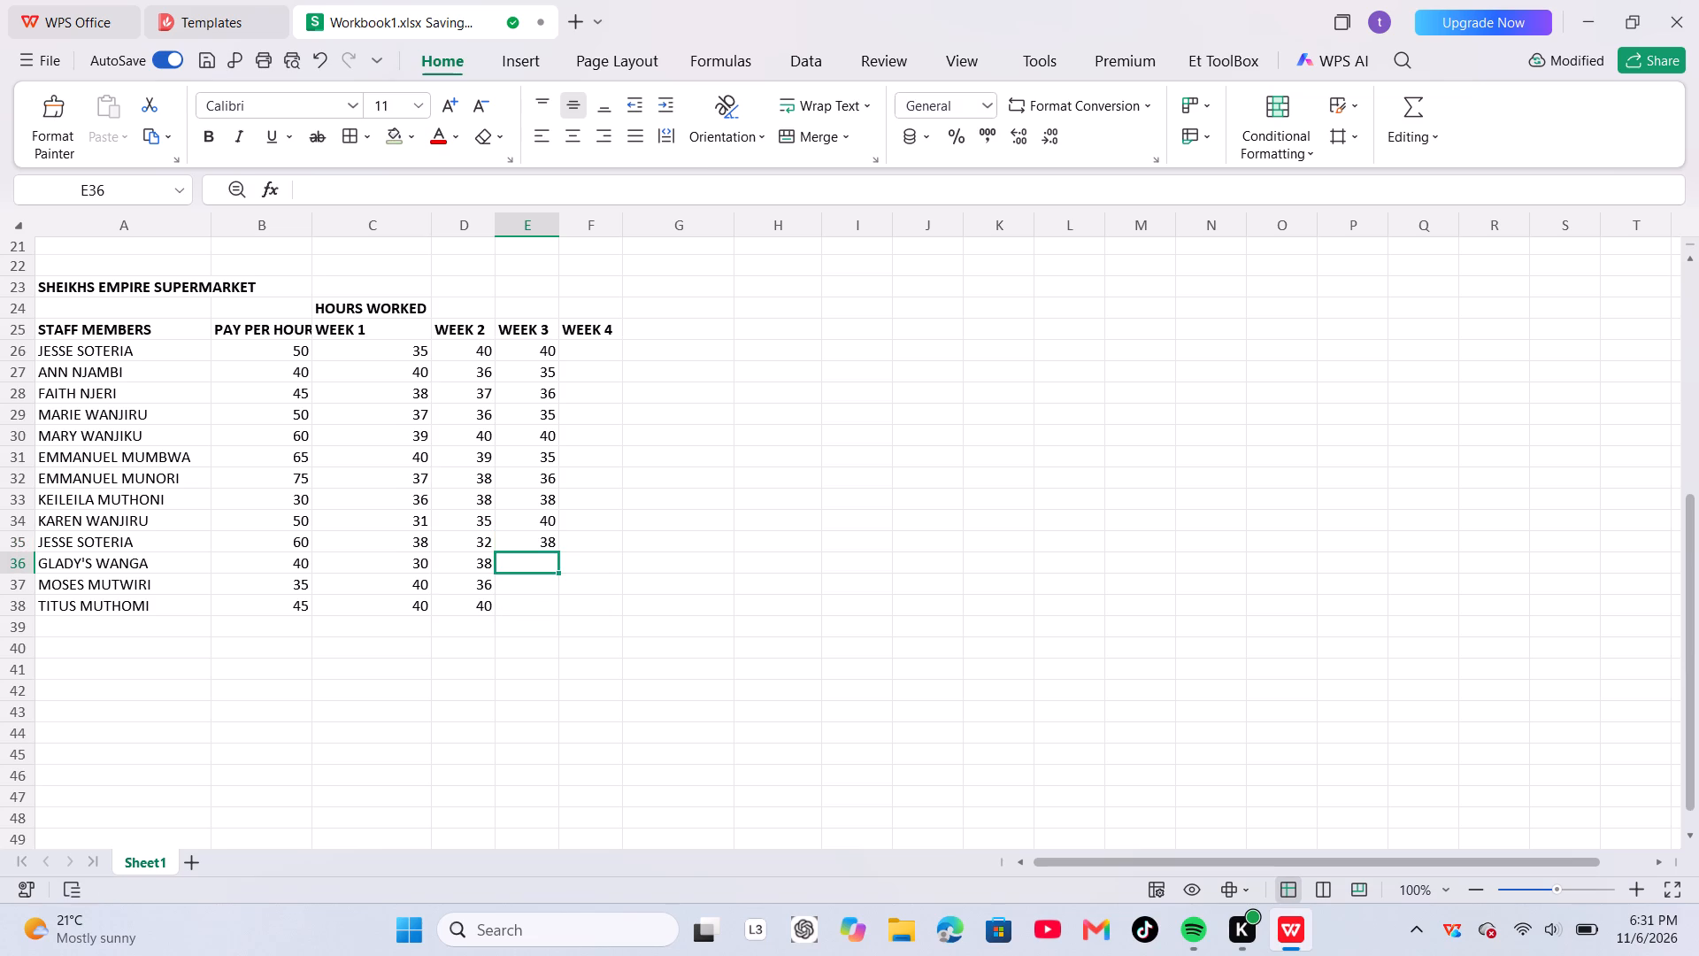
{"action": "type", "text": "39"}
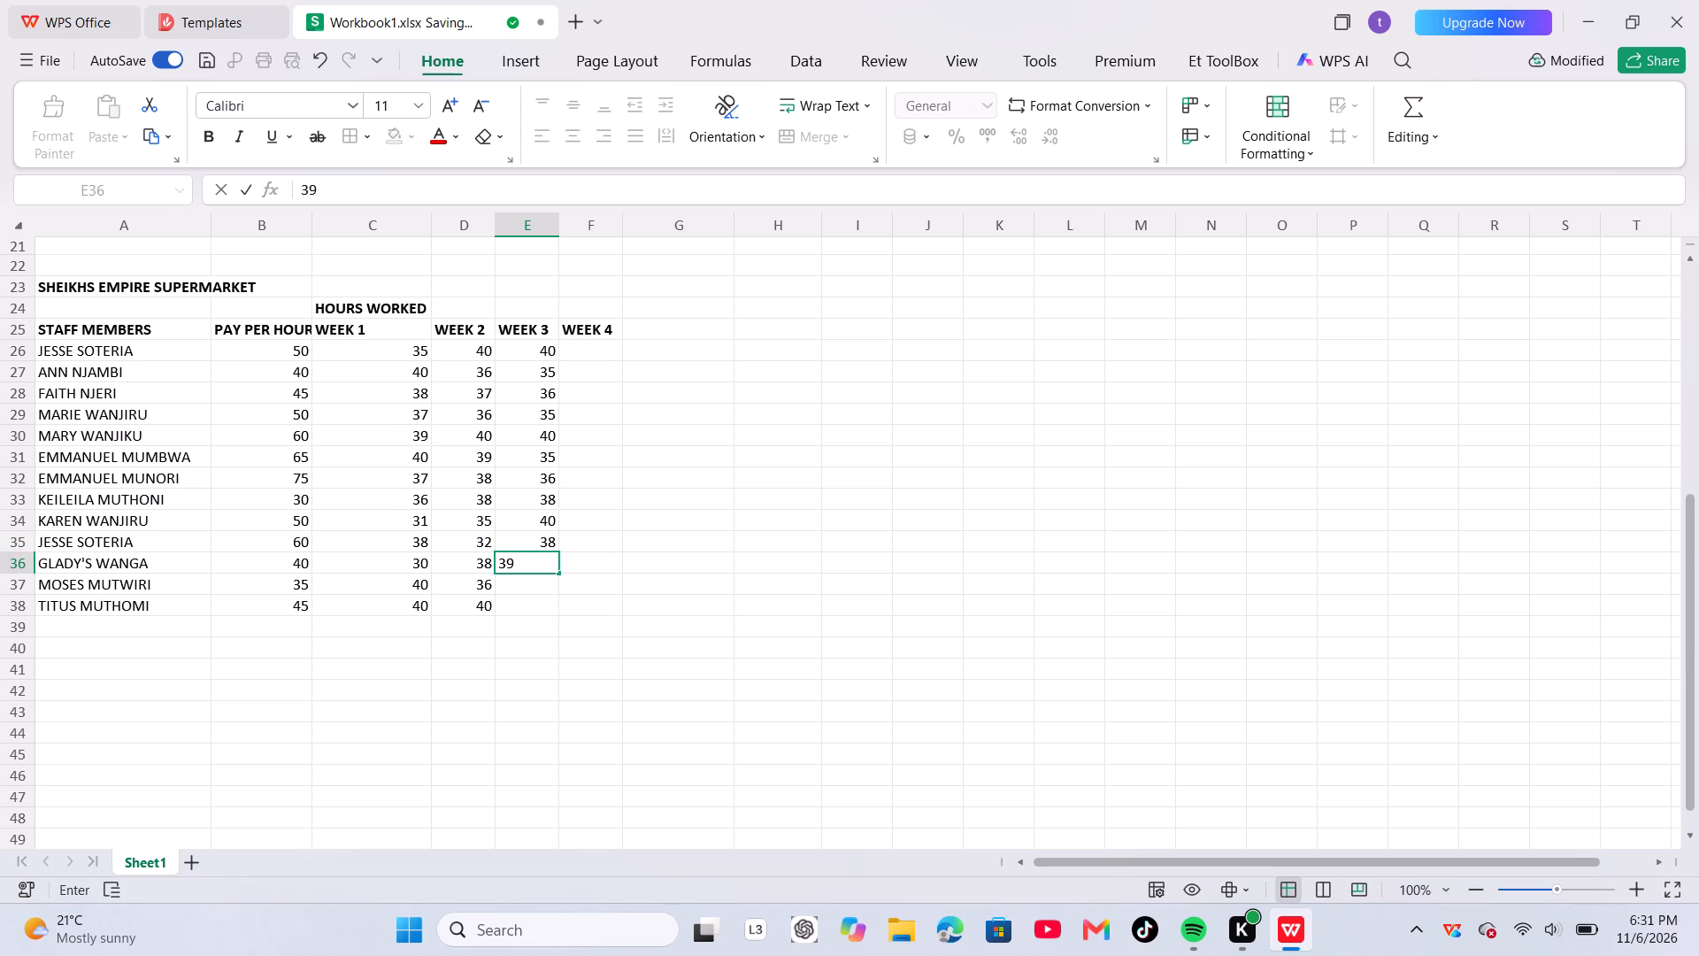
{"action": "key", "text": "Down"}
{"action": "type", "text": "33"}
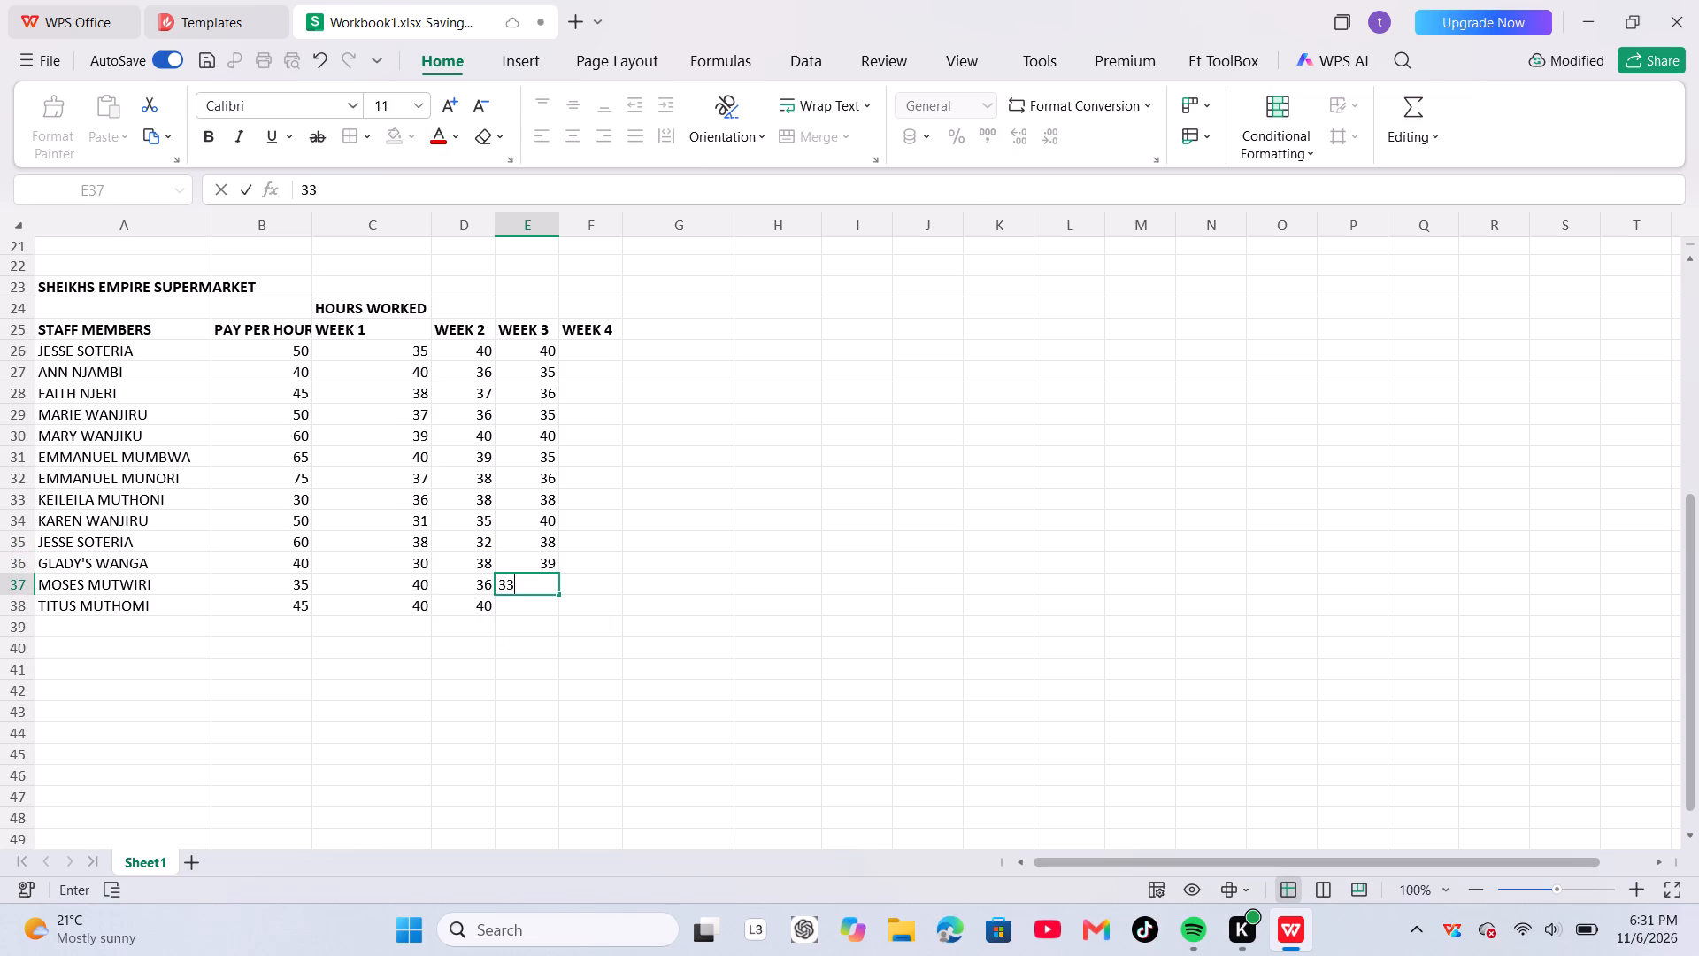
{"action": "key", "text": "Down"}
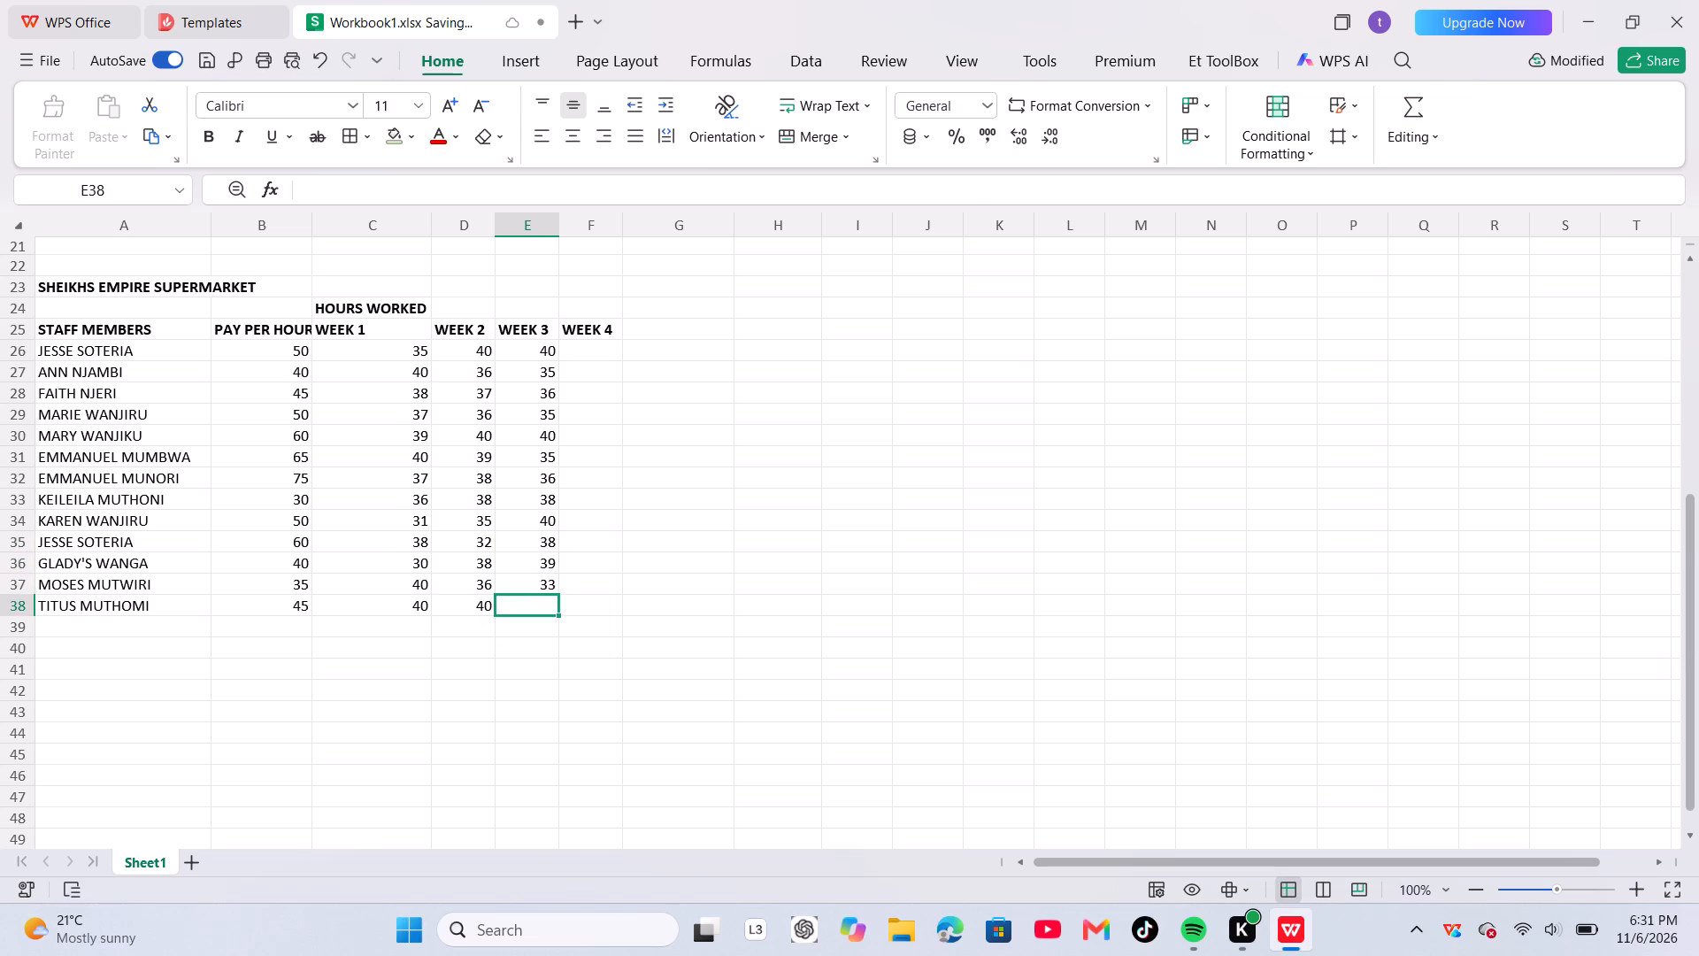
{"action": "key", "text": "3"}
{"action": "key", "text": "9"}
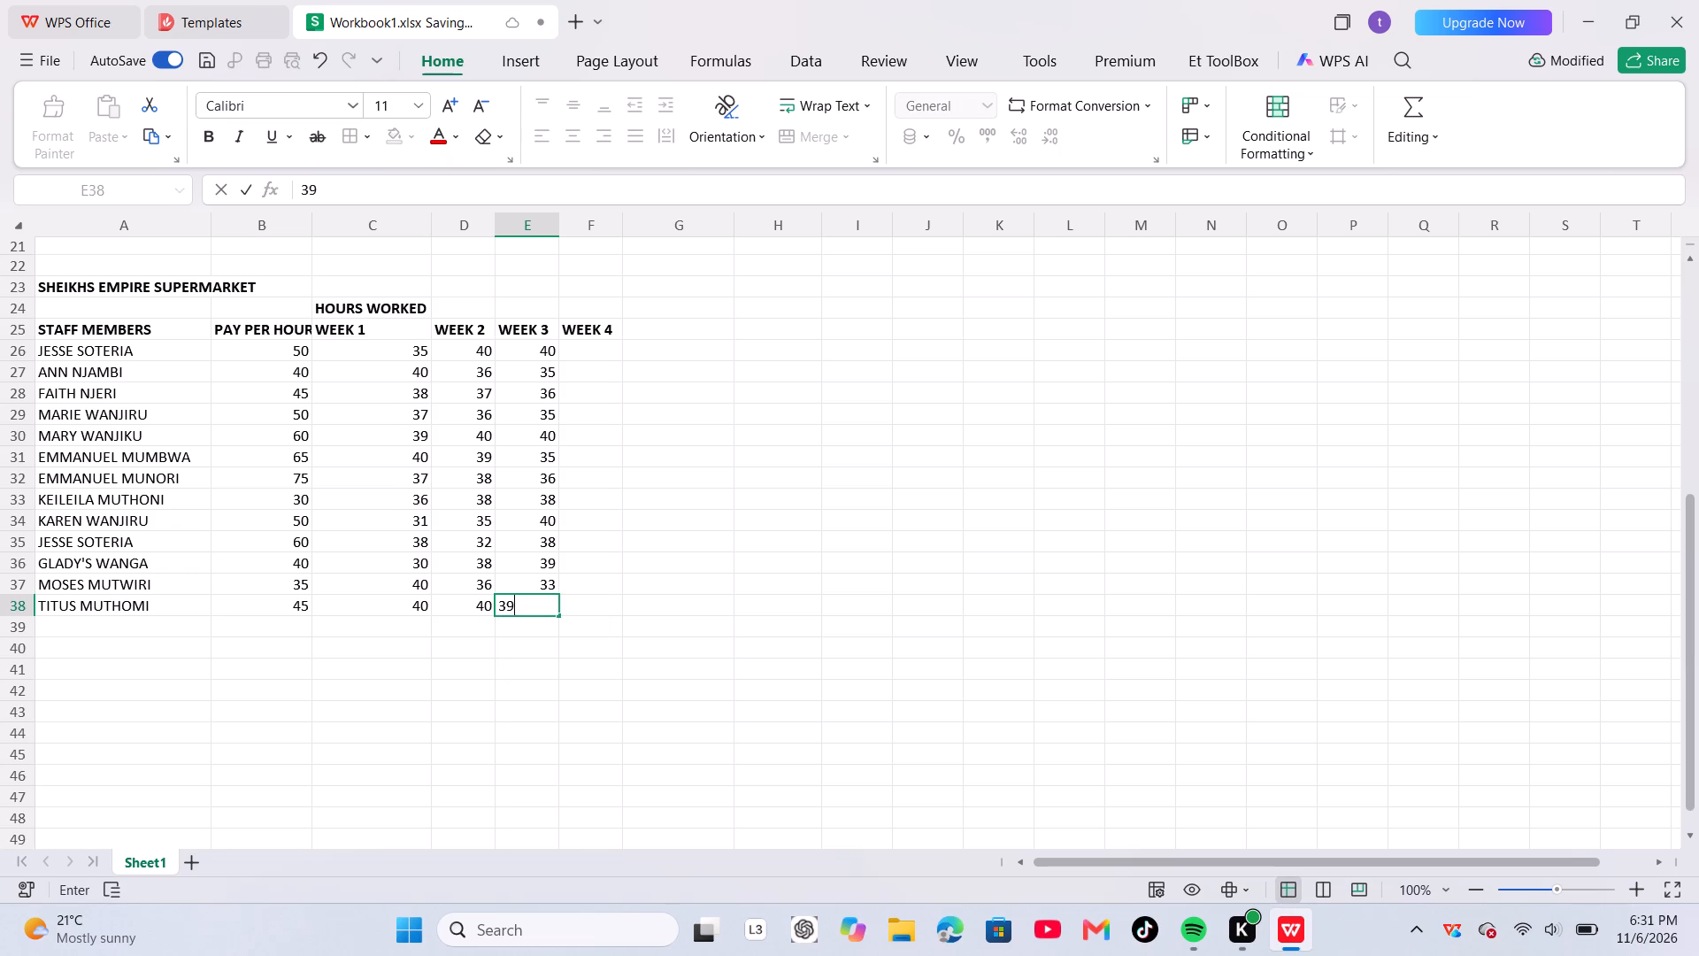
{"action": "key", "text": "Down"}
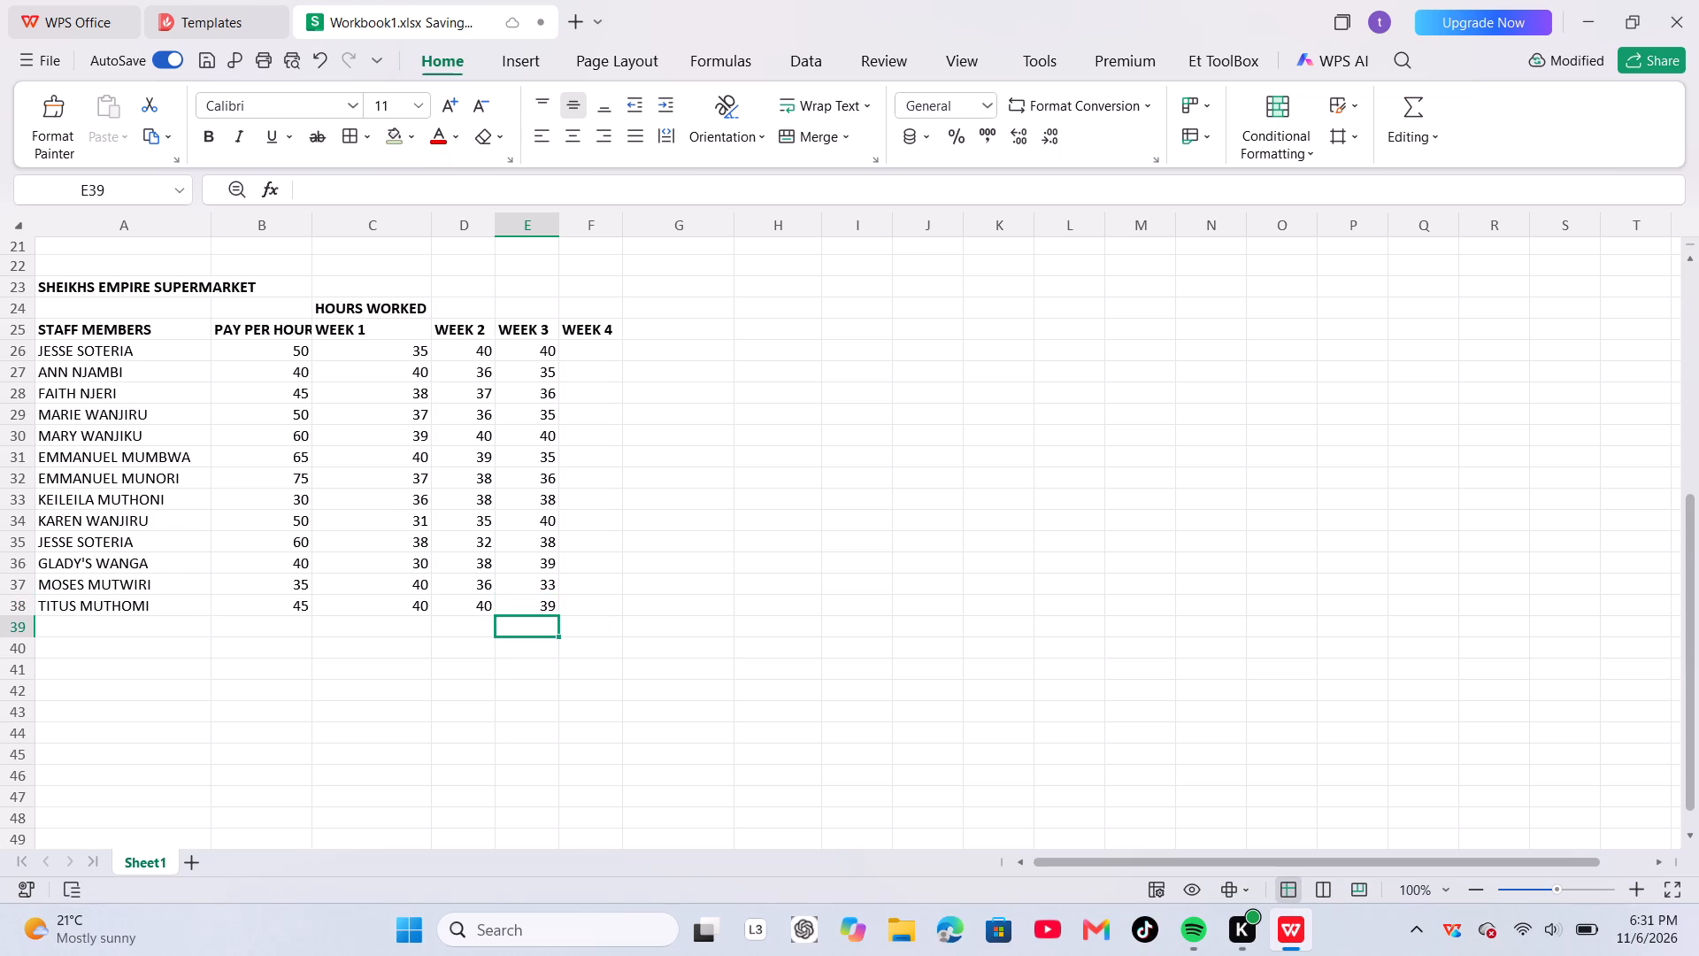
Enter the WEEK 4 hours 36, 34, 39, 39 and 39 down cells F26 to F30.
{"action": "left_click", "coordinate": [581, 351]}
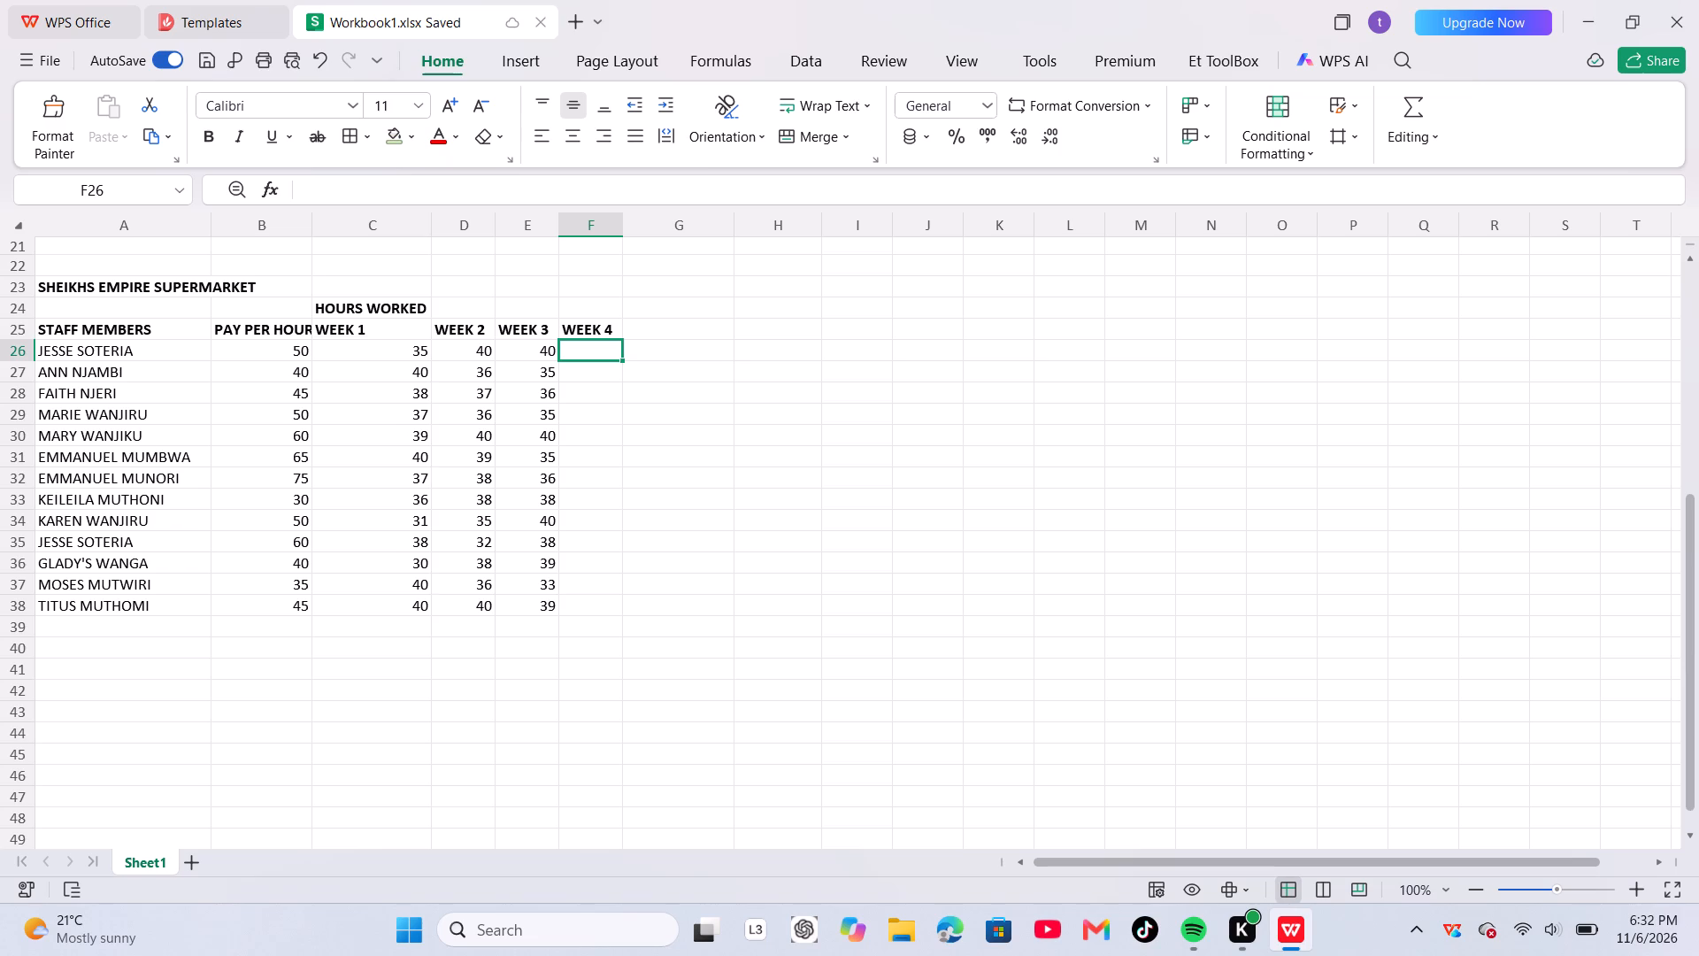
{"action": "key", "text": "3"}
{"action": "key", "text": "6"}
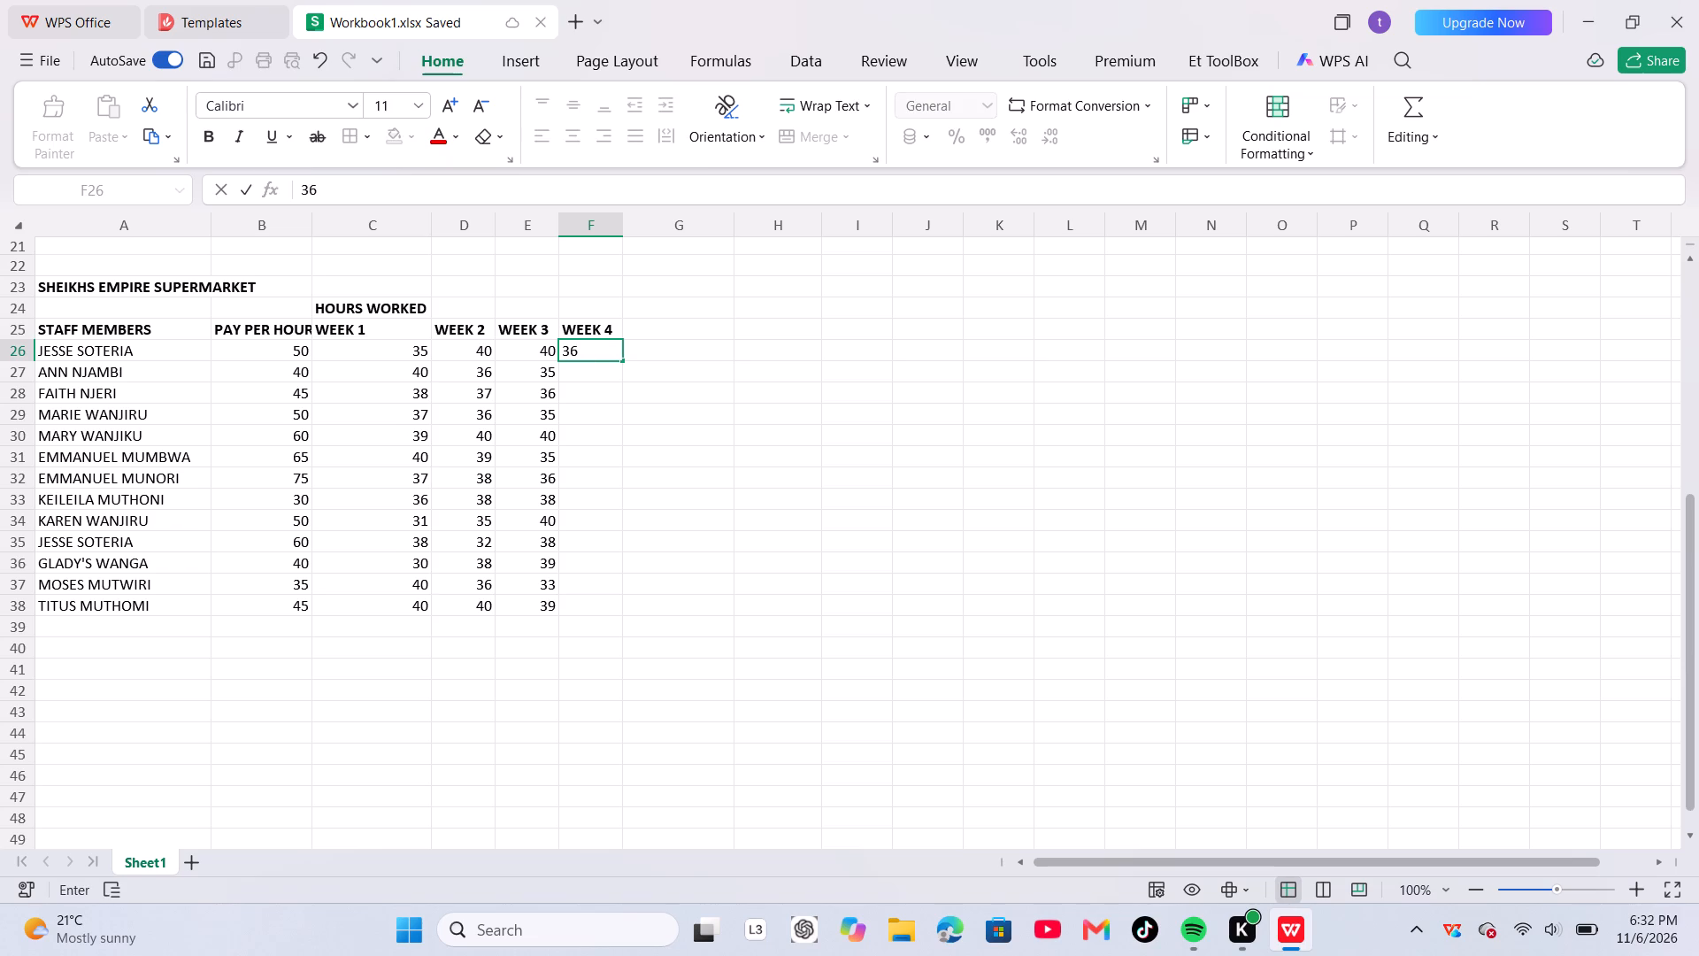
{"action": "key", "text": "Down"}
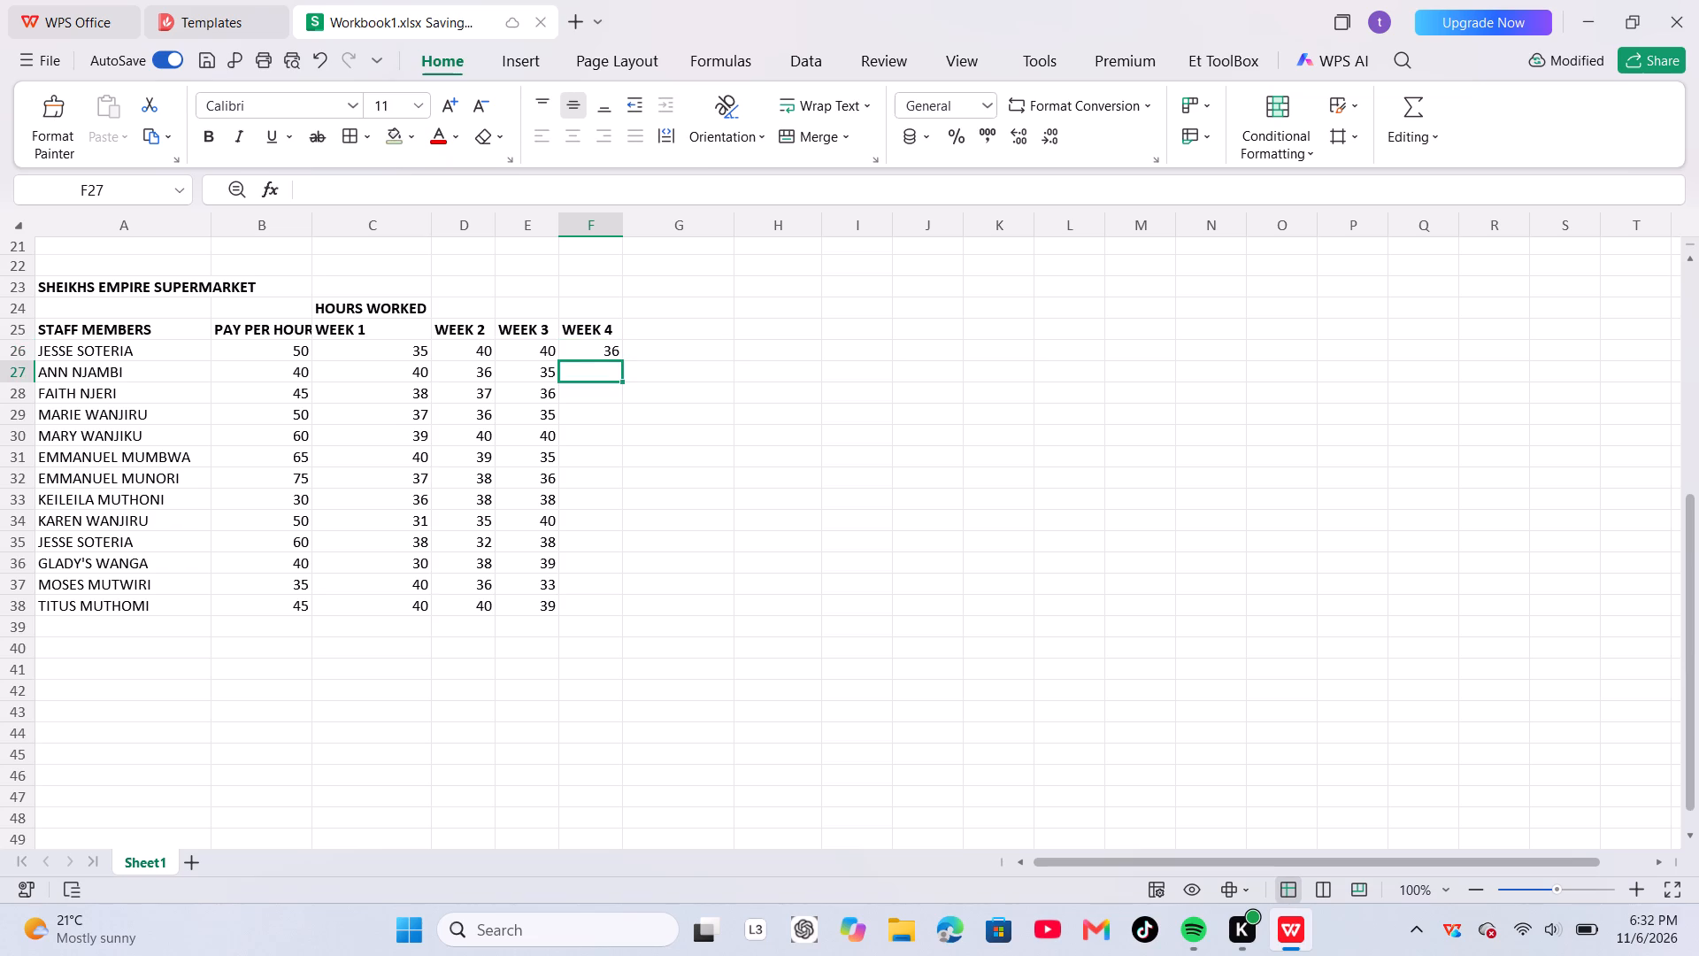
{"action": "key", "text": "3"}
{"action": "key", "text": "4"}
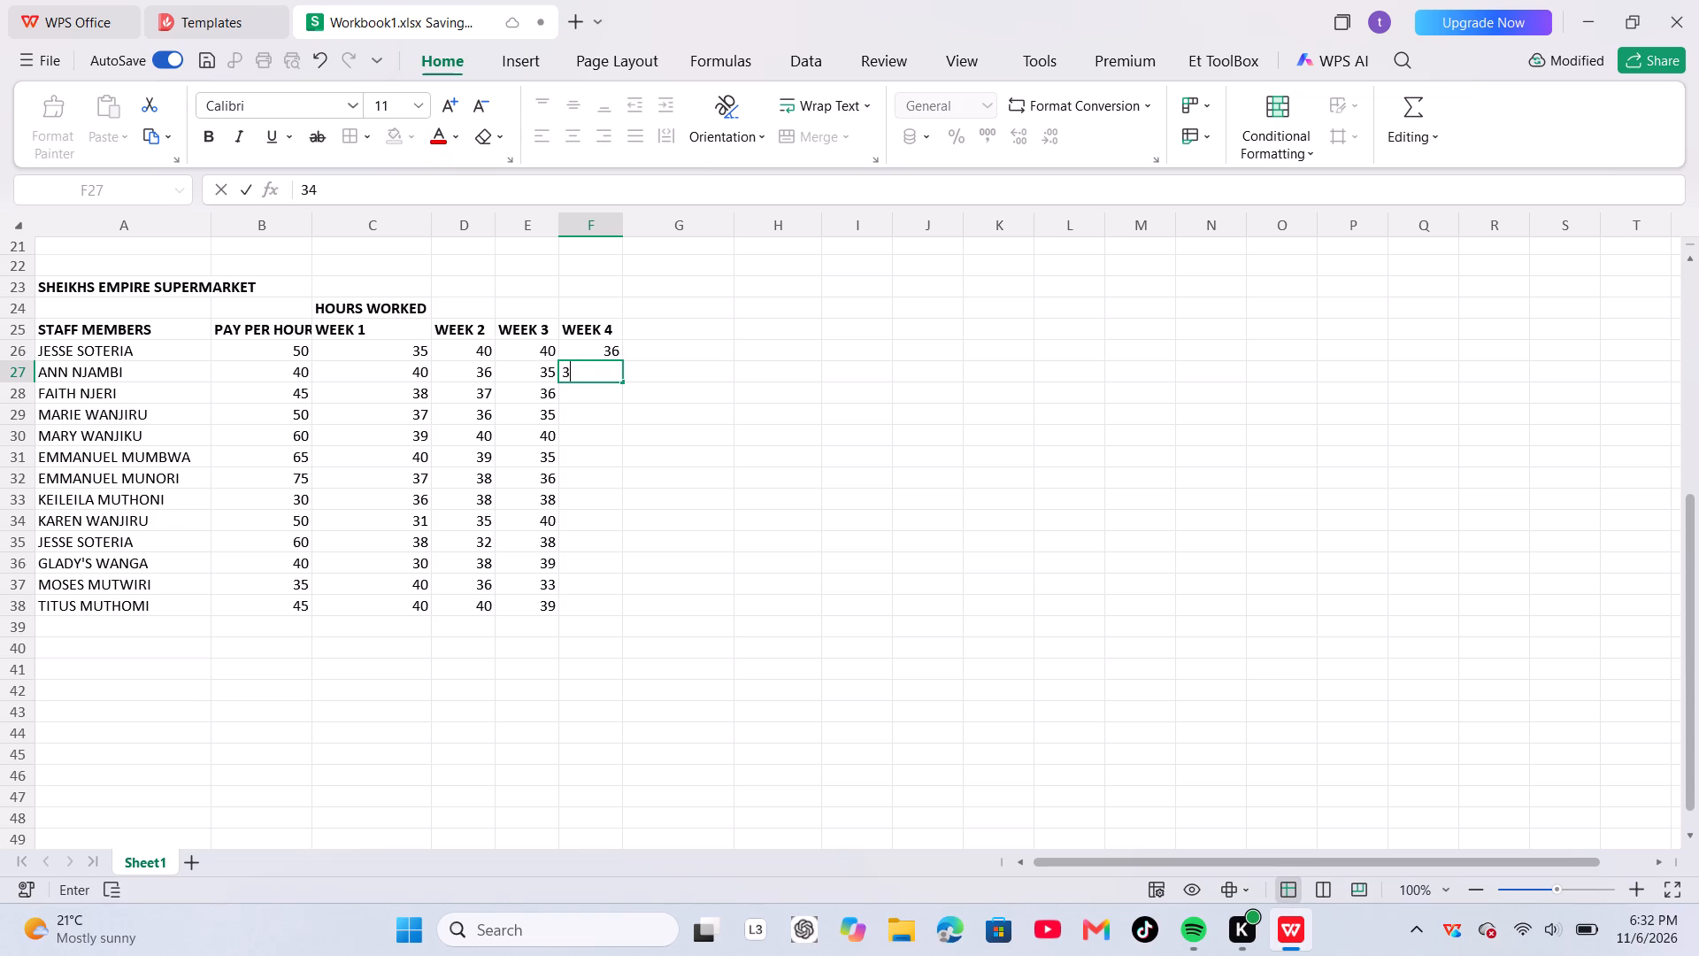
{"action": "key", "text": "Down"}
{"action": "type", "text": "39"}
{"action": "key", "text": "Down"}
{"action": "type", "text": "39"}
{"action": "key", "text": "Down"}
{"action": "type", "text": "39"}
{"action": "key", "text": "Down"}
Enter the WEEK 4 hours 36, 38, 36, 40 and 40 down cells F31 to F35.
{"action": "key", "text": "3"}
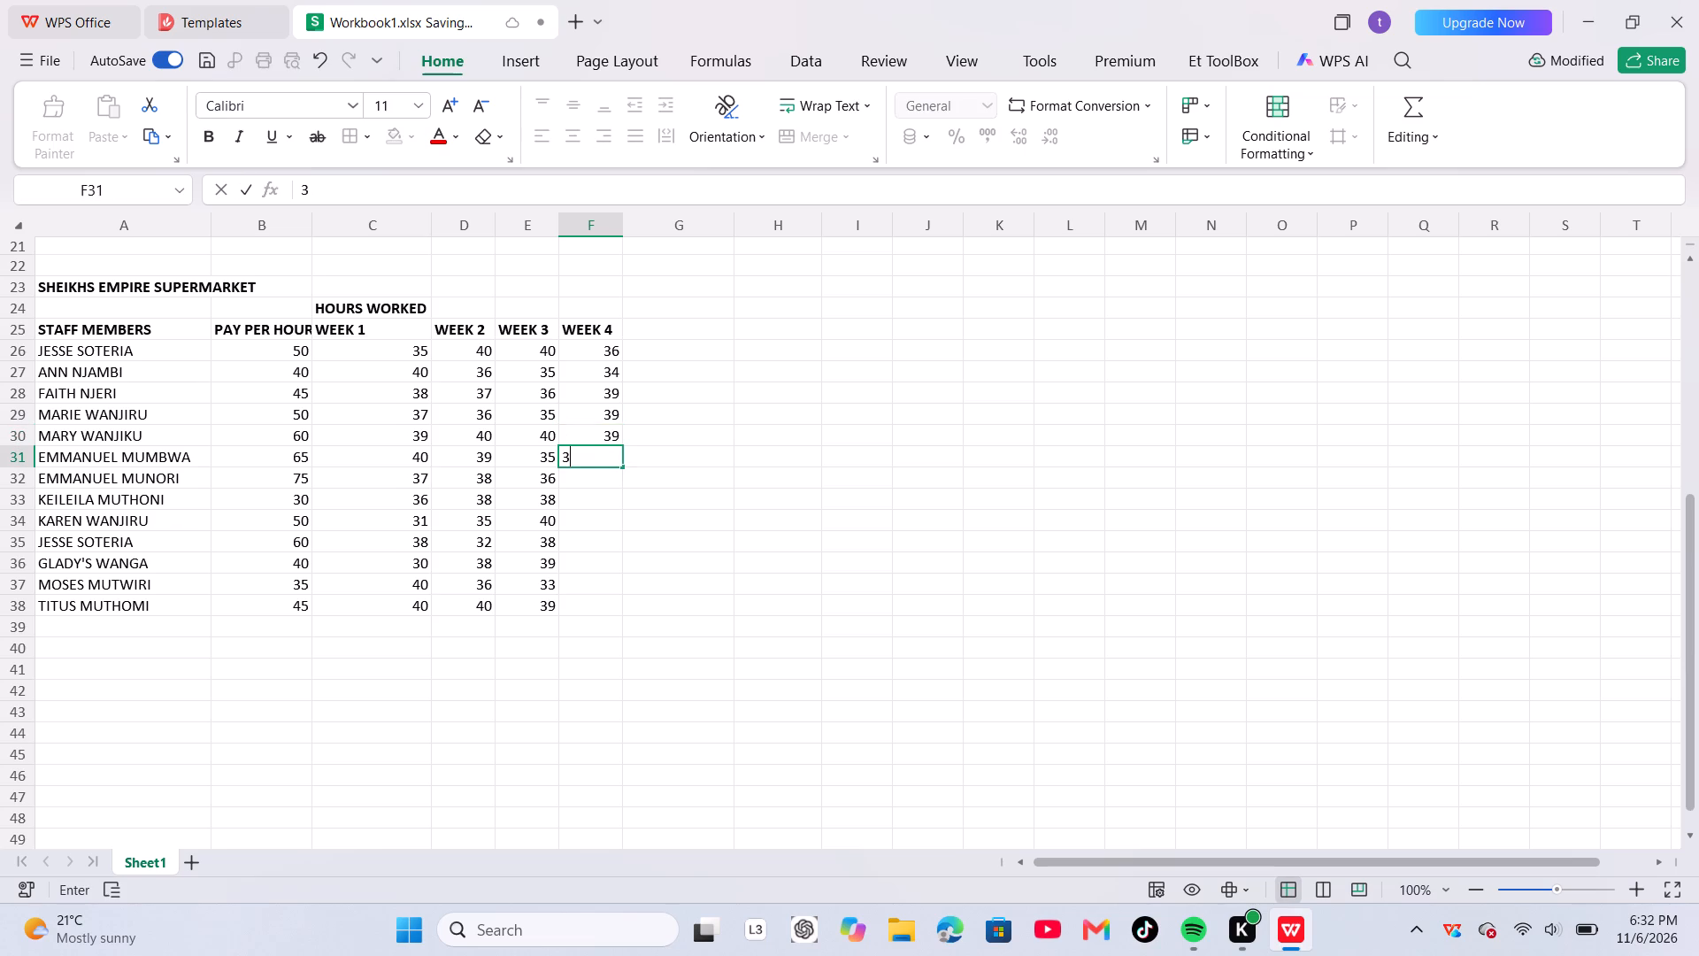
{"action": "key", "text": "6"}
{"action": "key", "text": "Down"}
{"action": "type", "text": "38"}
{"action": "key", "text": "Down"}
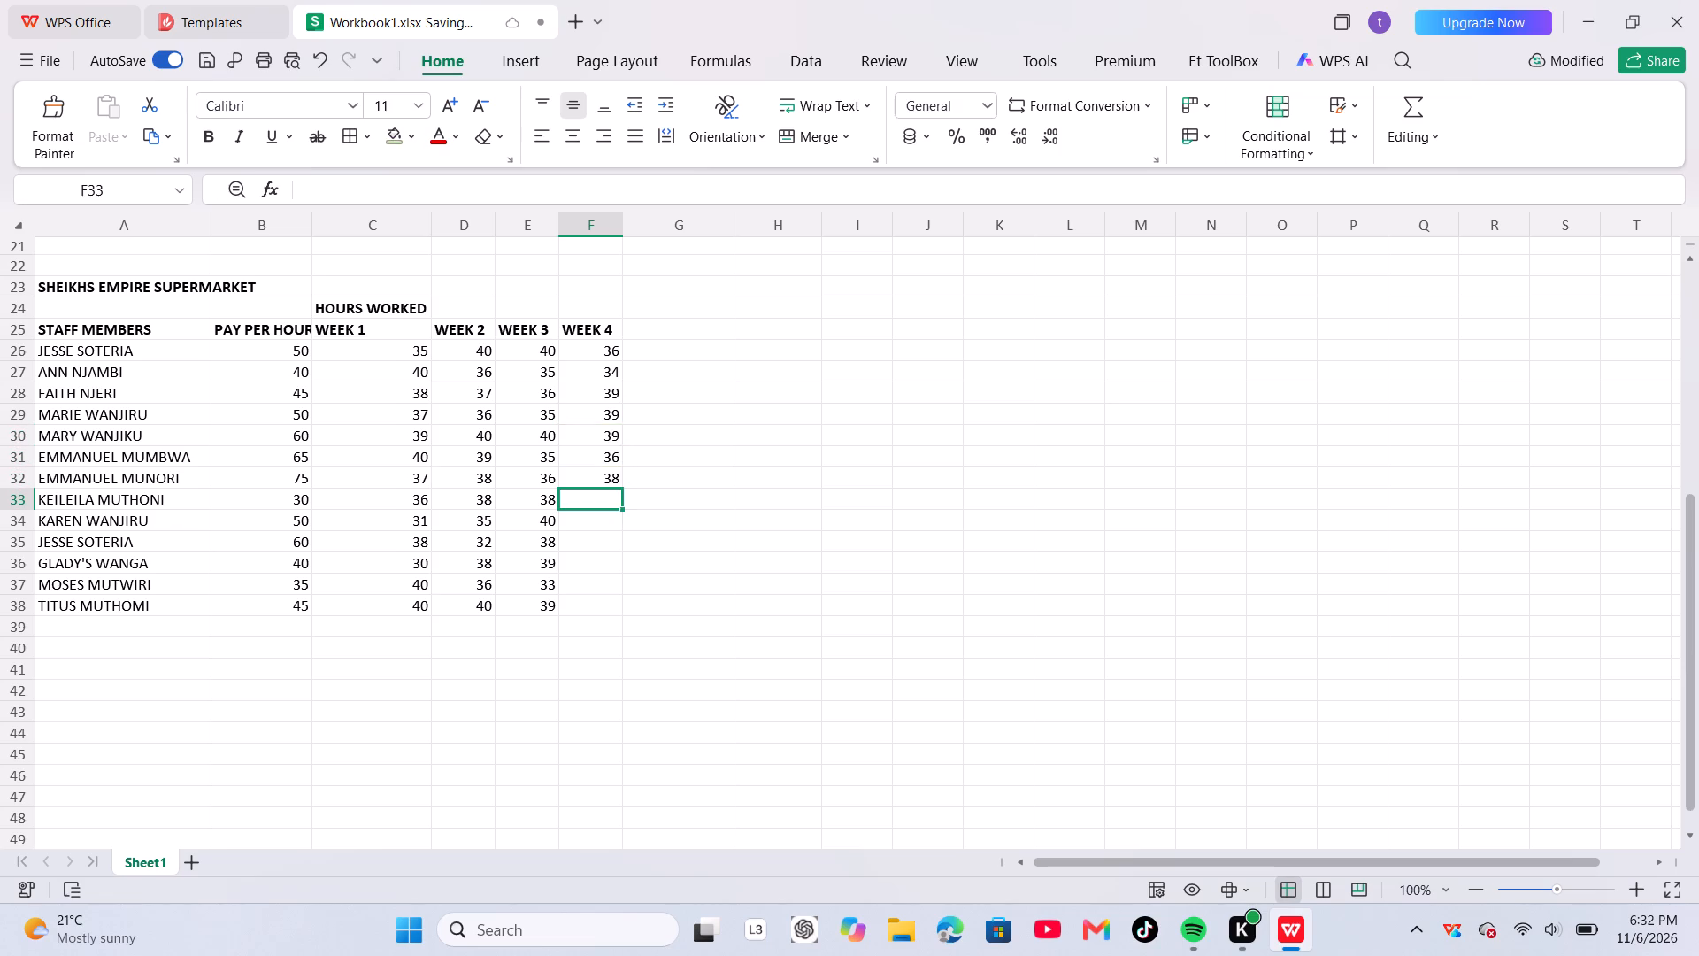
{"action": "key", "text": "3"}
{"action": "key", "text": "6"}
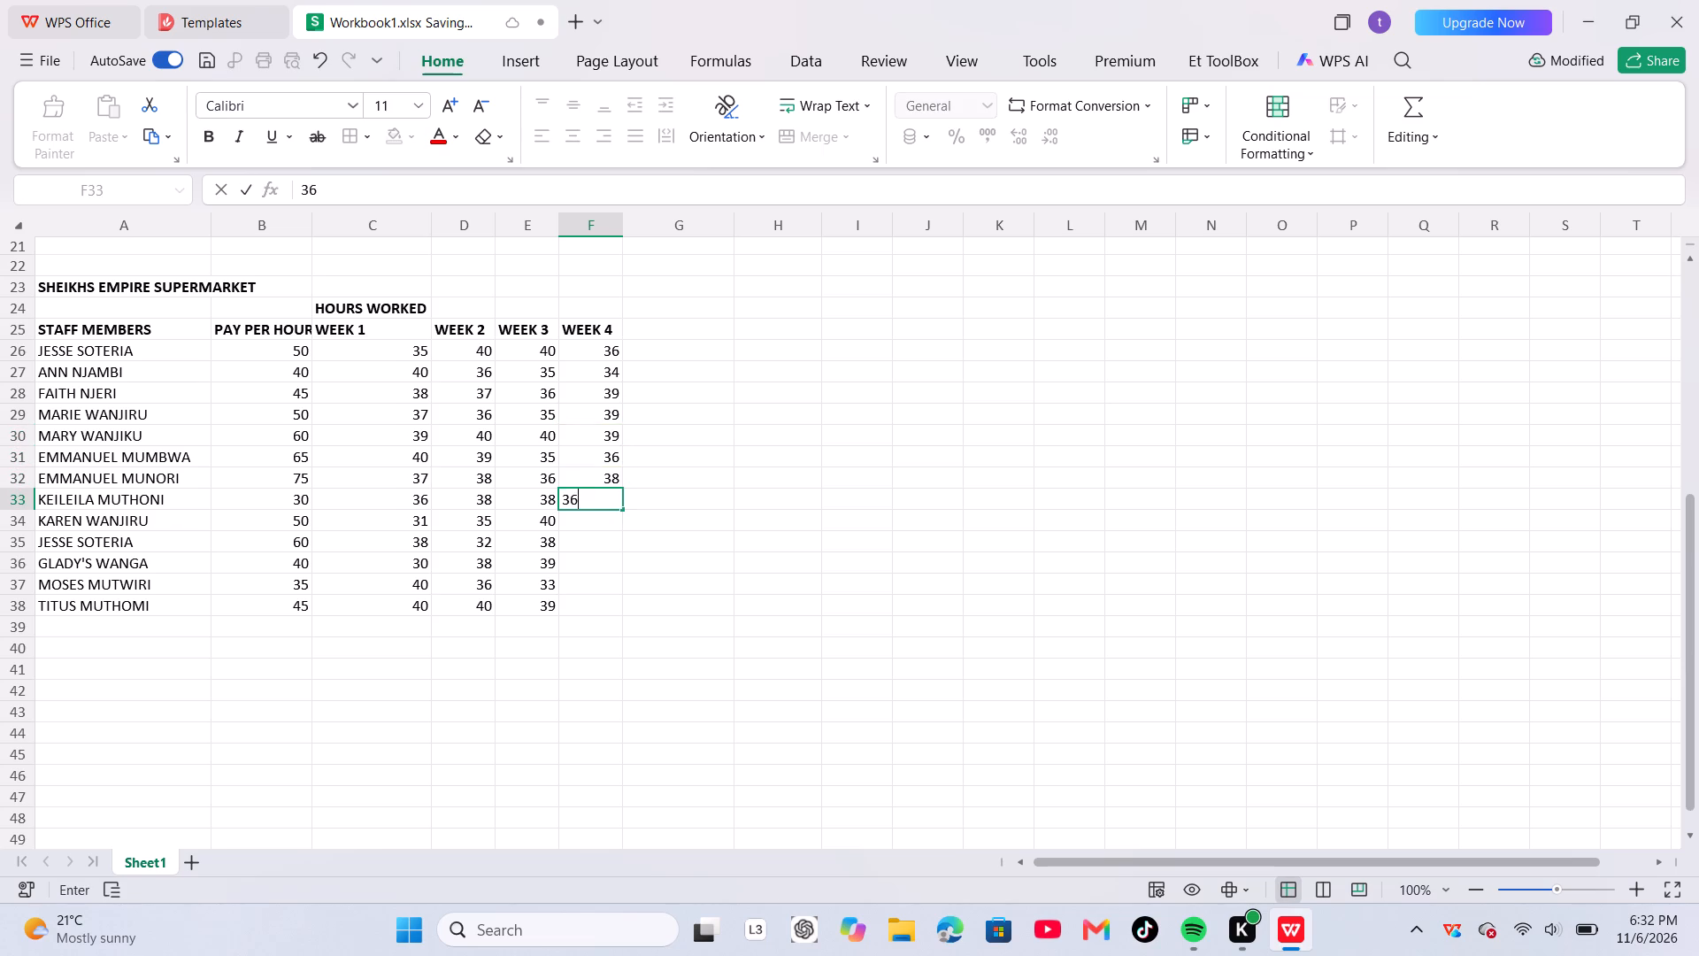
{"action": "key", "text": "Down"}
{"action": "type", "text": "40"}
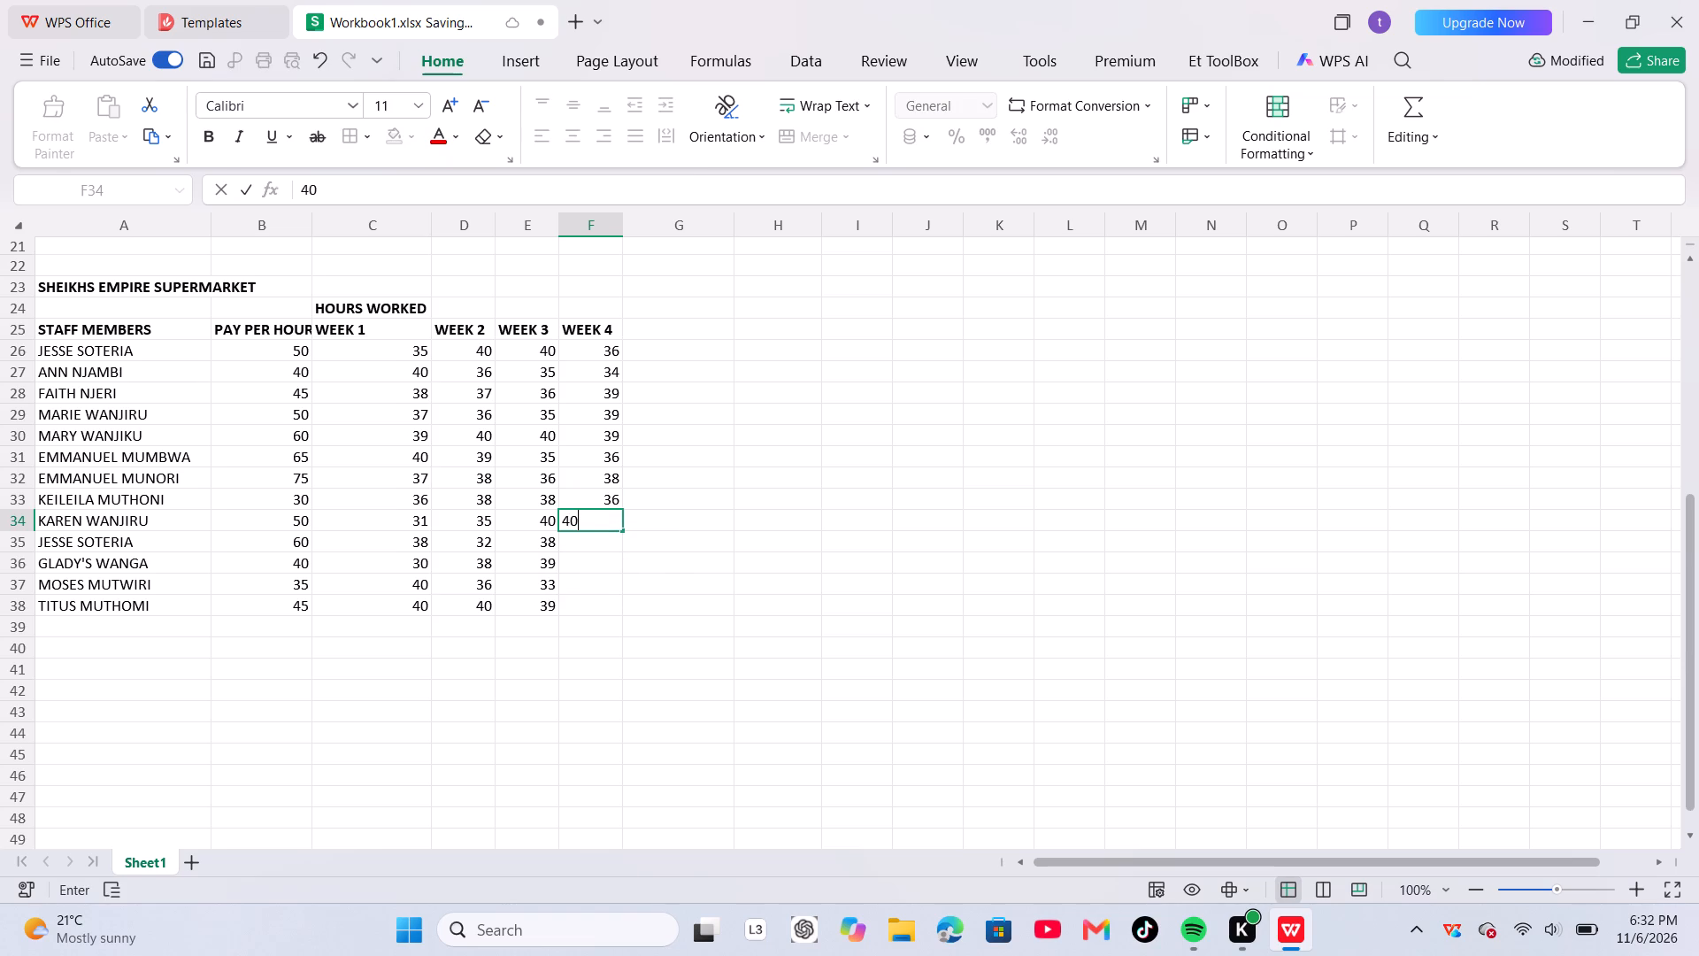
{"action": "key", "text": "Down"}
{"action": "type", "text": "40"}
{"action": "key", "text": "Down"}
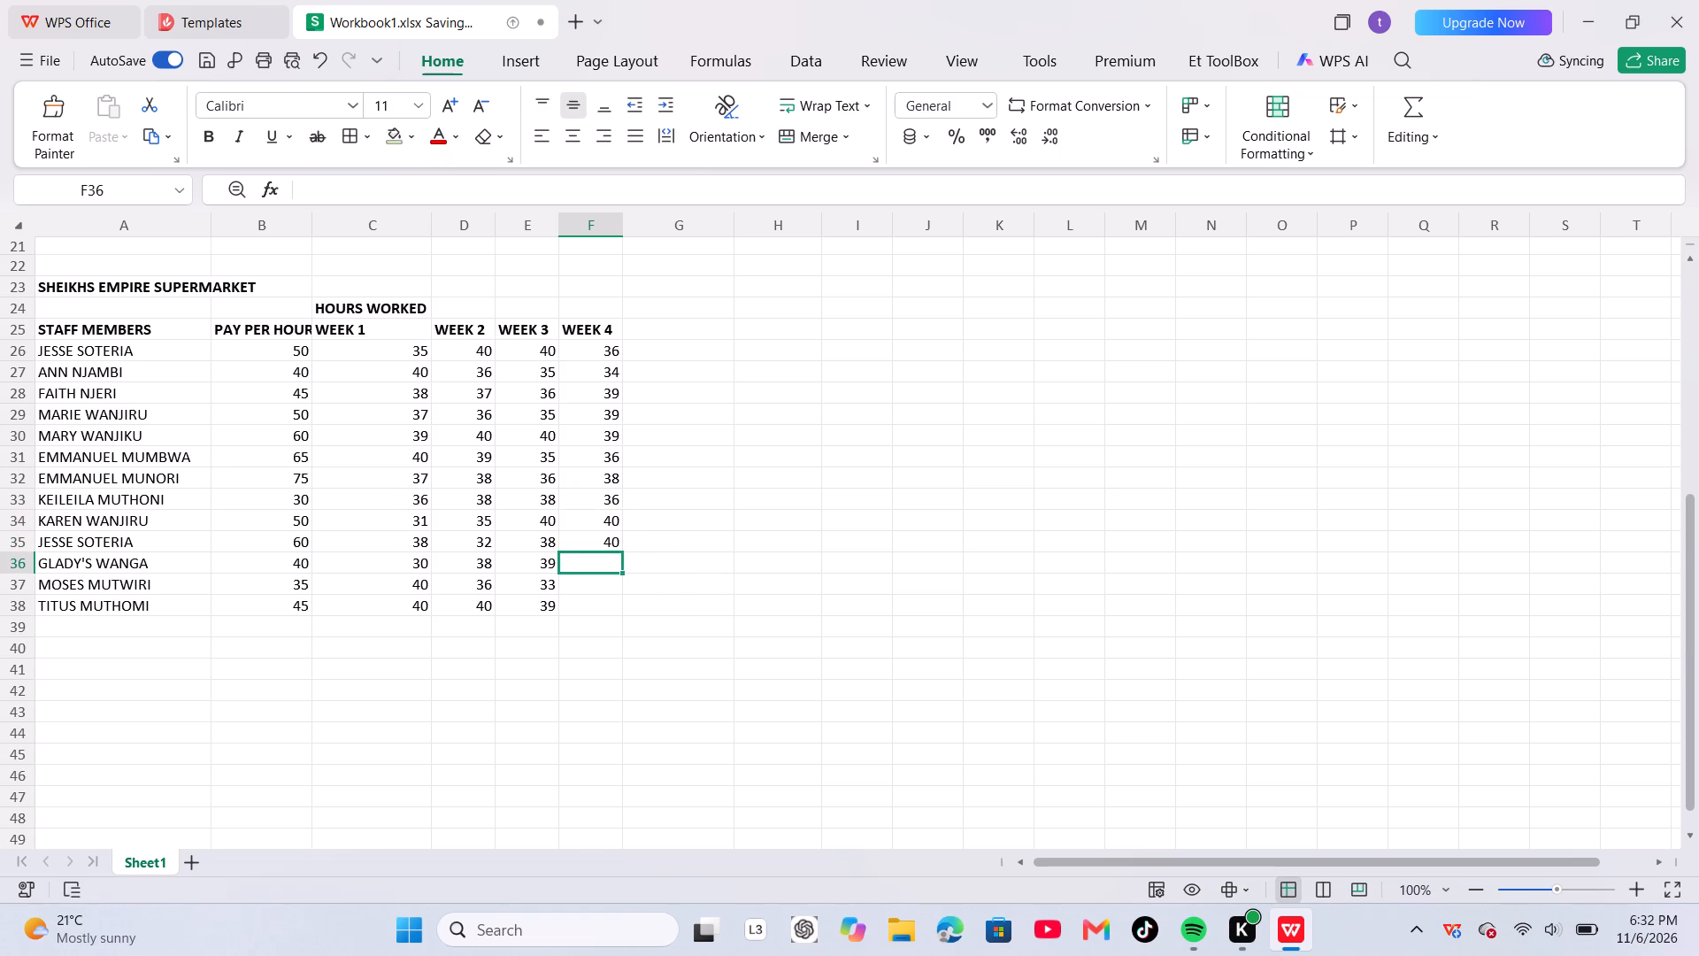
Enter the remaining WEEK 4 hours 34, 37 and 37 down cells F36 to F38.
{"action": "type", "text": "34"}
{"action": "key", "text": "Down"}
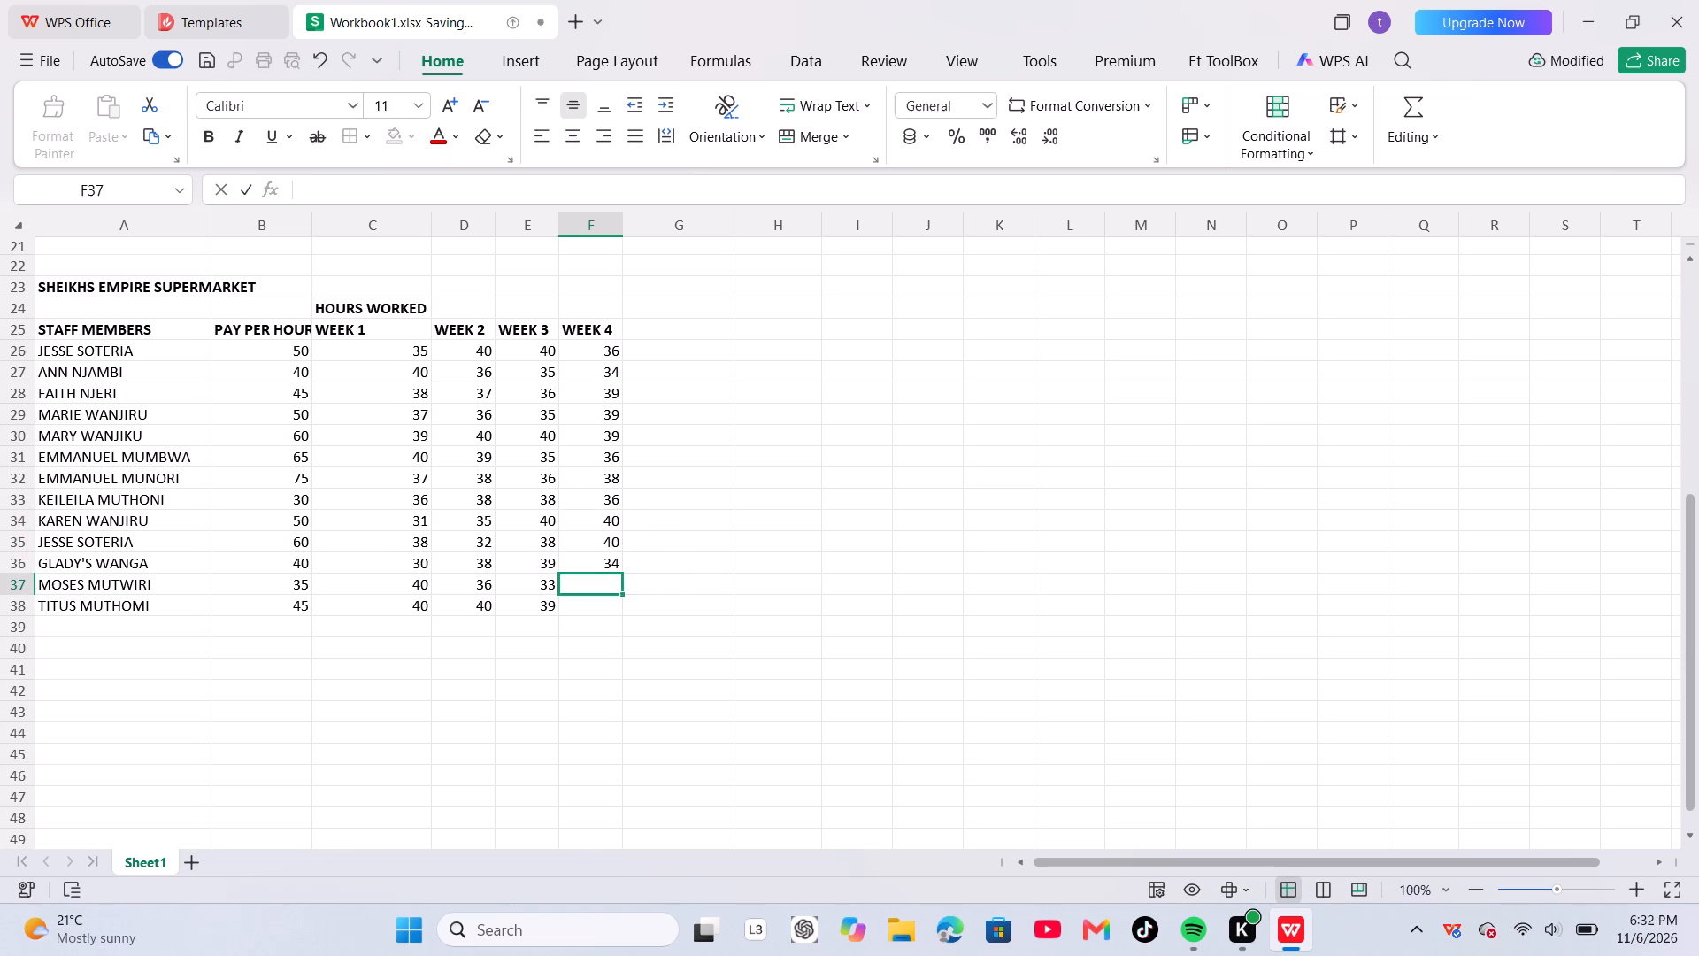
{"action": "type", "text": "37"}
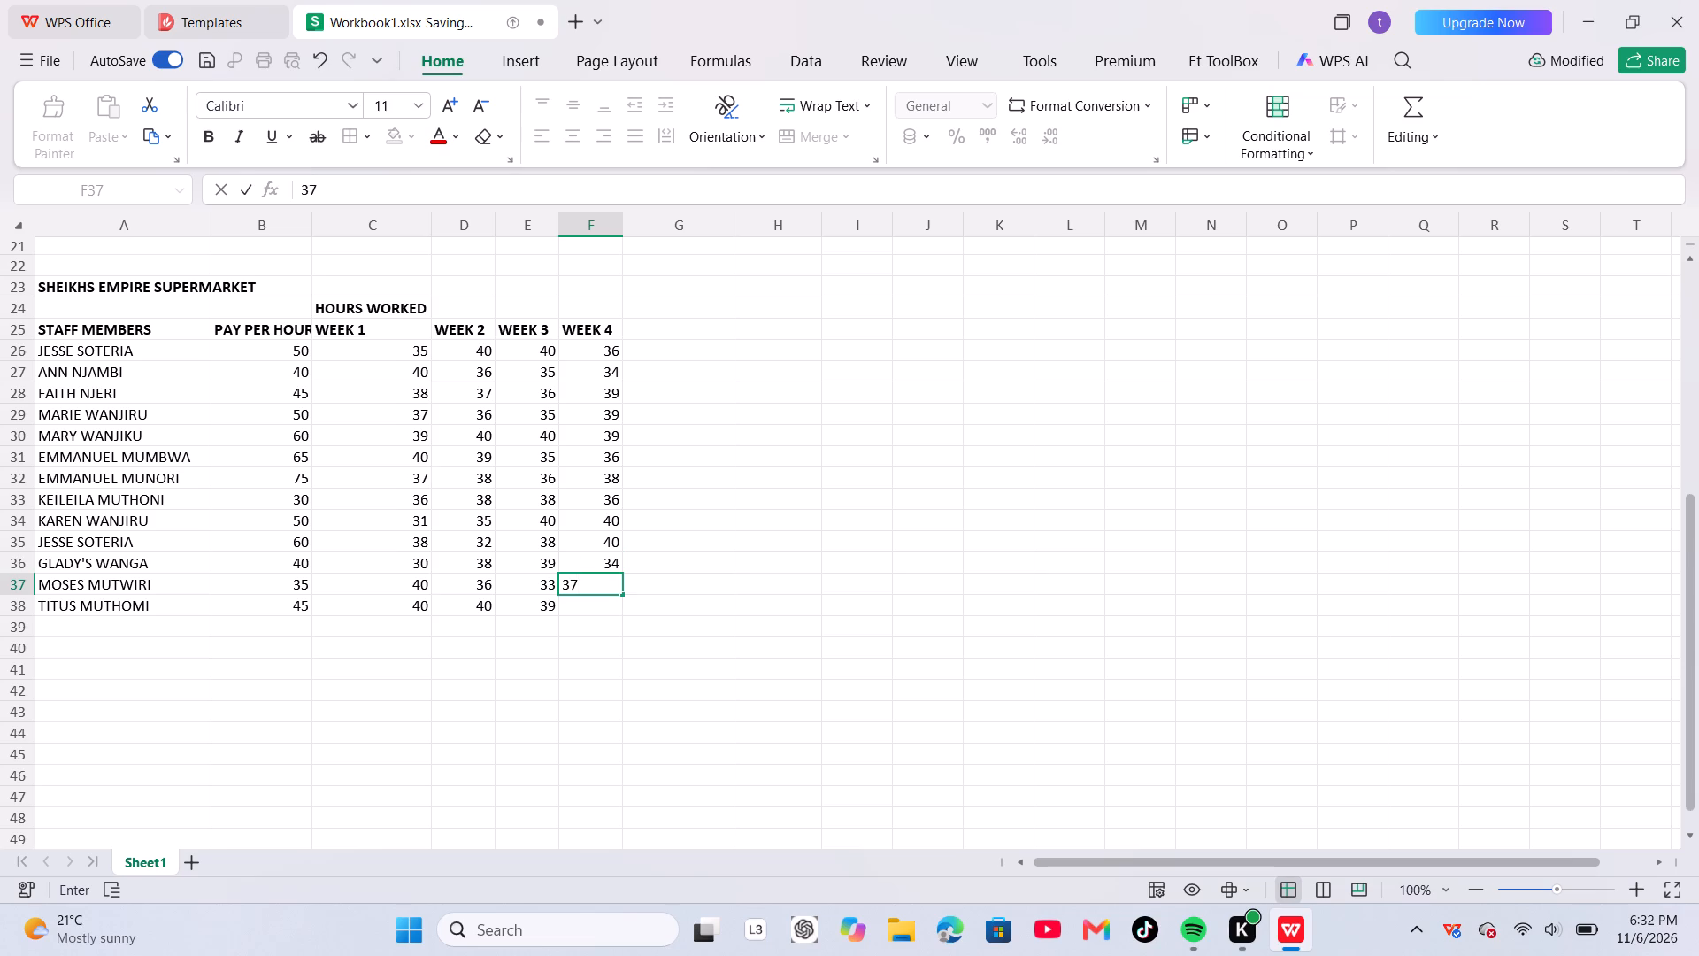
{"action": "key", "text": "Down"}
{"action": "type", "text": "34"}
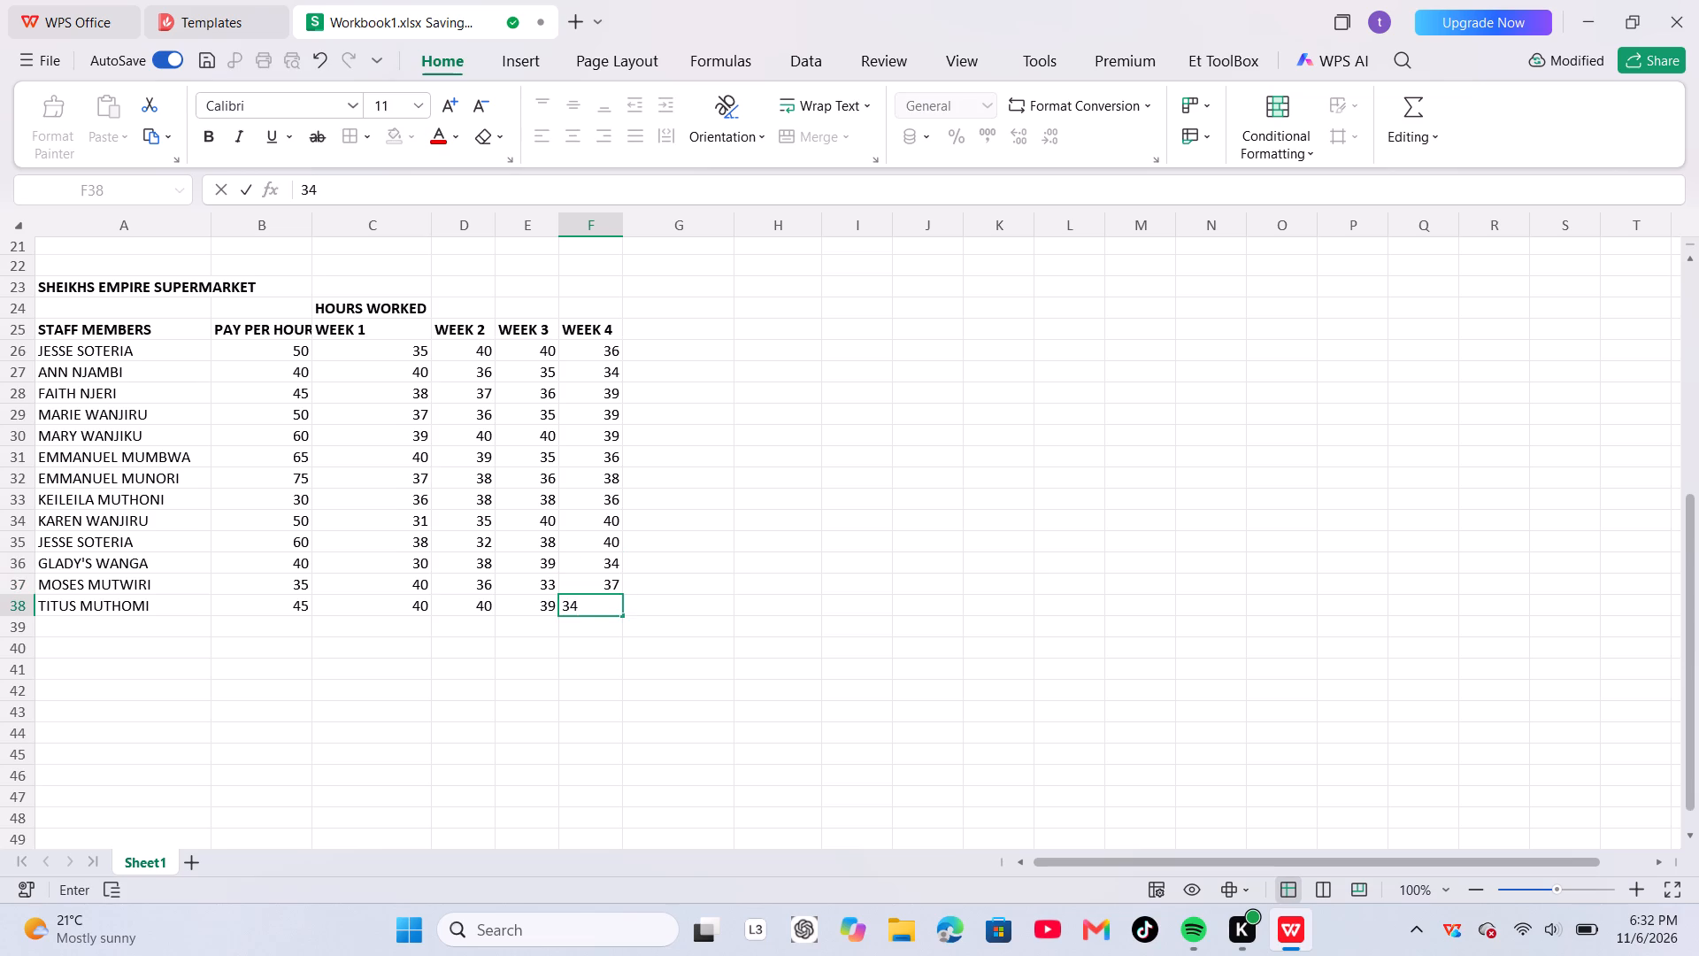
{"action": "key", "text": "BackSpace"}
{"action": "key", "text": "7"}
{"action": "key", "text": "Down"}
Add a bold TOTAL HOURS heading in cell G25, beside WEEK 4.
{"action": "left_click", "coordinate": [667, 325]}
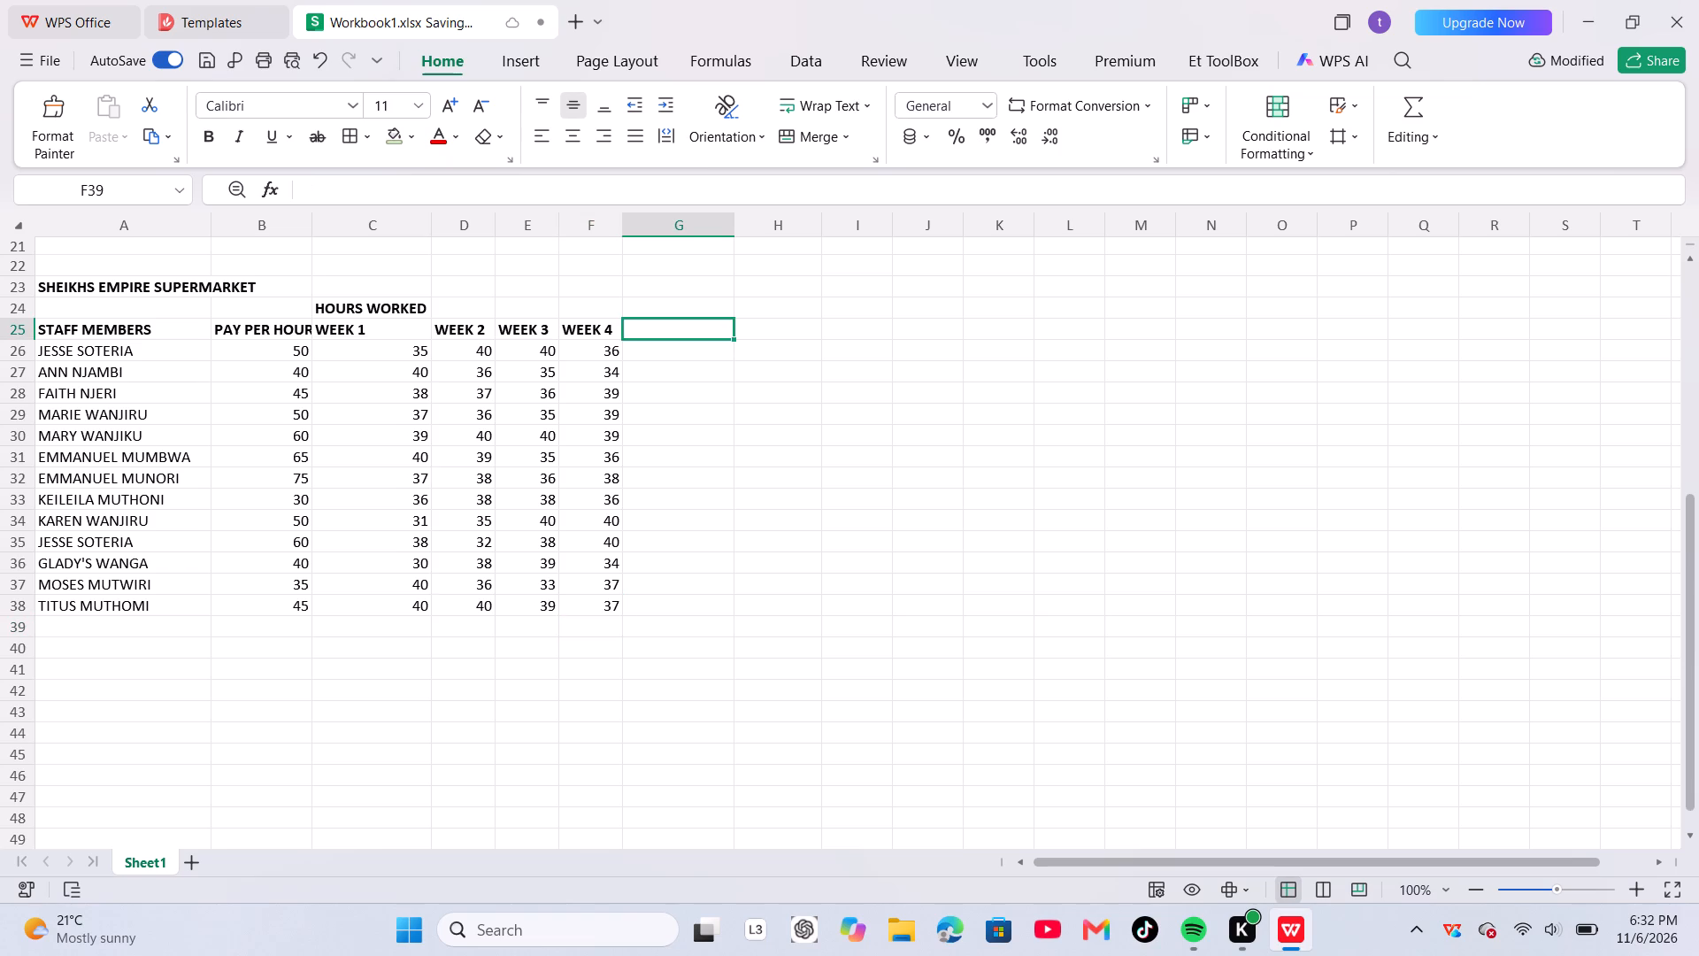
{"action": "key", "text": "t"}
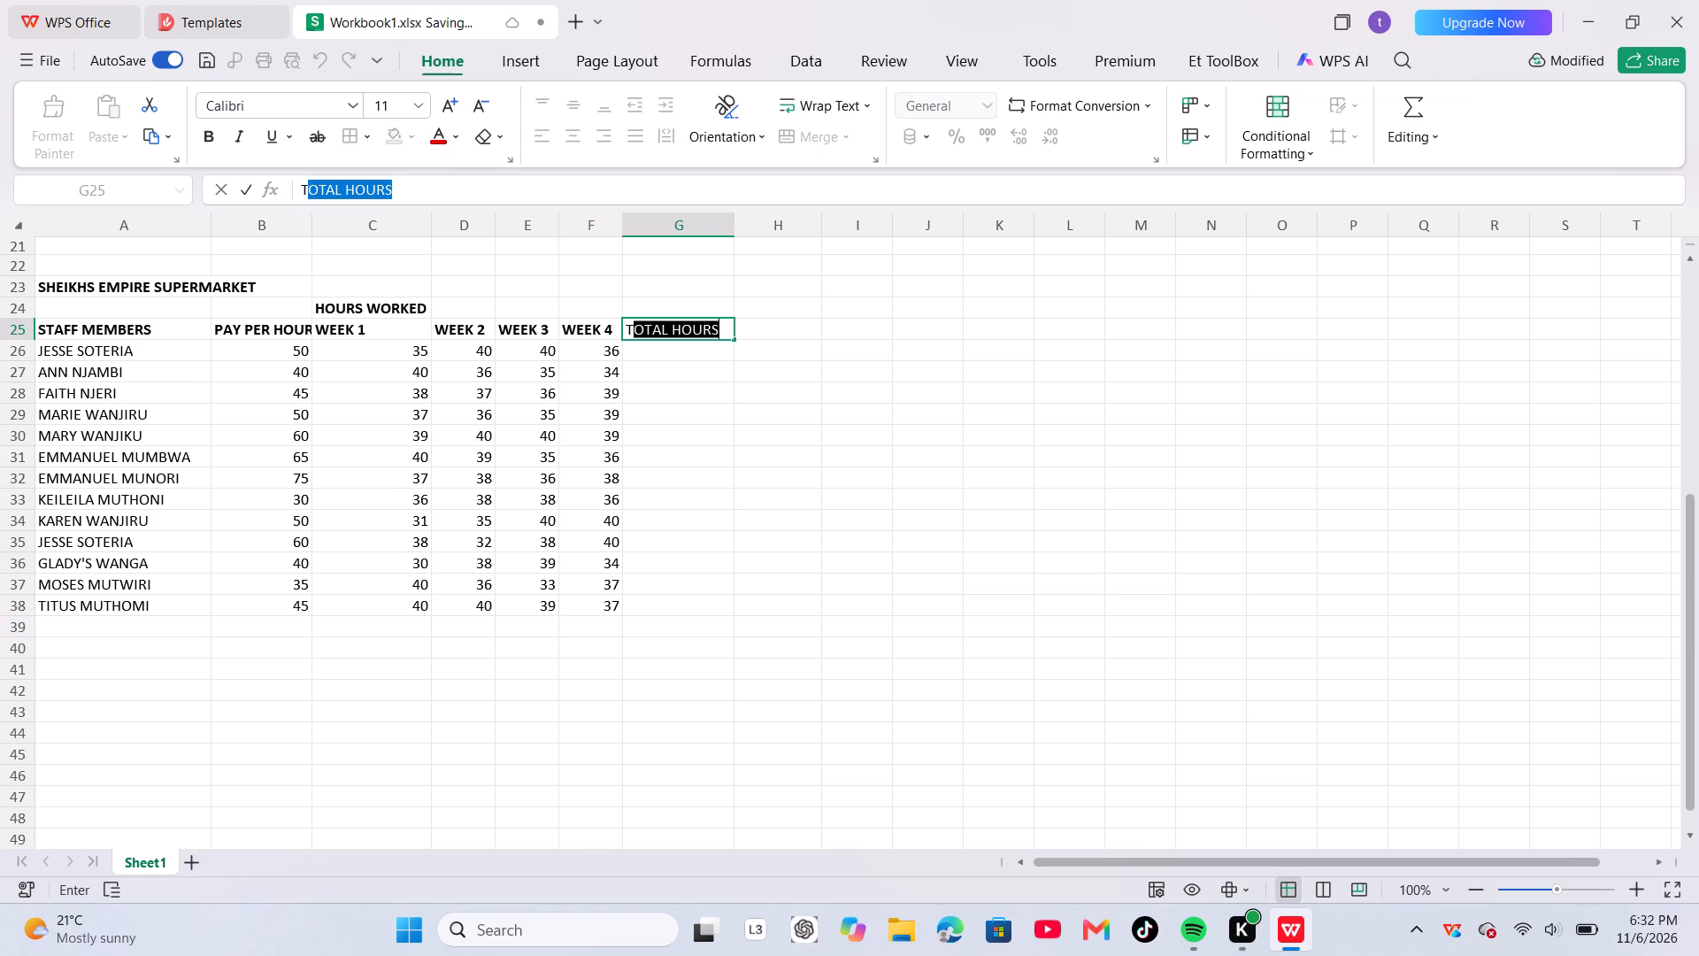
{"action": "key", "text": "Return"}
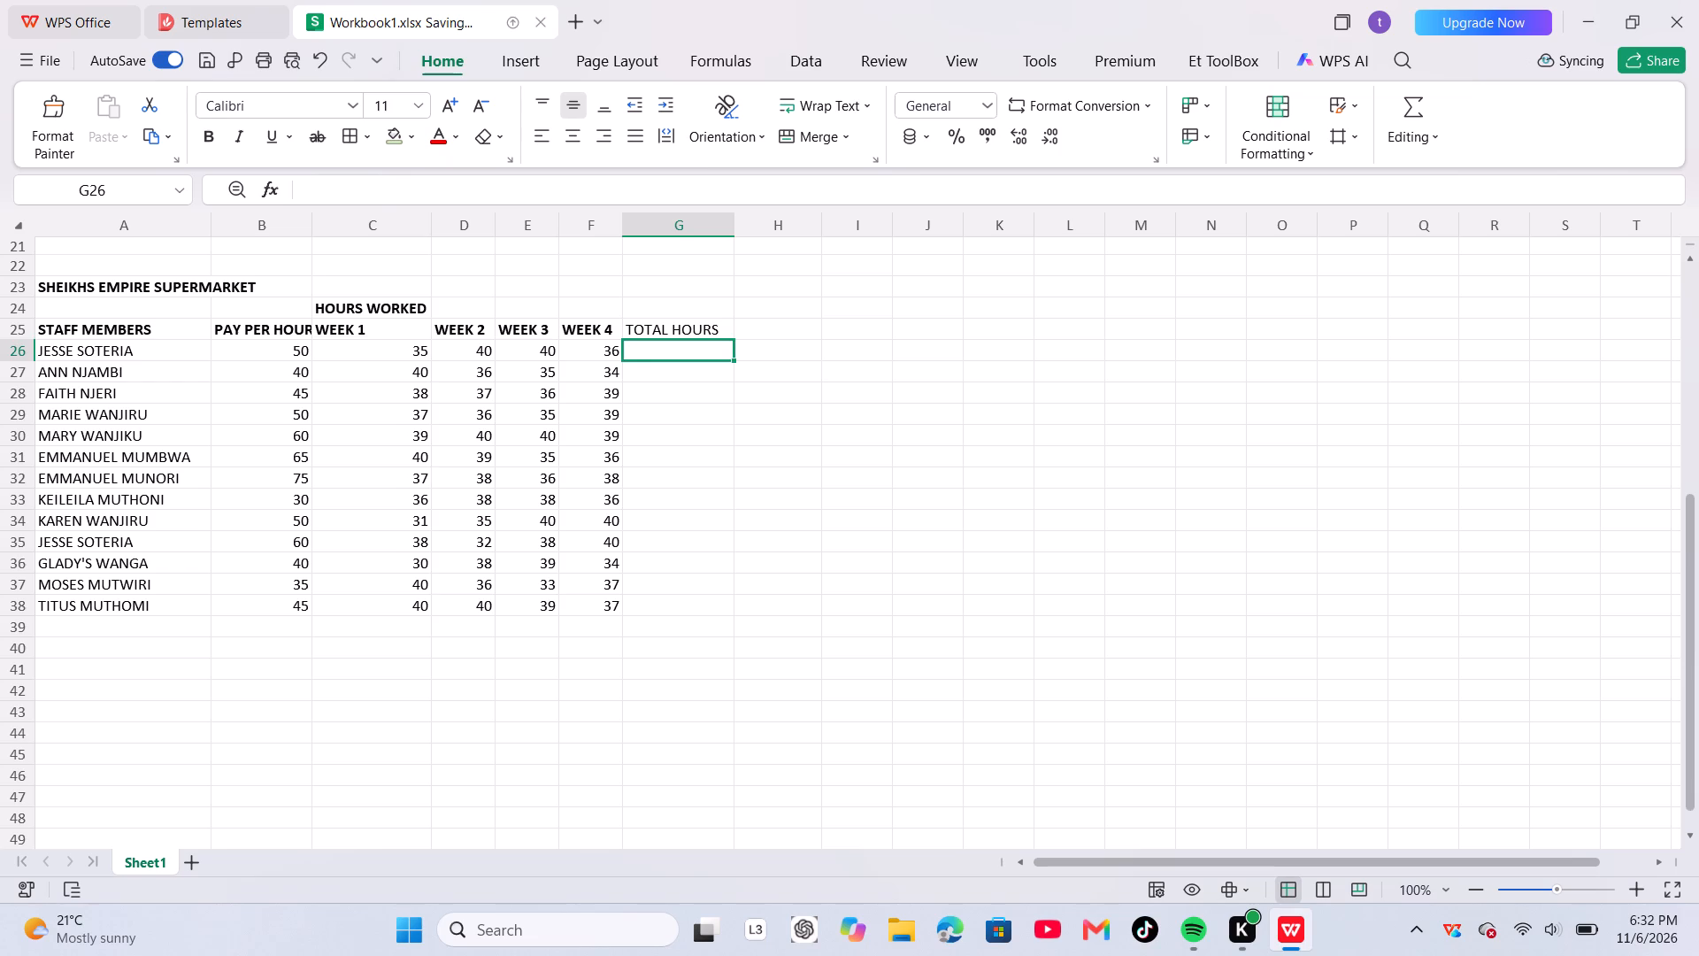
{"action": "left_click", "coordinate": [663, 327]}
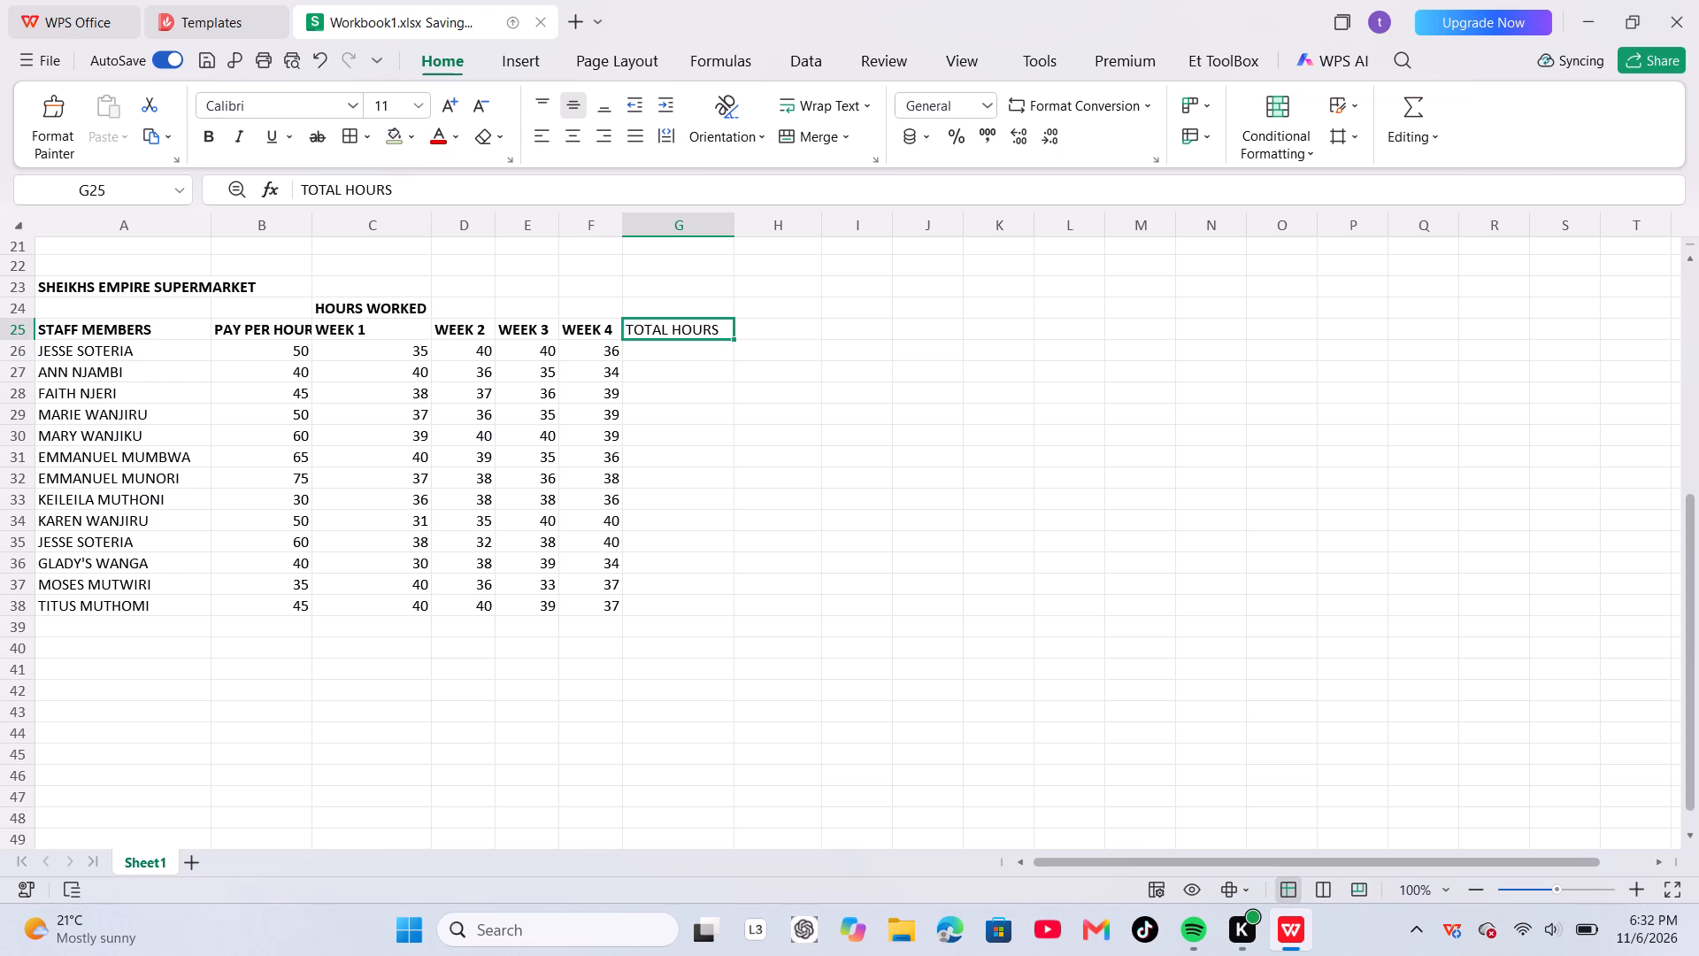
{"action": "left_click", "coordinate": [206, 132]}
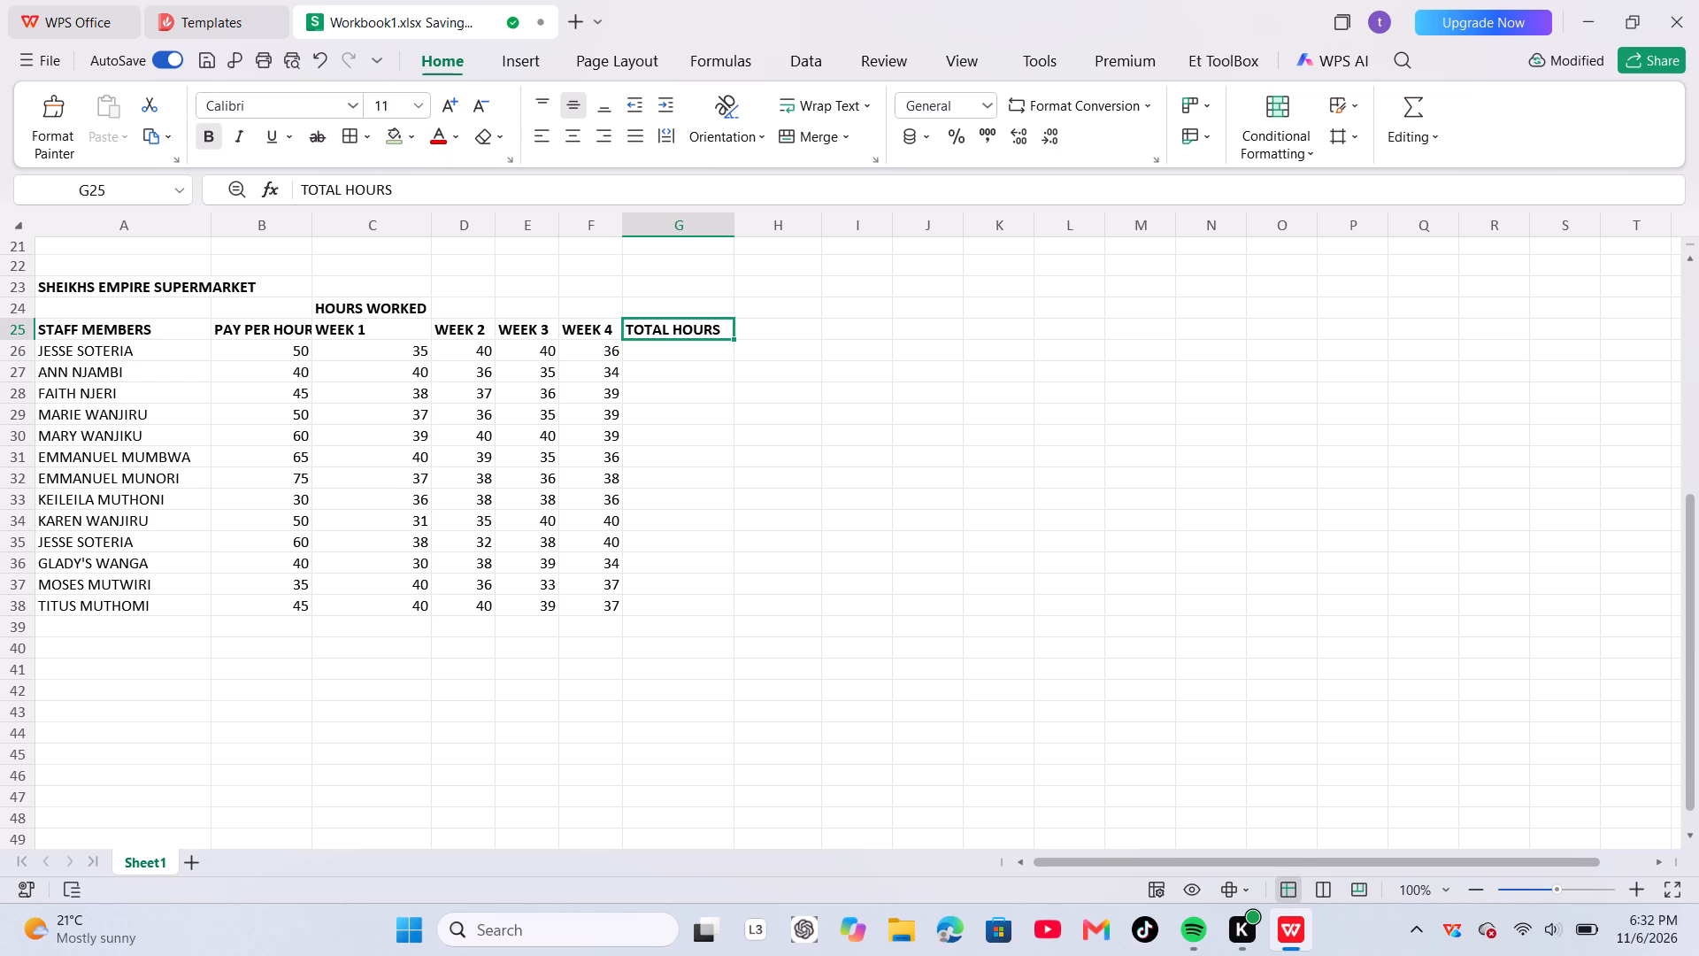
Enter the formula =SUM(C26:F26) in cell G26 to total the first staff member's hours.
{"action": "left_click", "coordinate": [662, 350]}
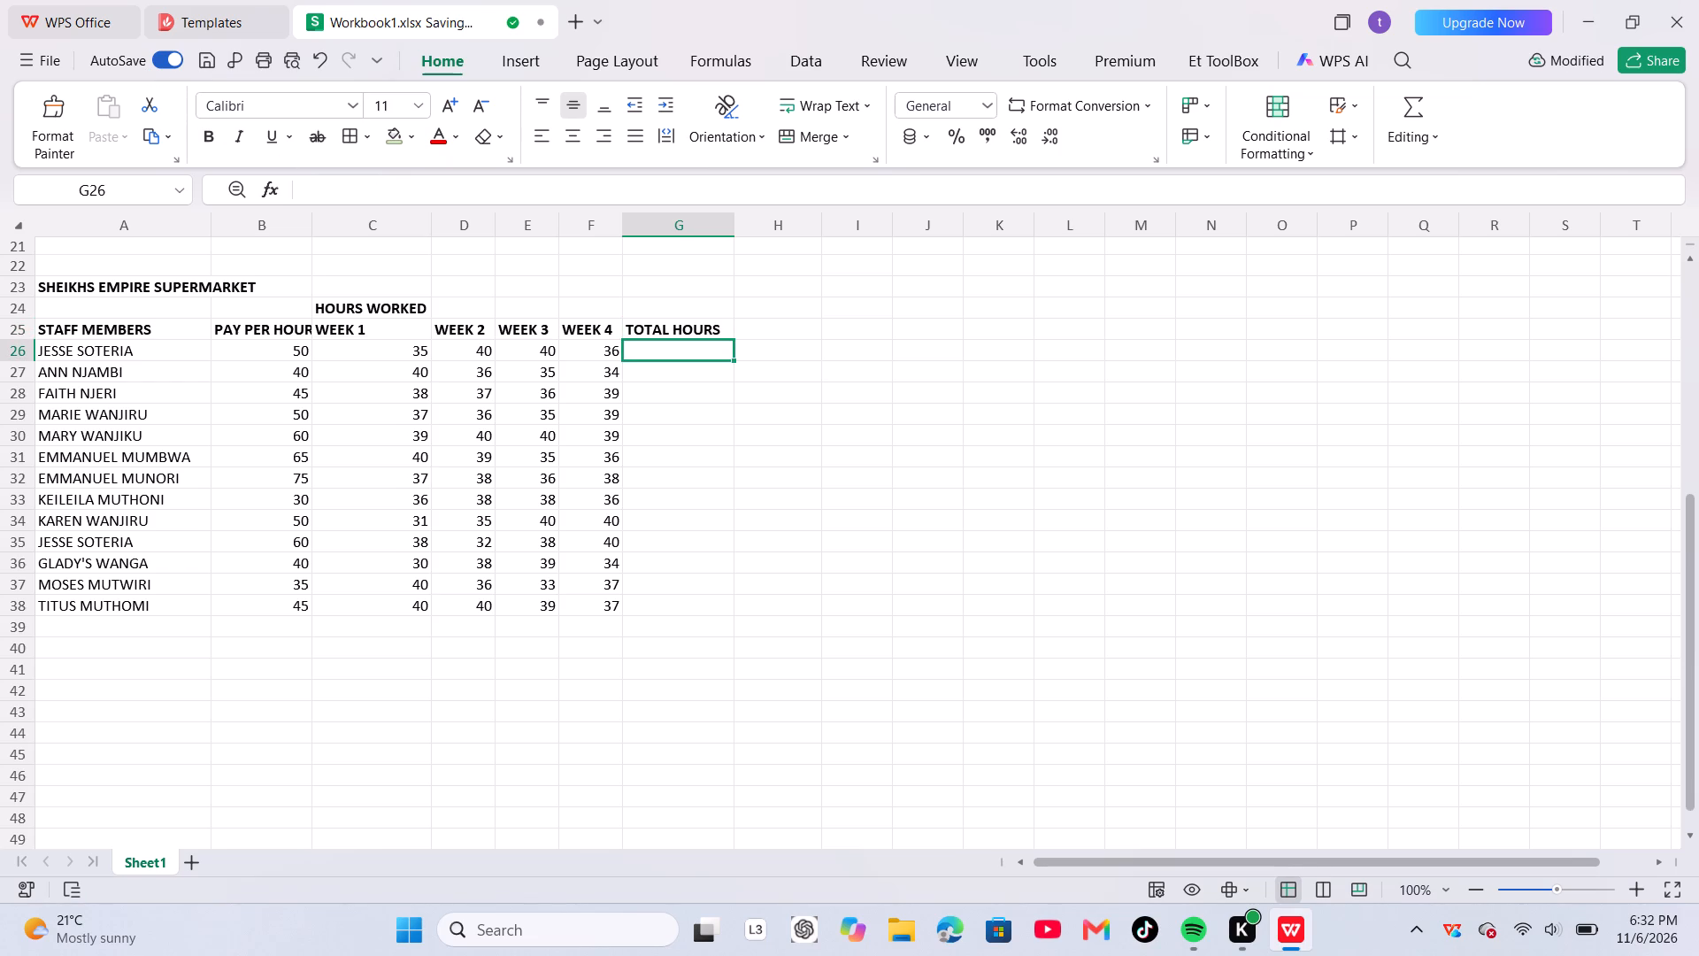
{"action": "key", "text": "equal"}
{"action": "type", "text": "SUM"}
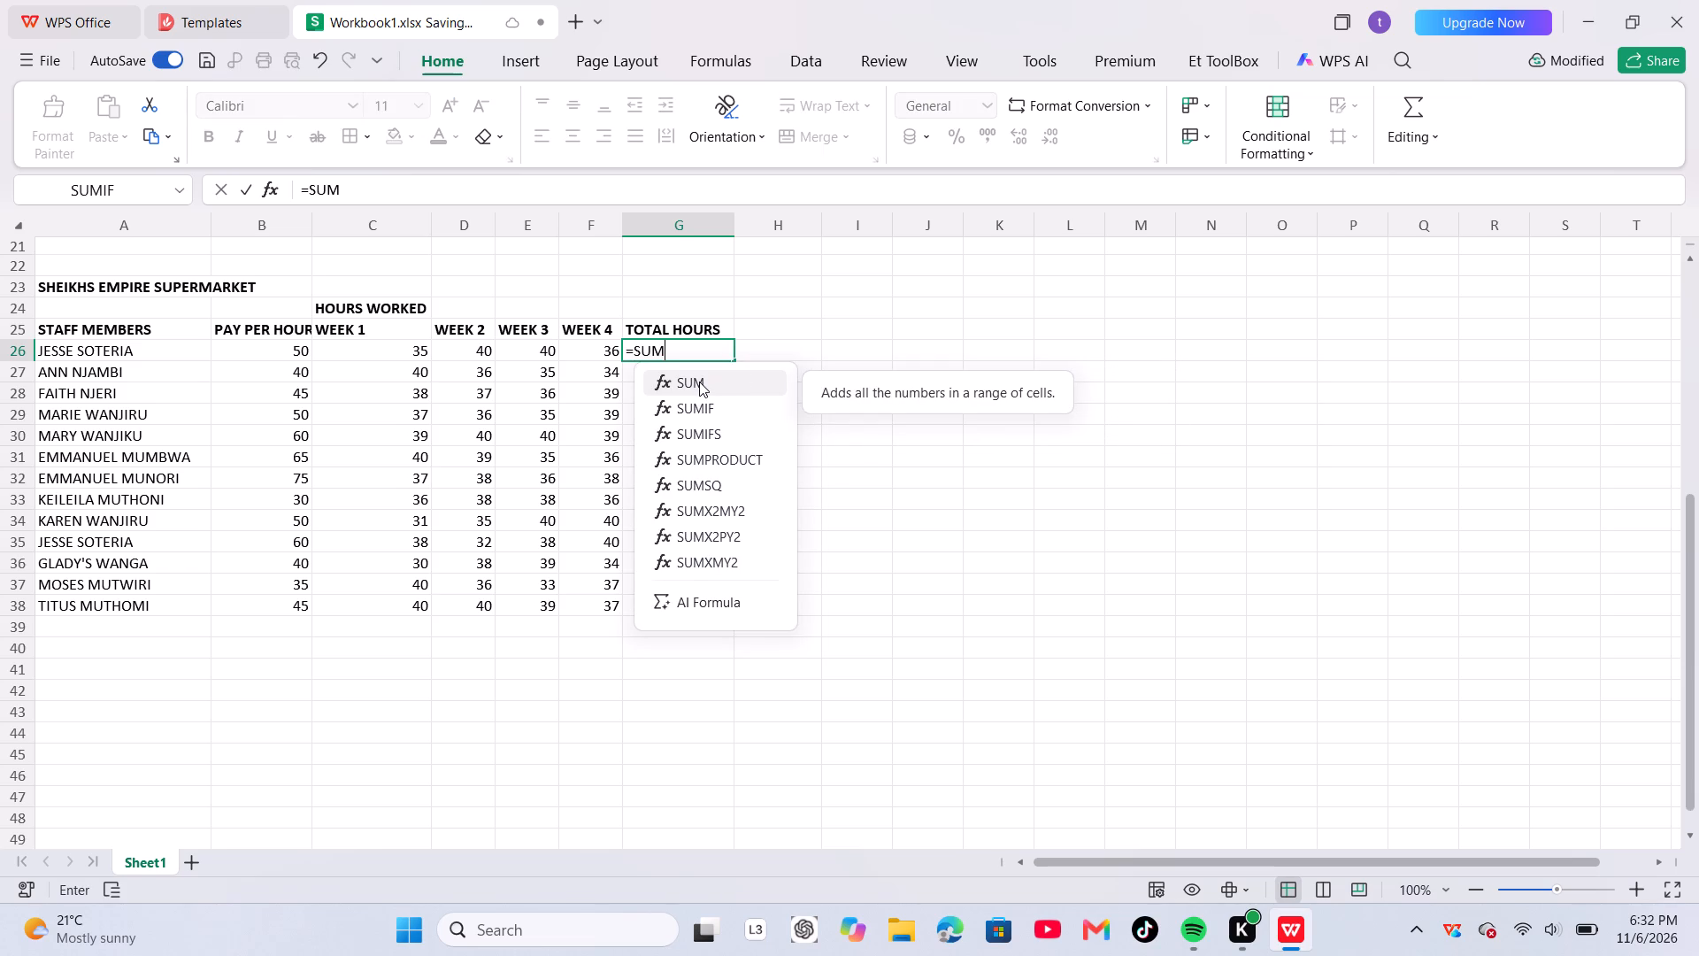
{"action": "left_click", "coordinate": [699, 382]}
{"action": "key", "text": "Return"}
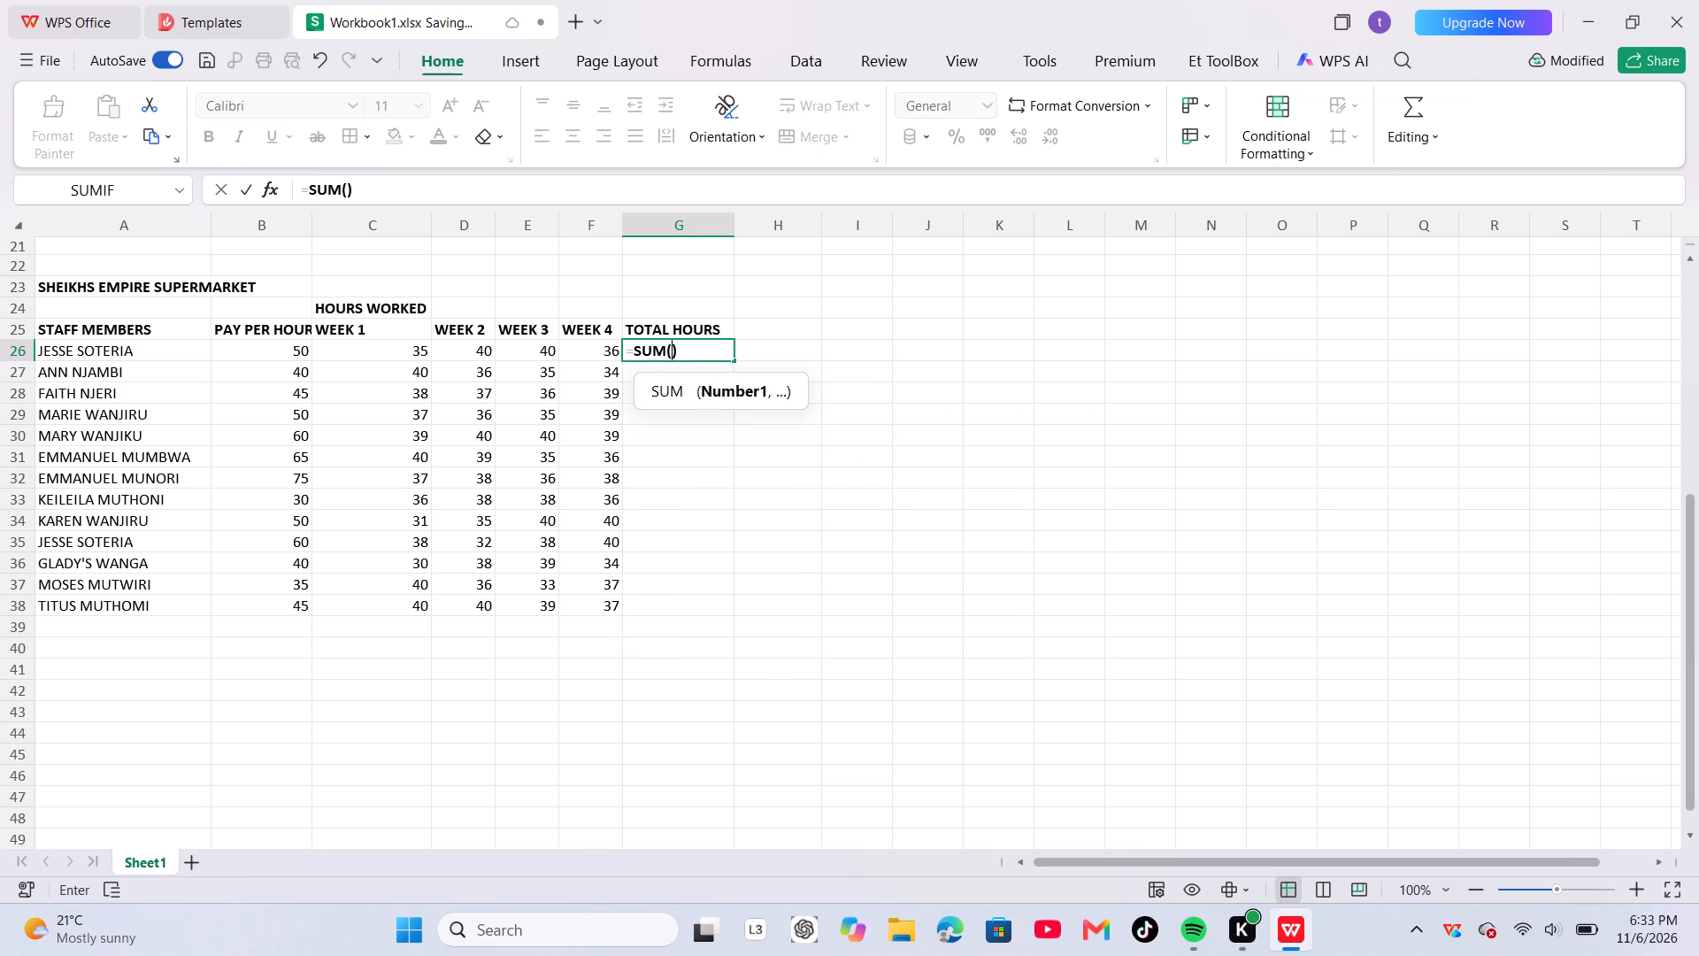
{"action": "left_click_drag", "start_coordinate": [417, 351], "coordinate": [588, 347]}
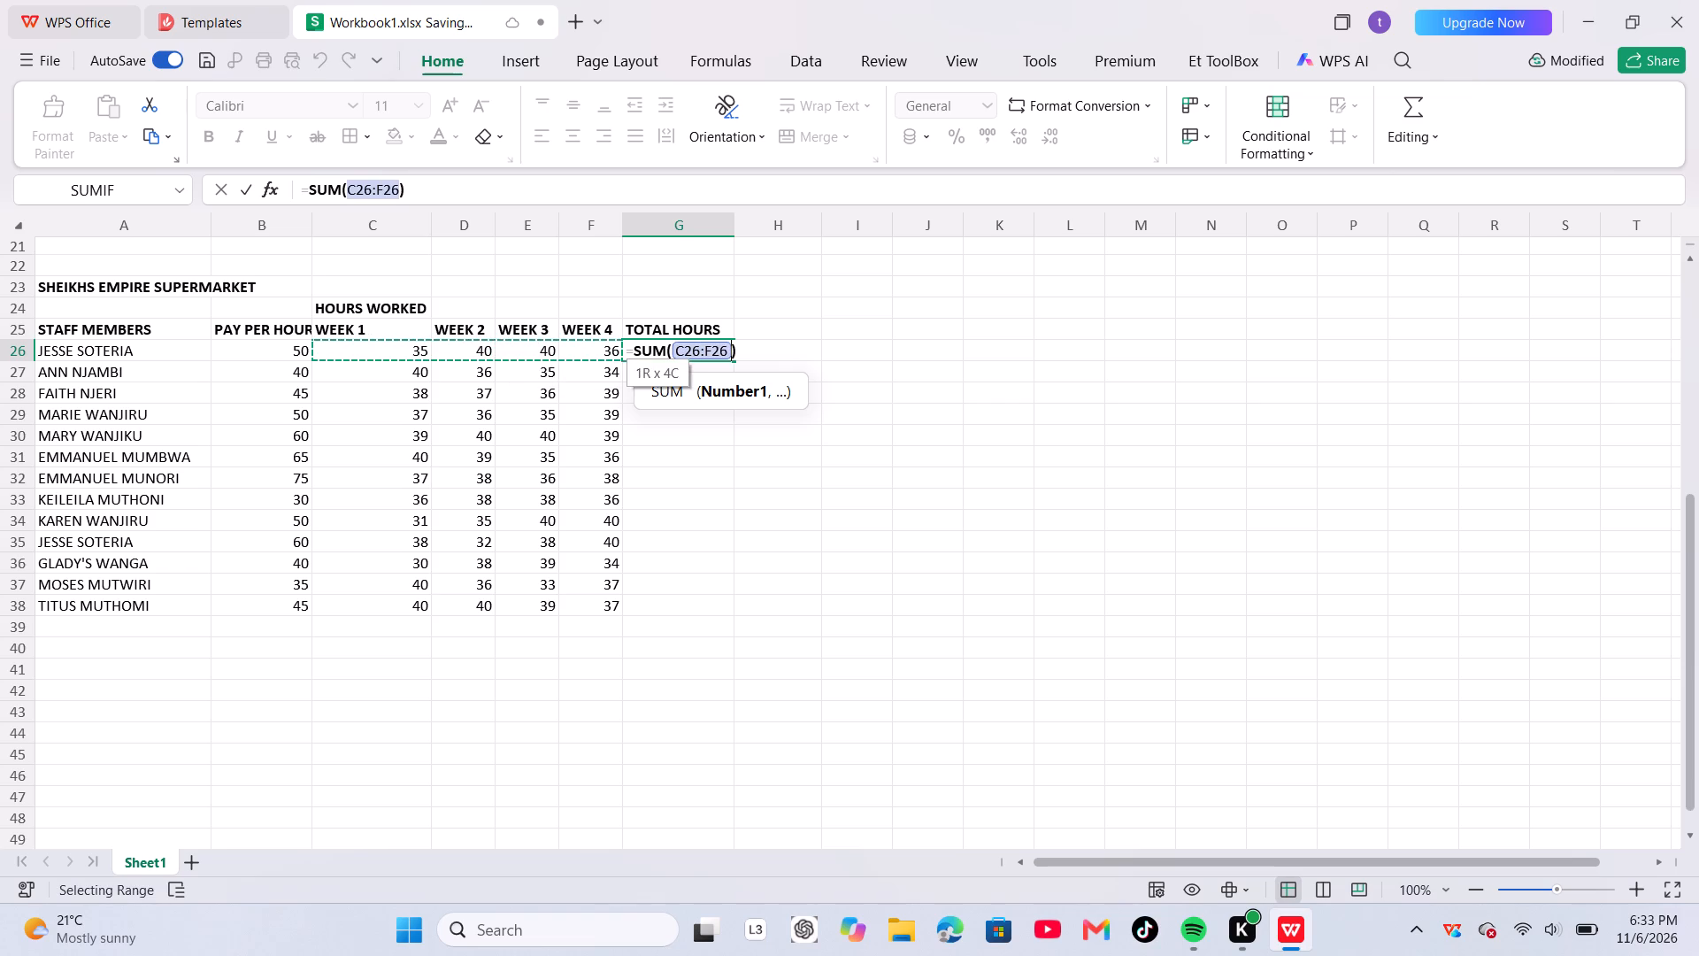
{"action": "left_click_drag", "start_coordinate": [588, 347], "coordinate": [589, 348]}
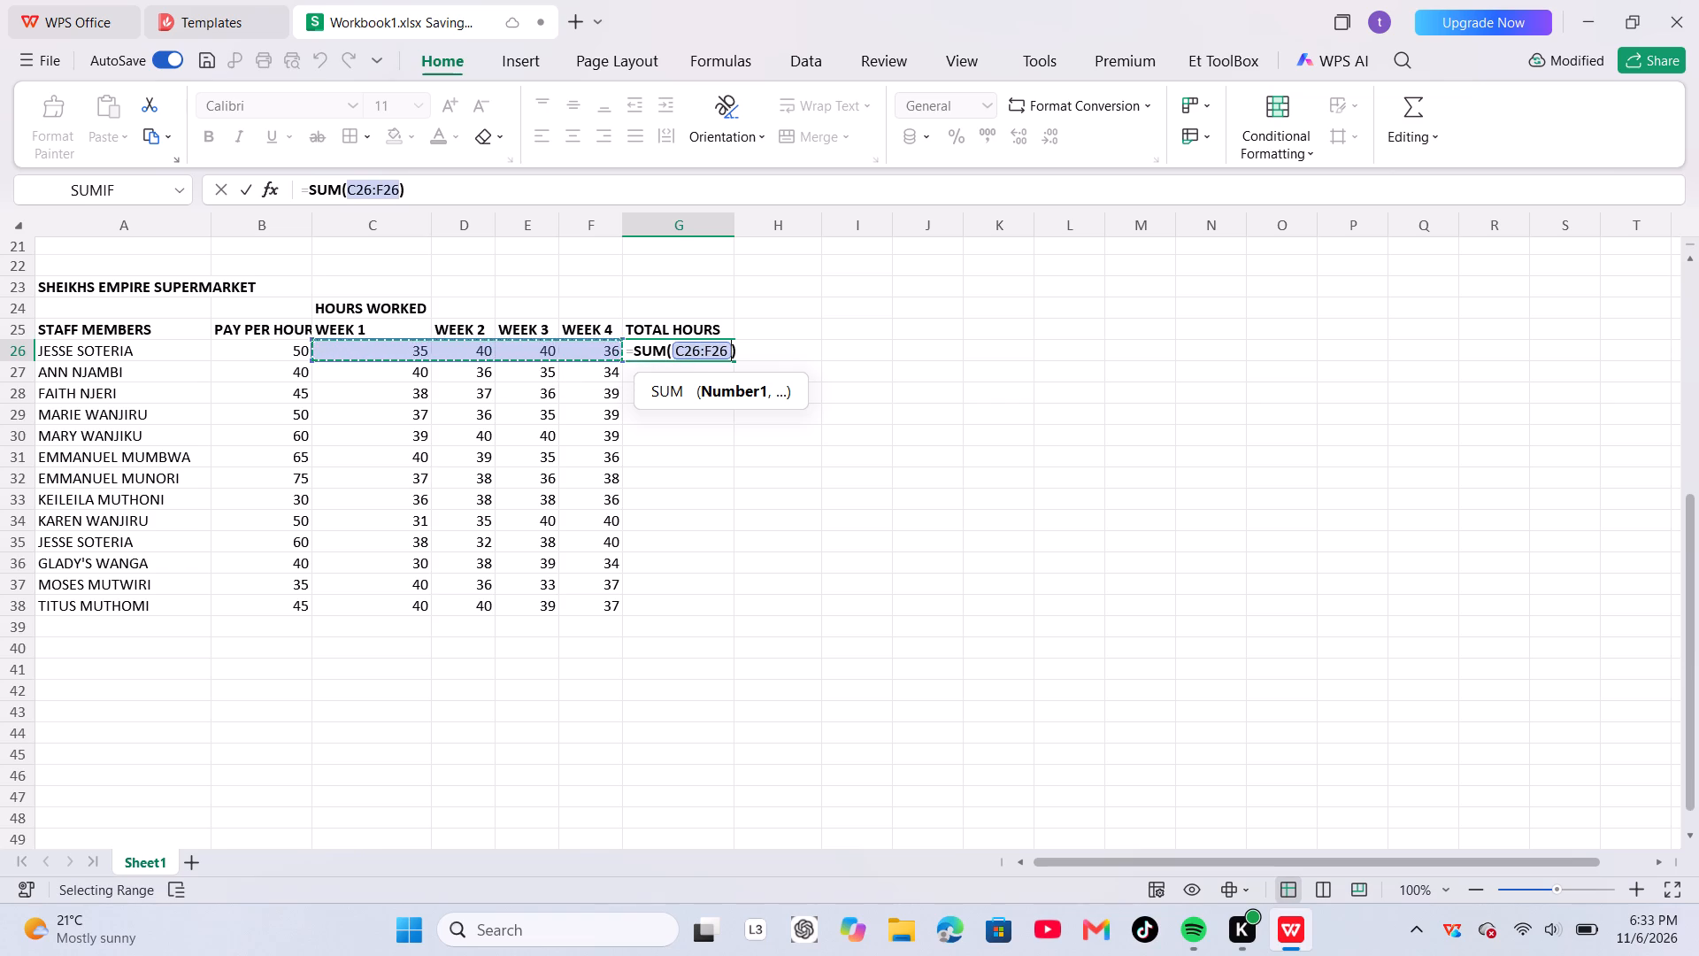
{"action": "key", "text": "Return"}
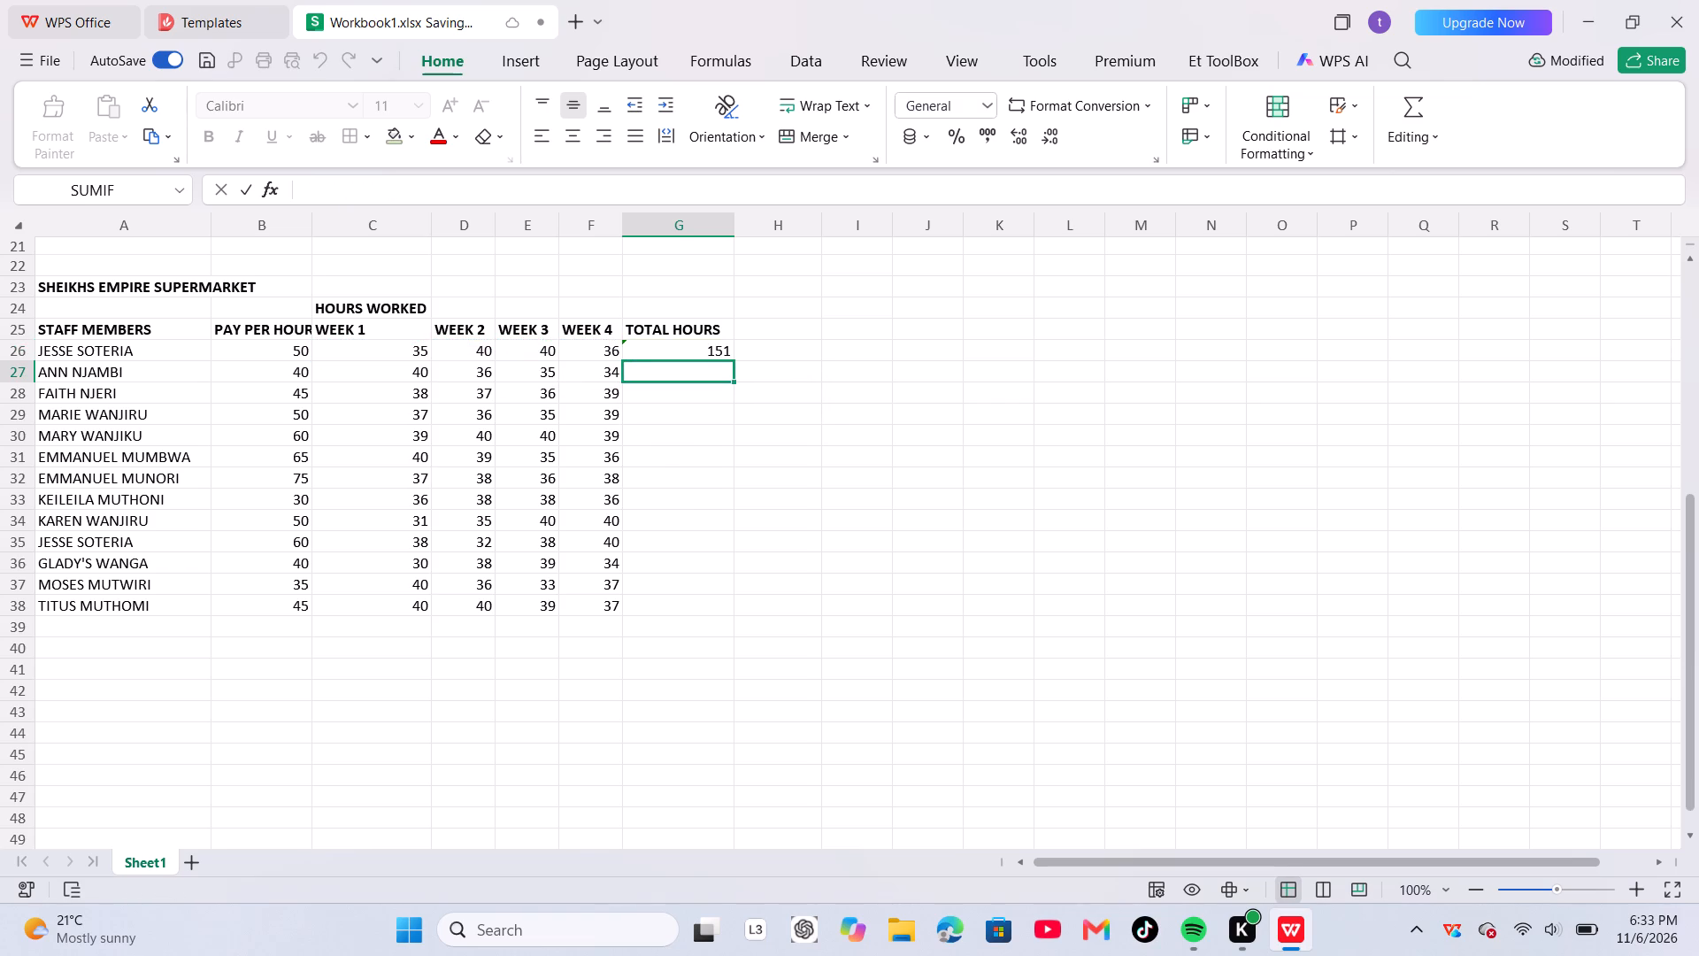
Fill the TOTAL HOURS formula from G26 down to G38 for all staff members.
{"action": "left_click", "coordinate": [719, 351]}
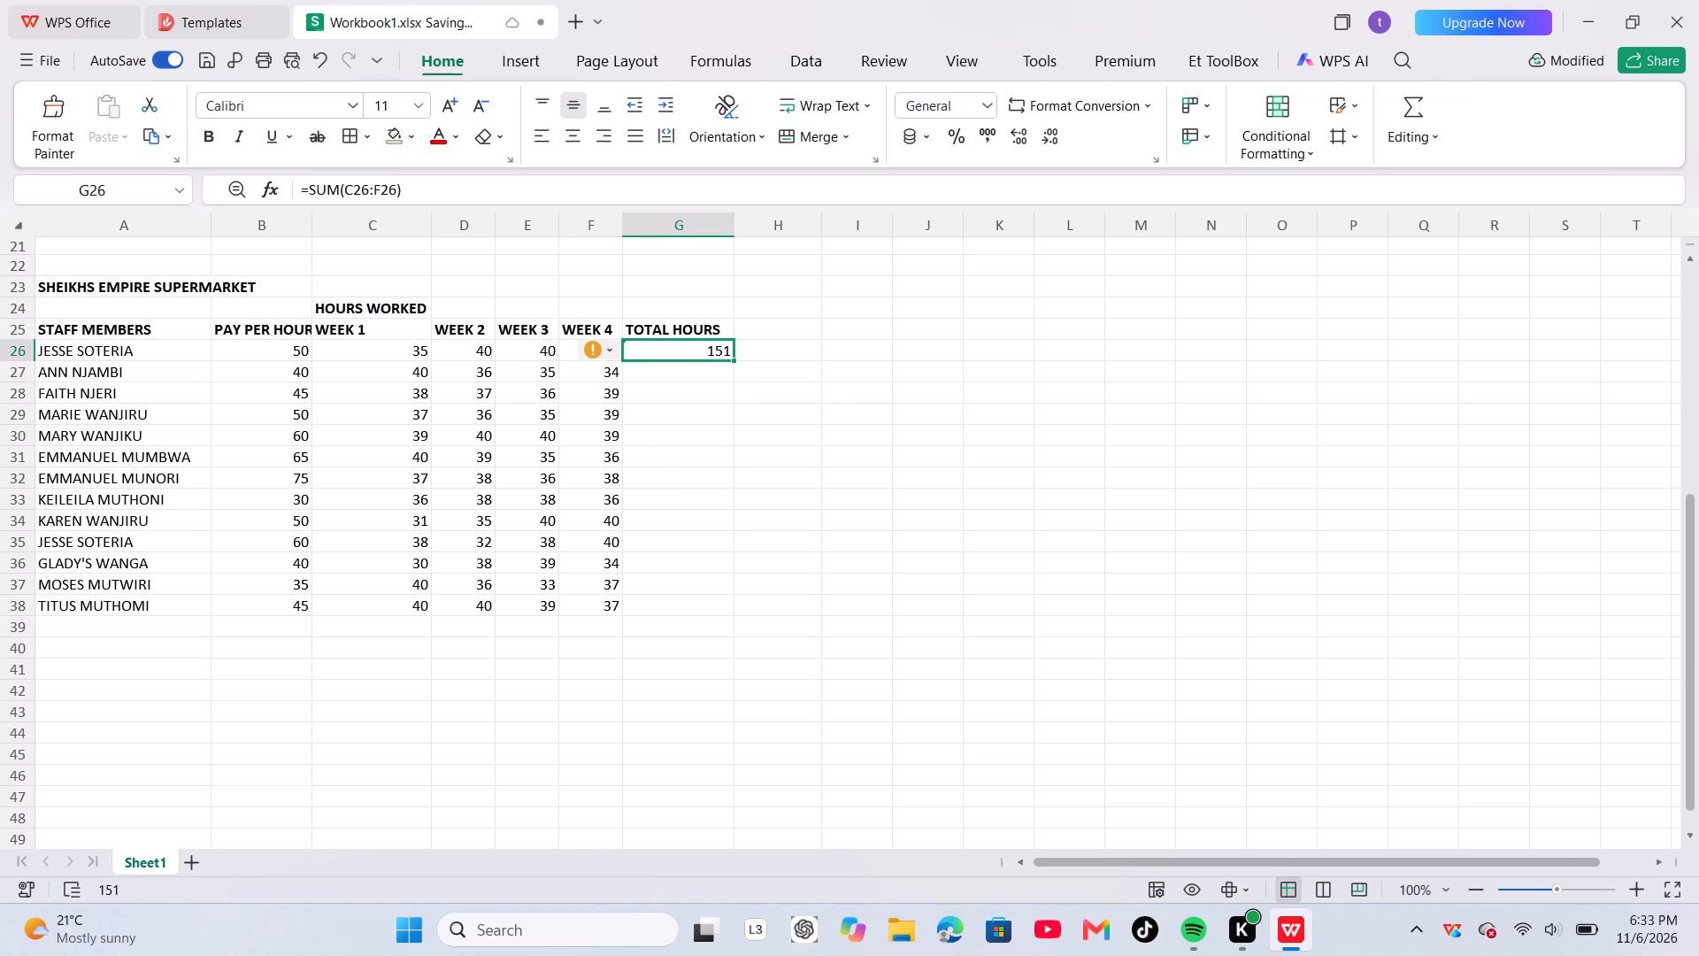
{"action": "left_click_drag", "start_coordinate": [733, 358], "coordinate": [731, 593]}
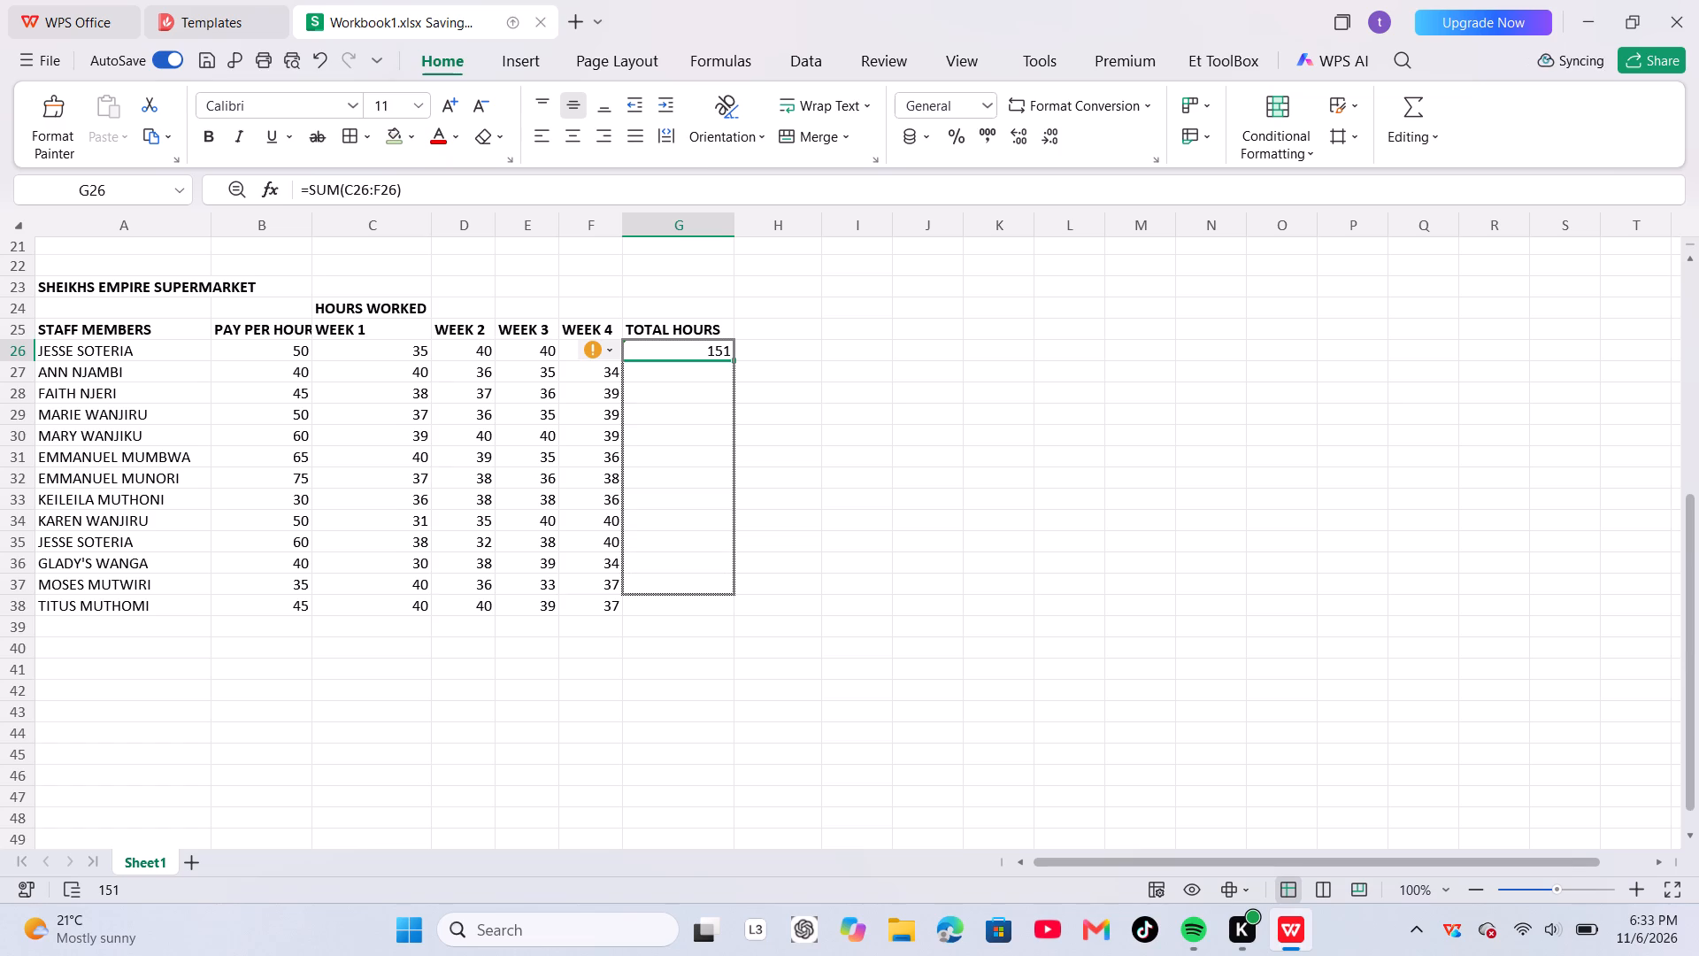
{"action": "left_click_drag", "start_coordinate": [731, 593], "coordinate": [728, 604]}
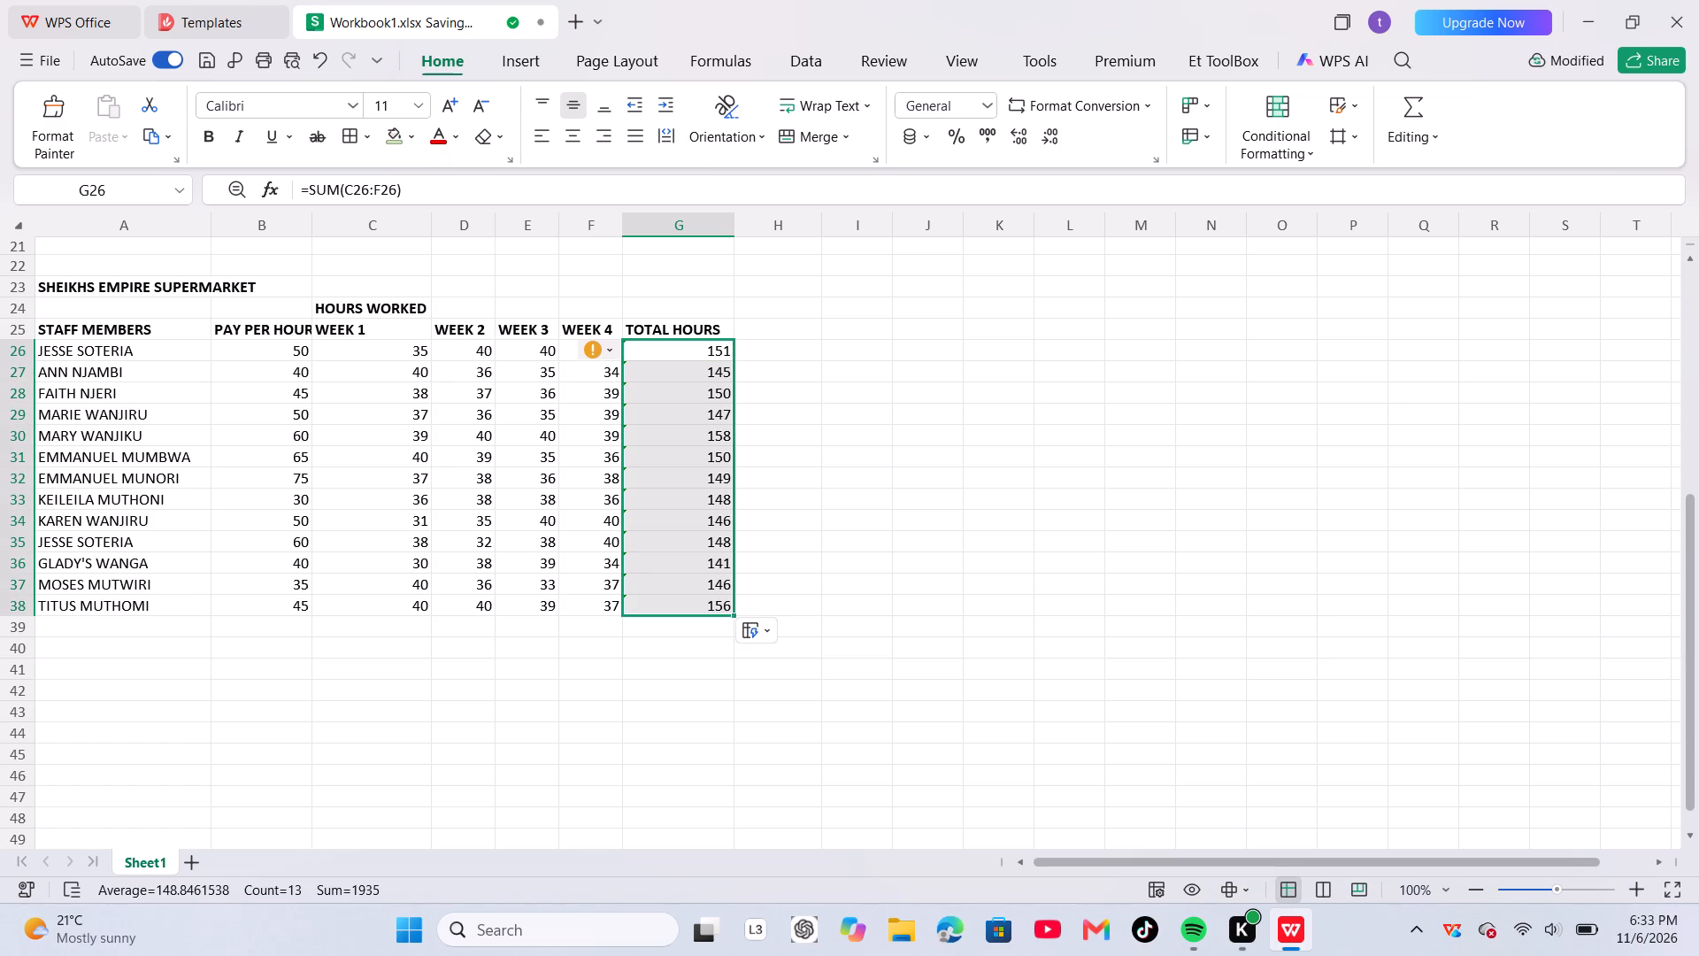
Select the empty header cell H25 beside TOTAL HOURS.
{"action": "left_click", "coordinate": [773, 329]}
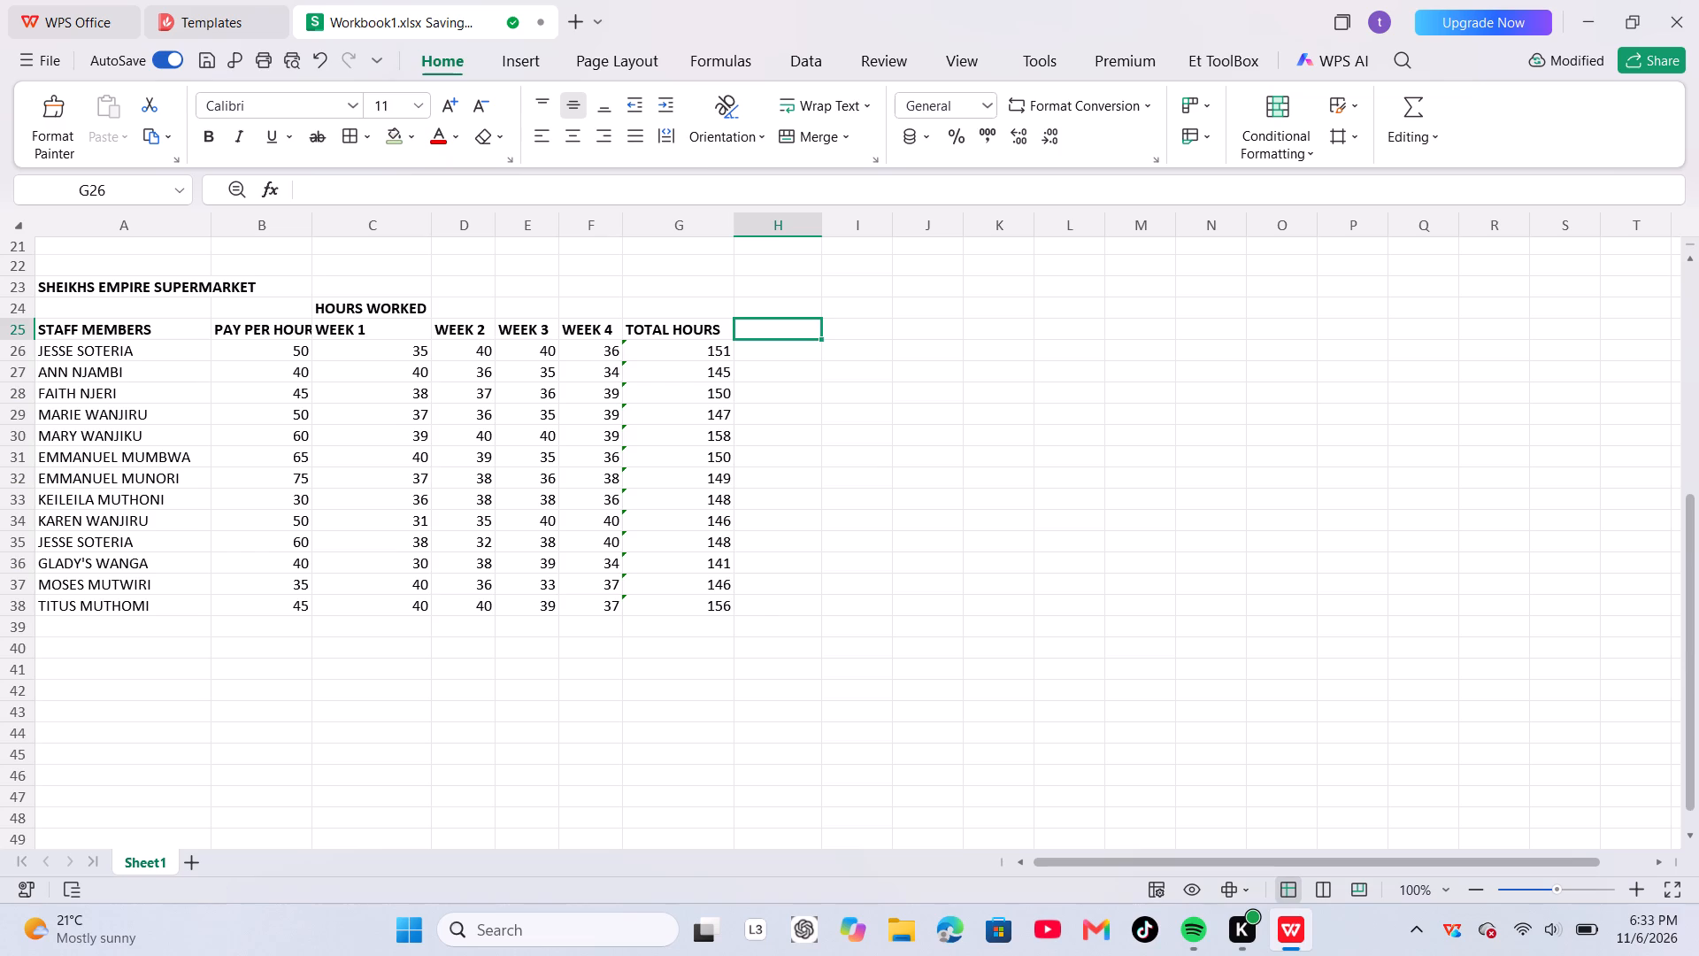
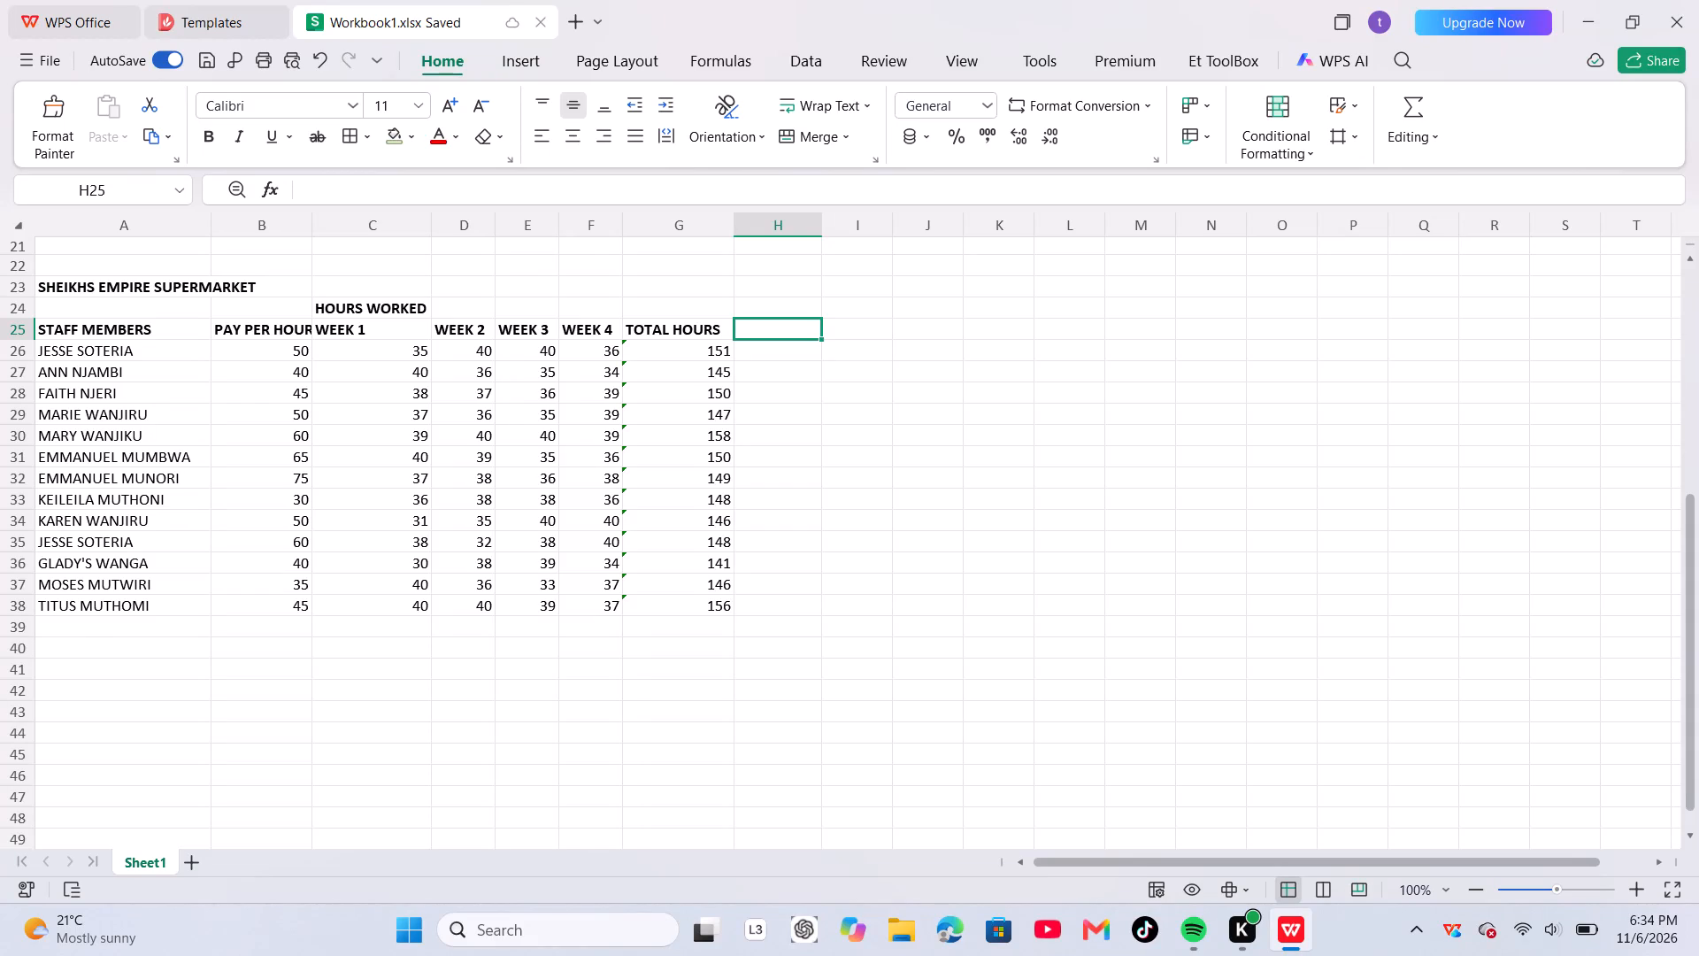
Add a bold SALARY PAY heading in cell H25, beside TOTAL HOURS.
{"action": "type", "text": "SA"}
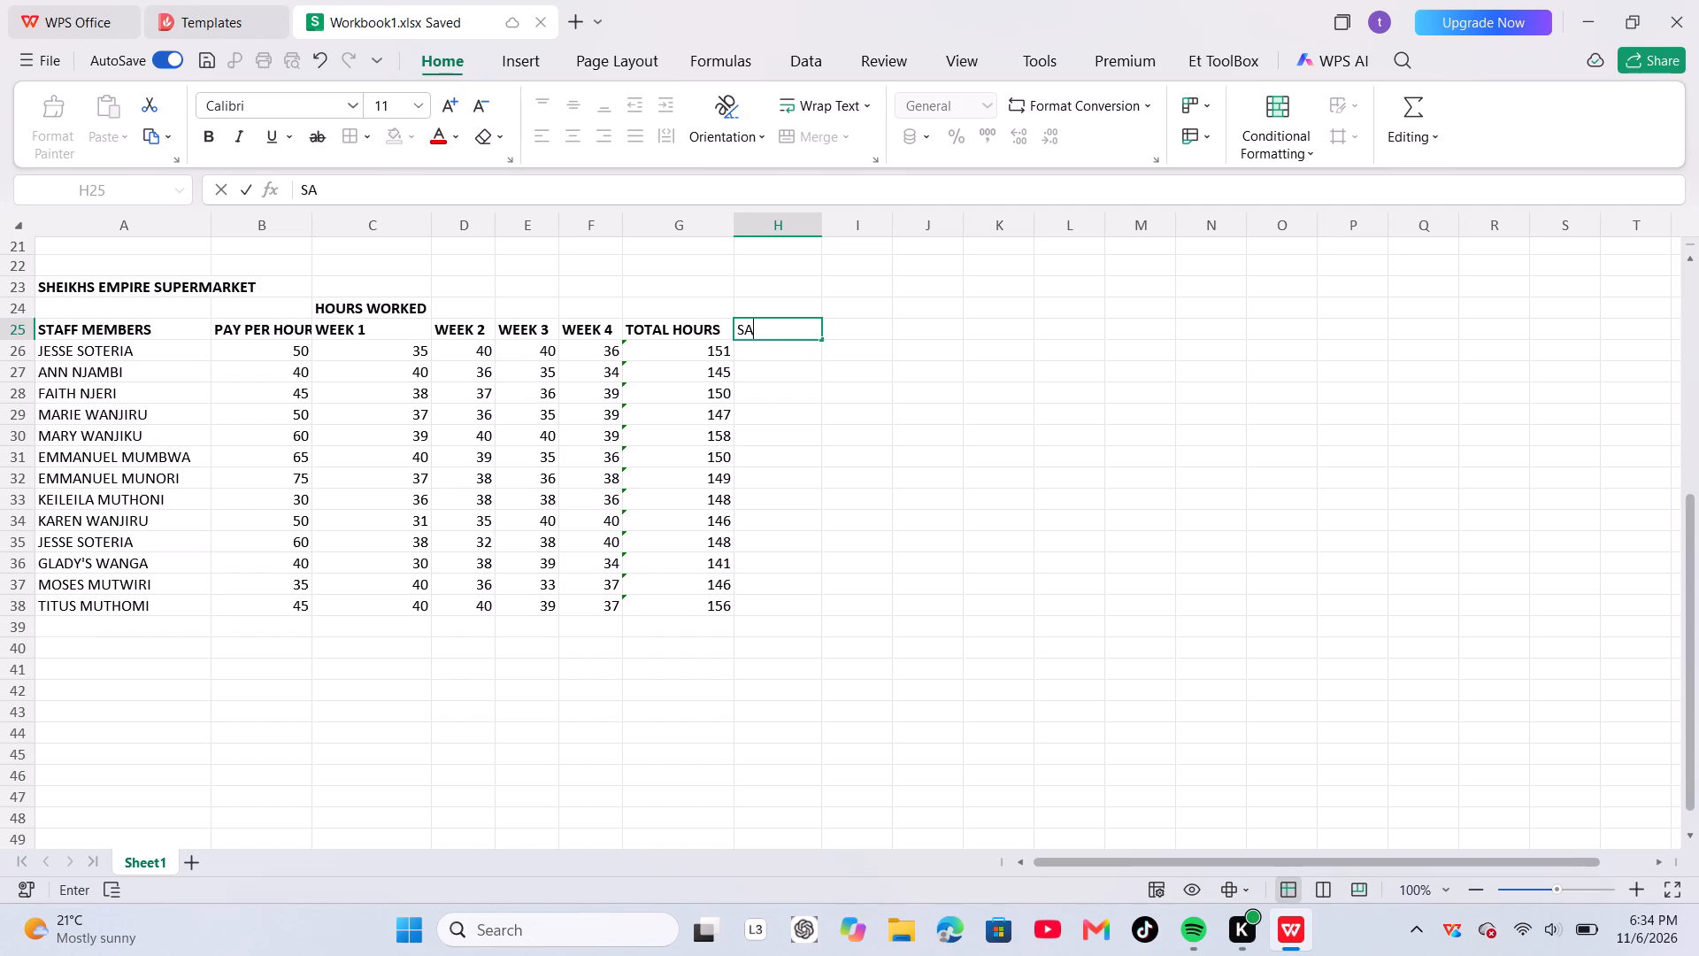
{"action": "type", "text": "LARY"}
{"action": "key", "text": "space"}
{"action": "type", "text": "PAY"}
{"action": "key", "text": "Return"}
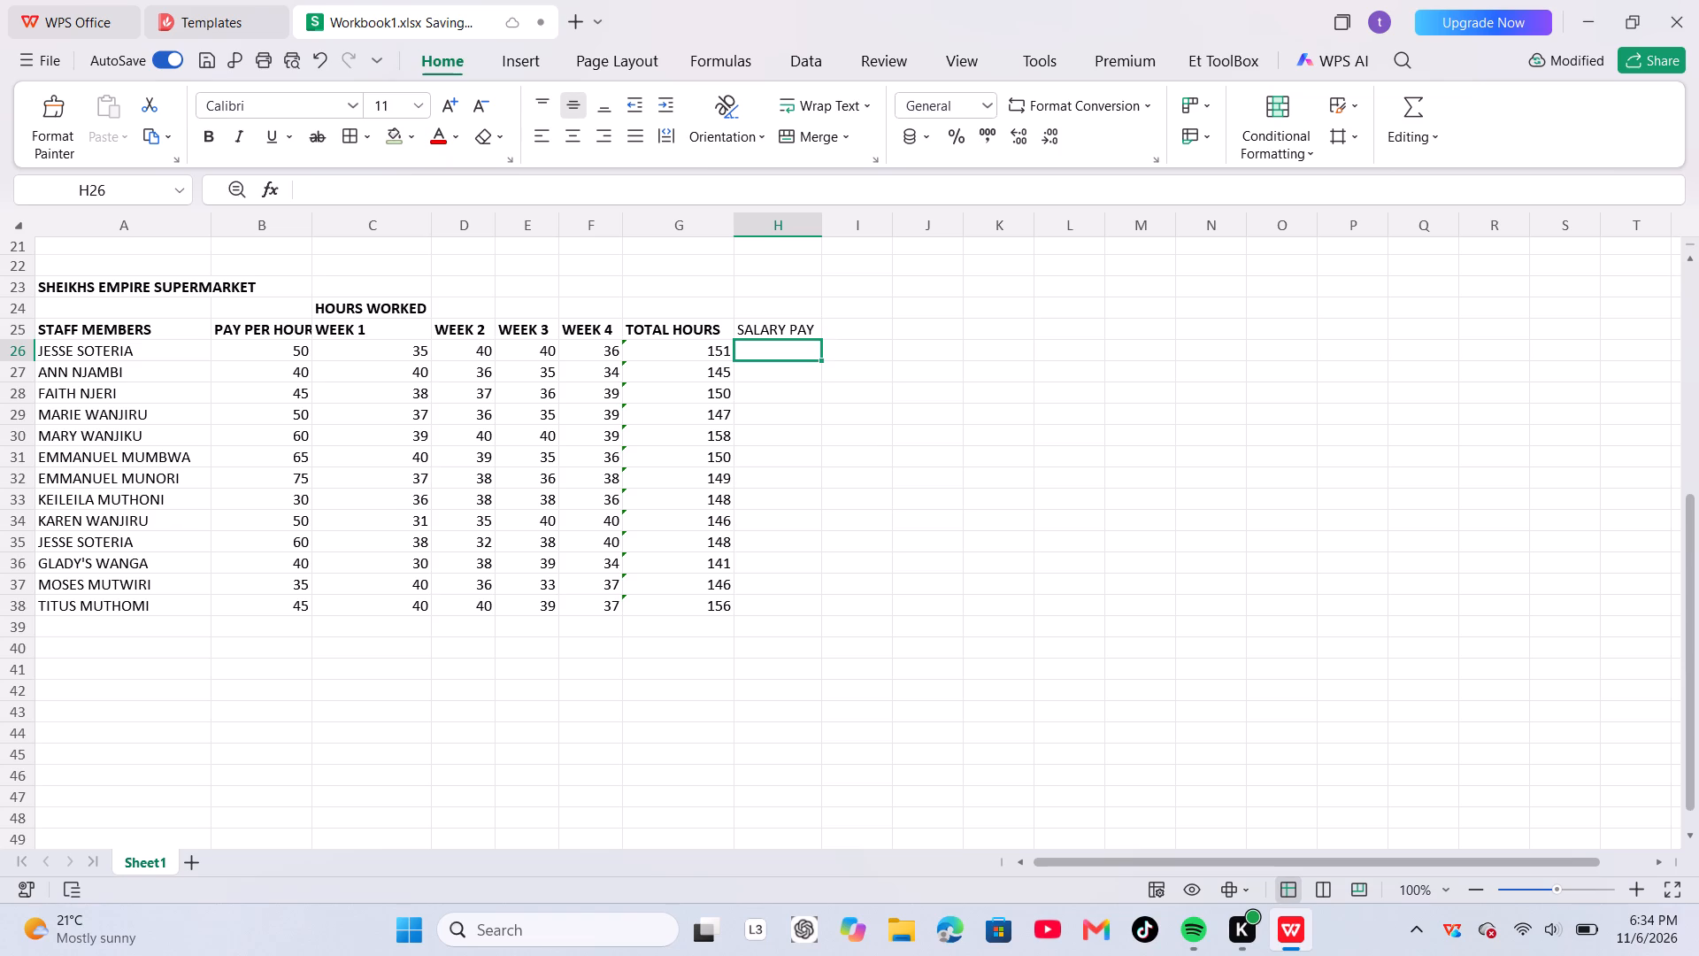
{"action": "left_click", "coordinate": [782, 328]}
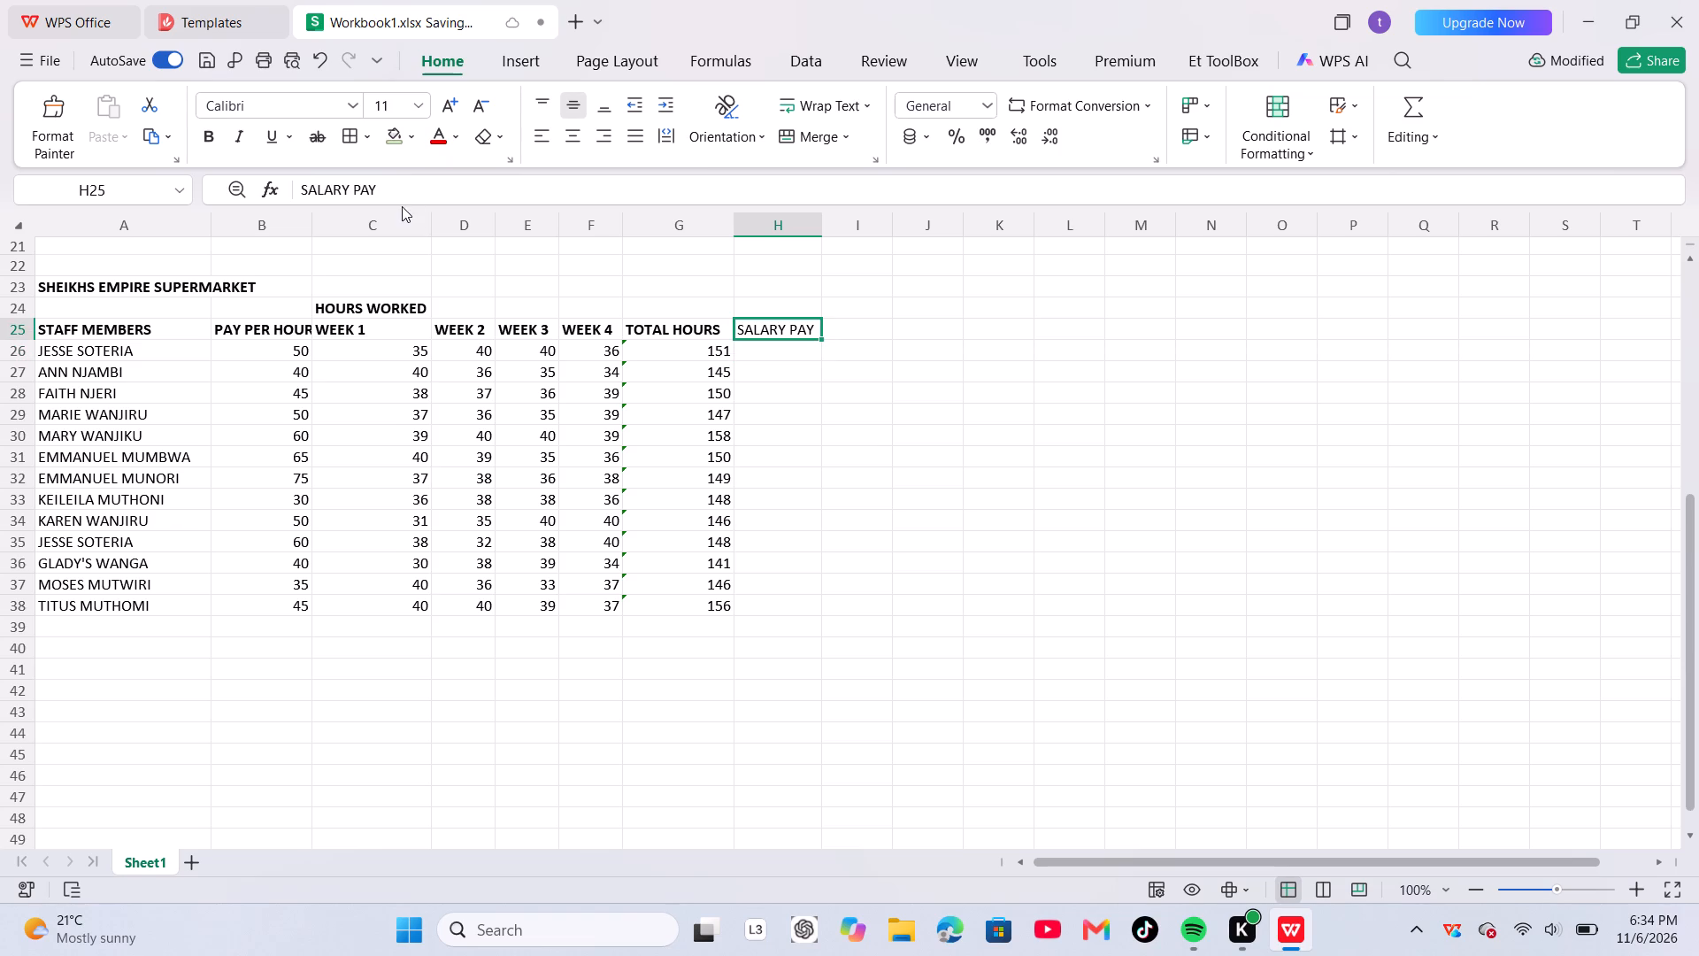
{"action": "left_click", "coordinate": [208, 143]}
Select the empty cell H26 under SALARY PAY in the first staff member's row.
{"action": "left_click", "coordinate": [786, 356]}
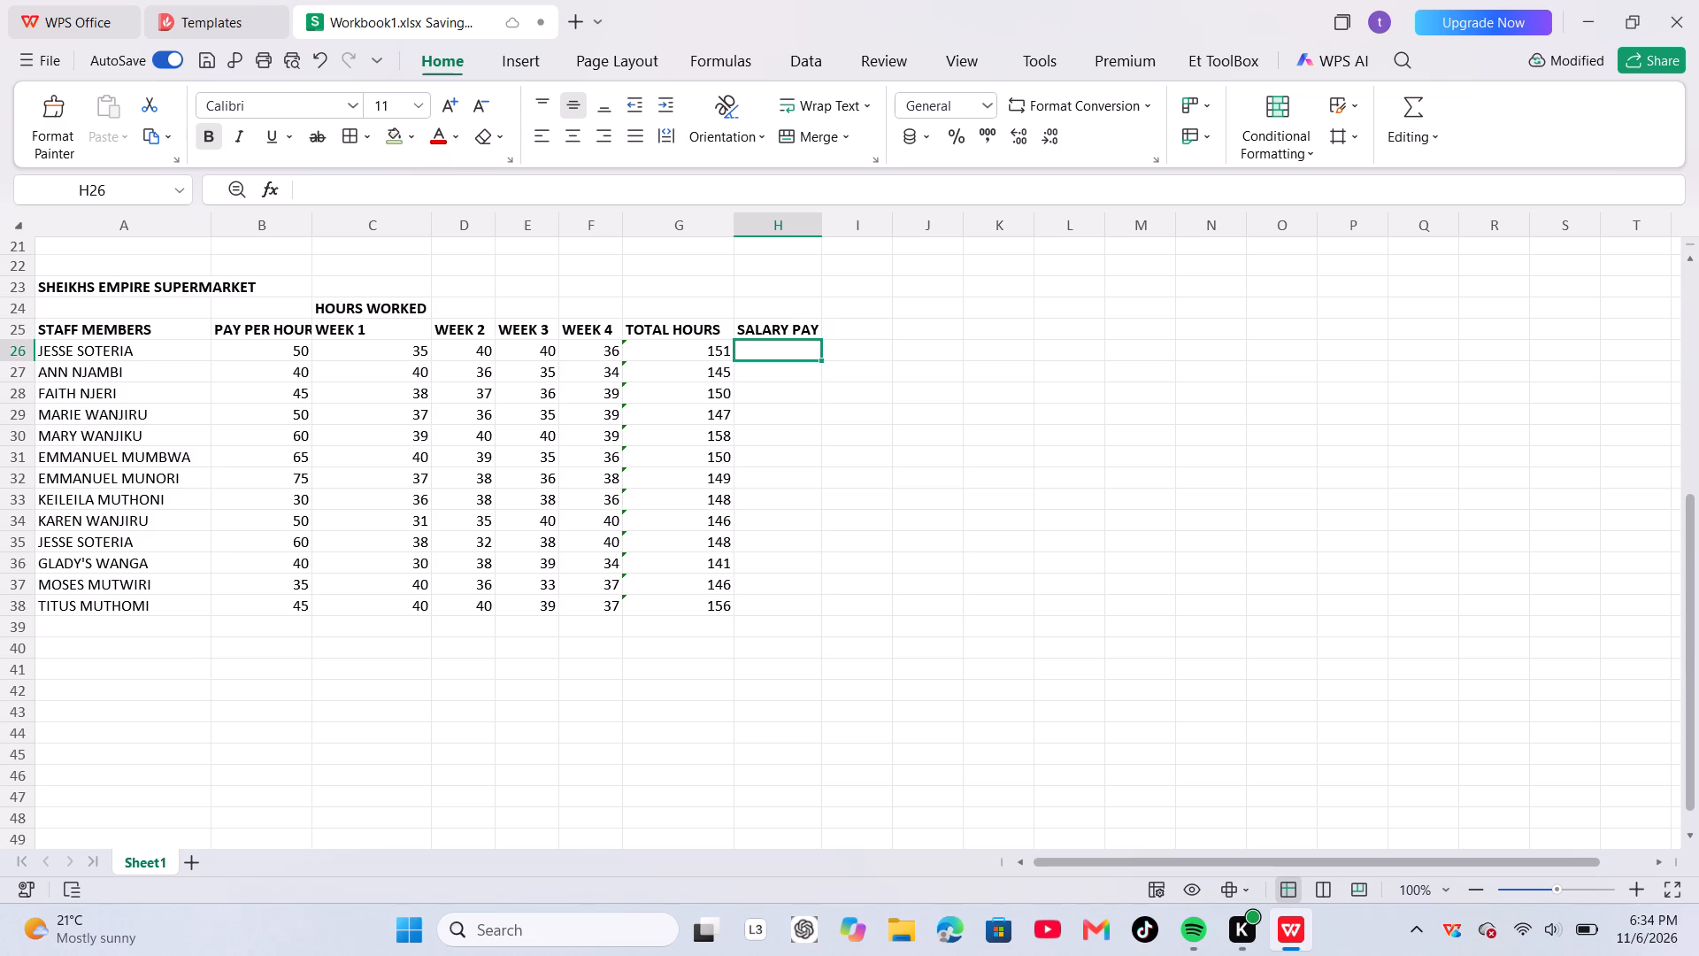
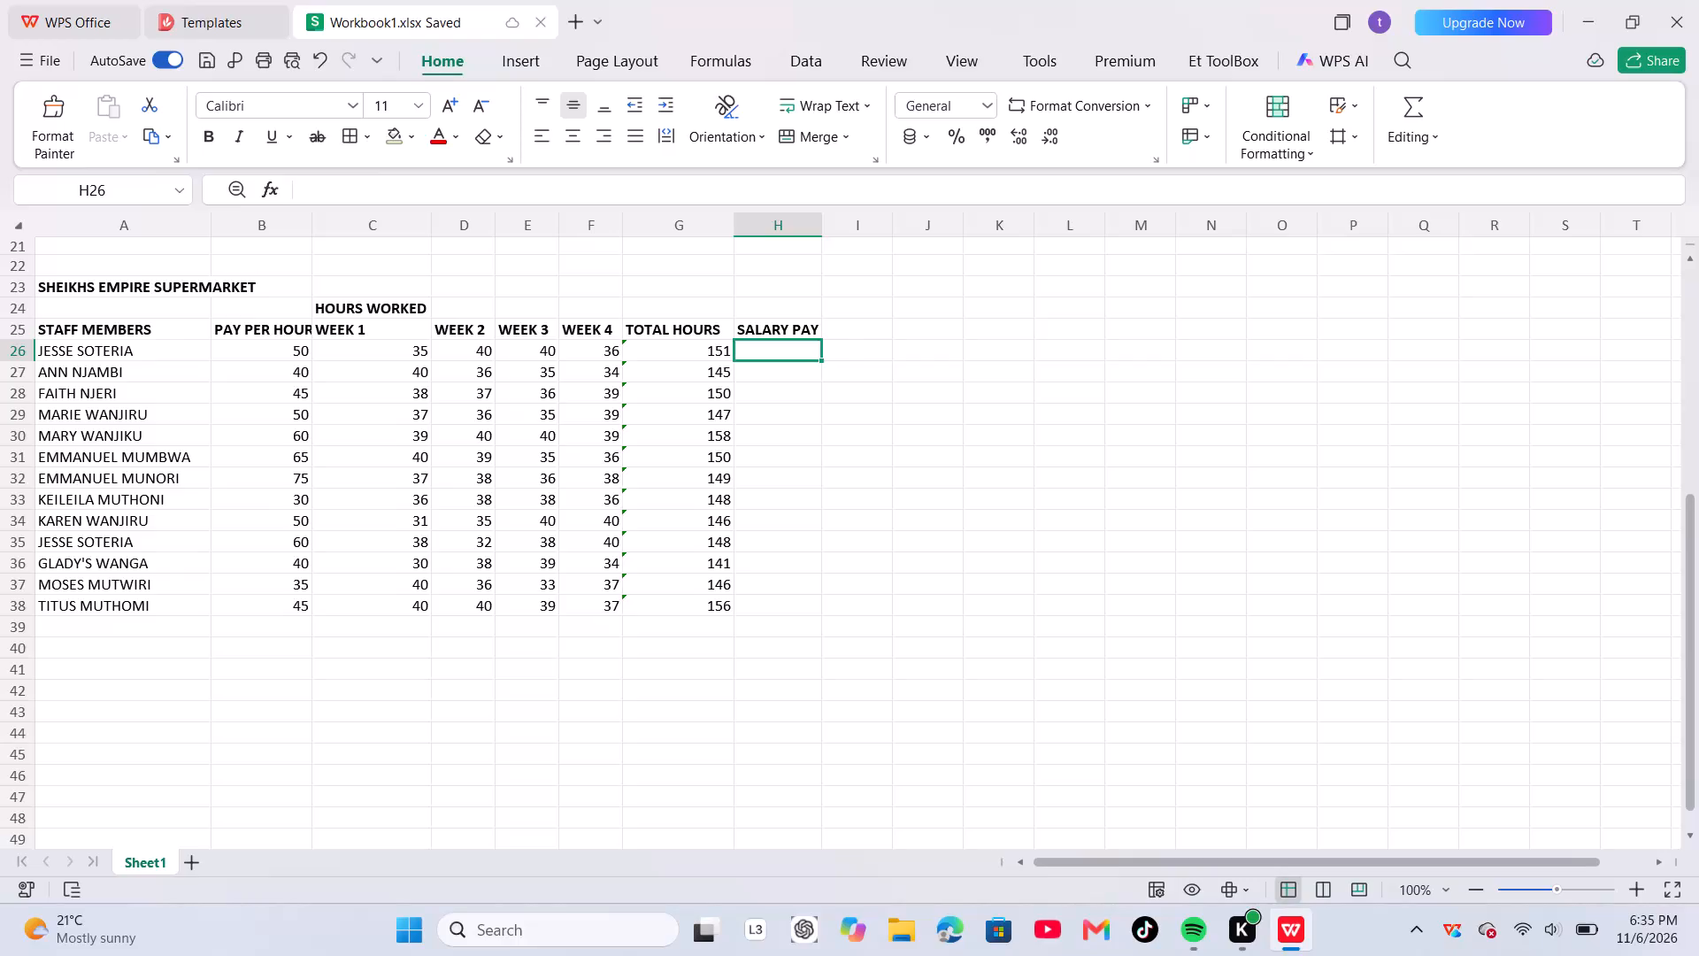
Calculate the first staff member's salary pay in H26 with the formula =B26*G26.
{"action": "key", "text": "equal"}
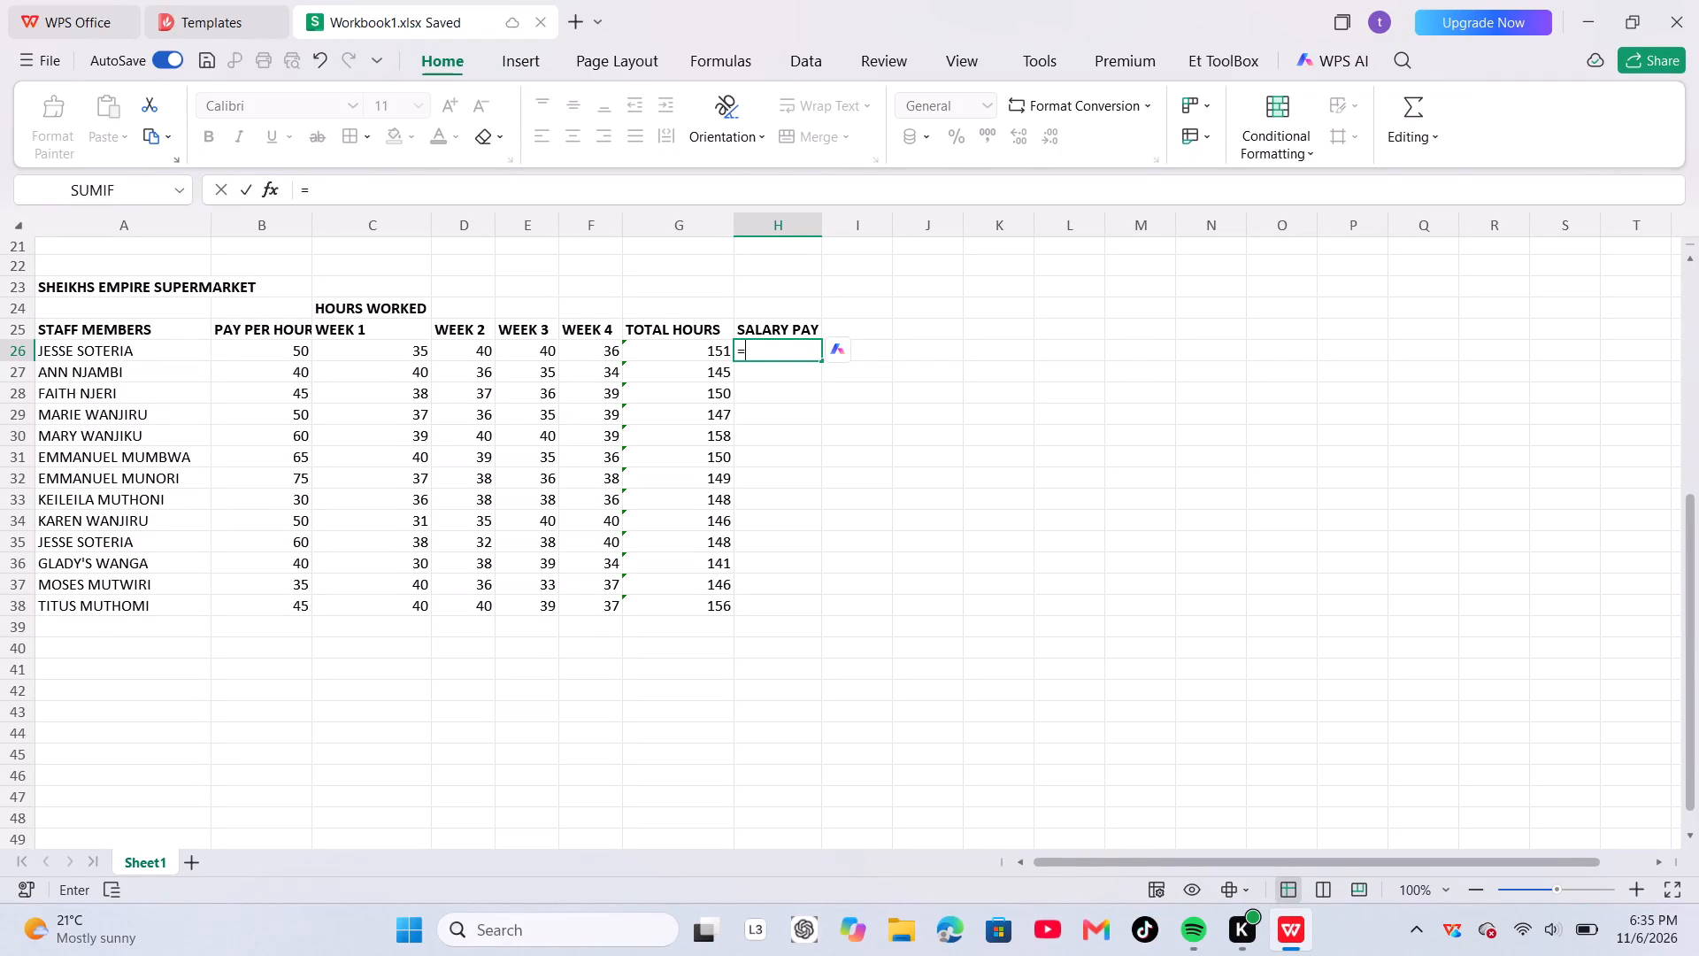
{"action": "left_click", "coordinate": [295, 348]}
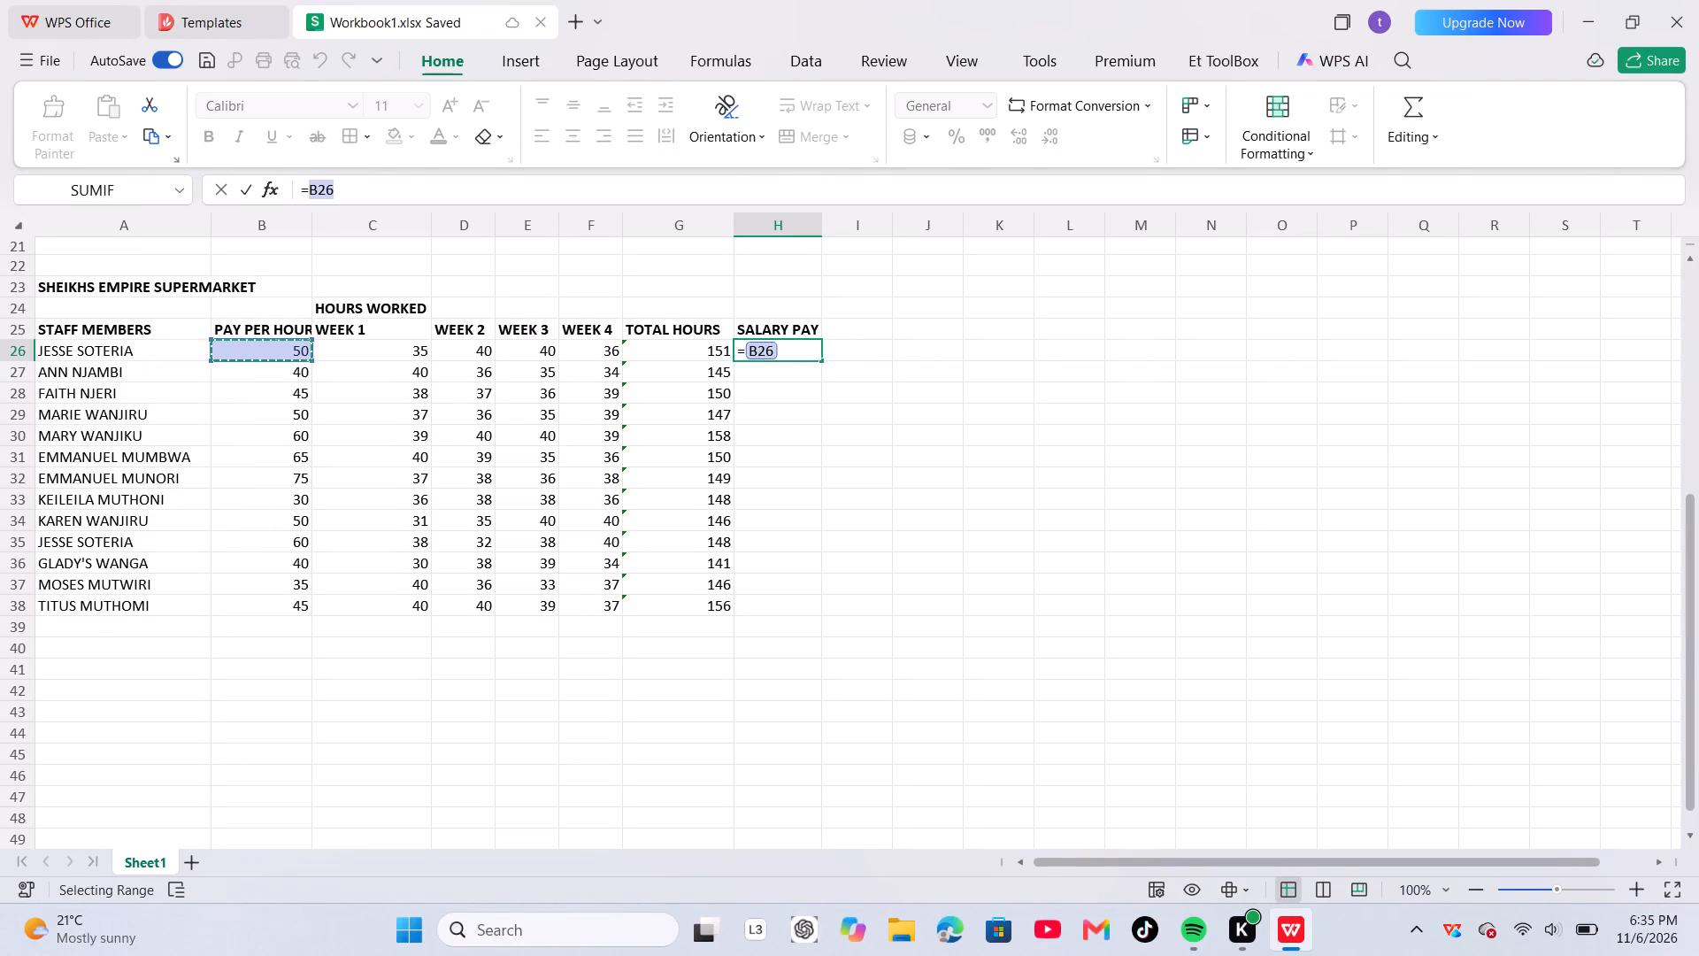
{"action": "key", "text": "shift+asterisk"}
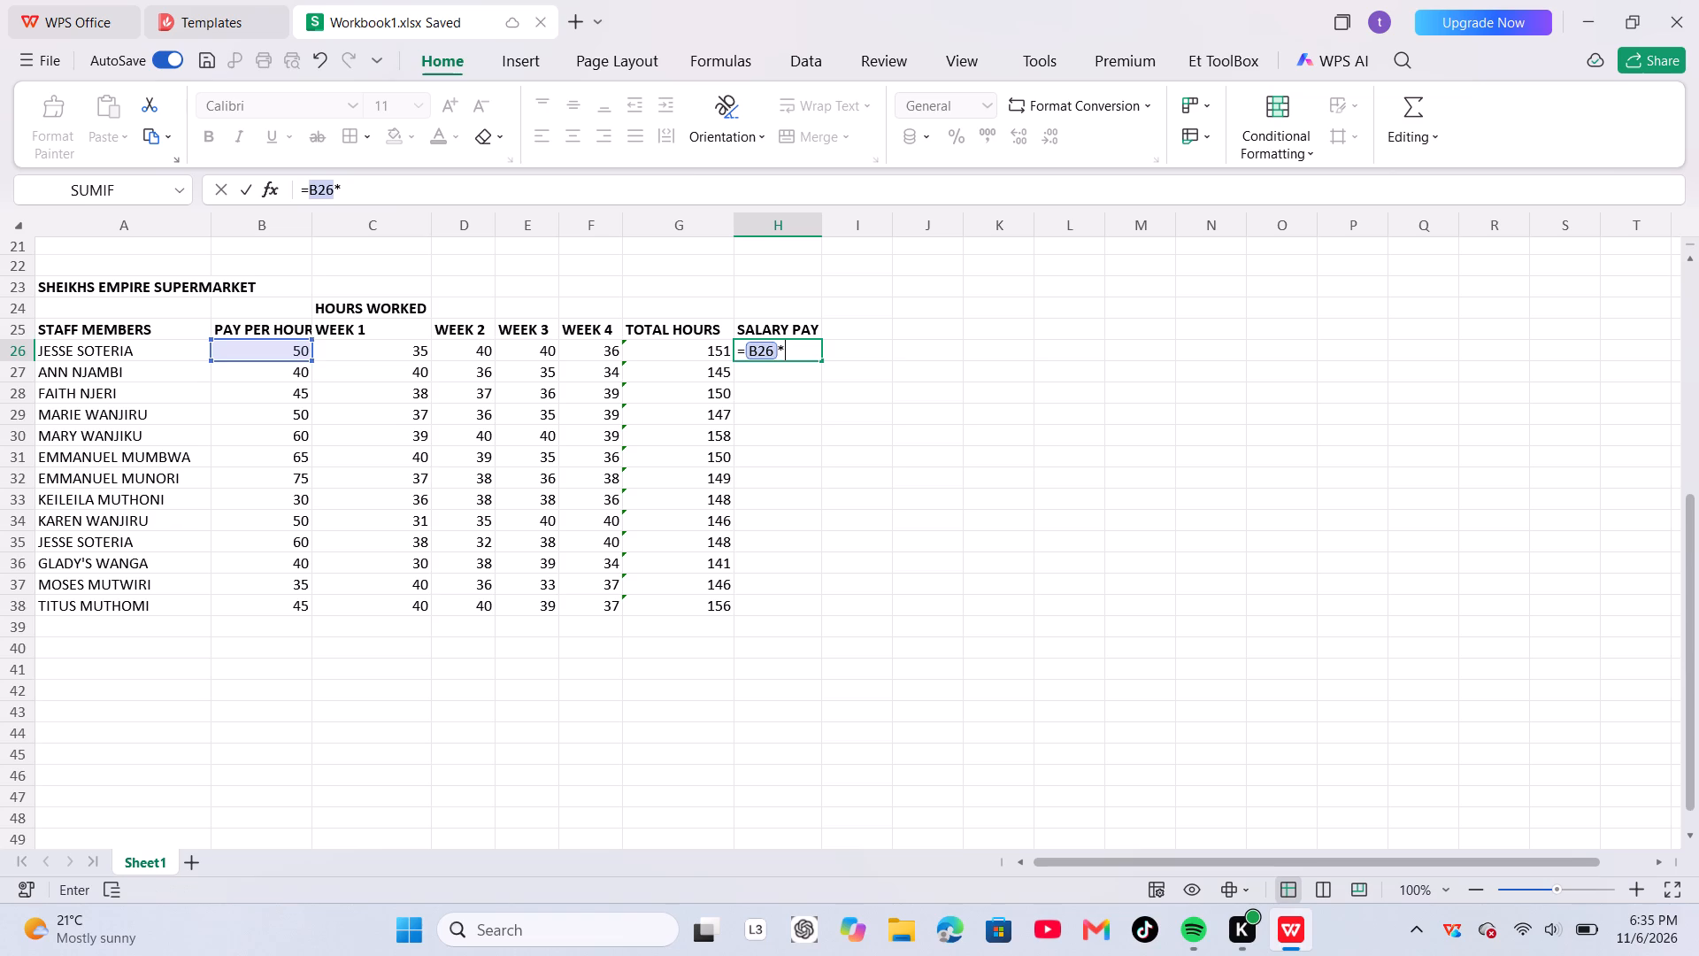
{"action": "left_click", "coordinate": [709, 346]}
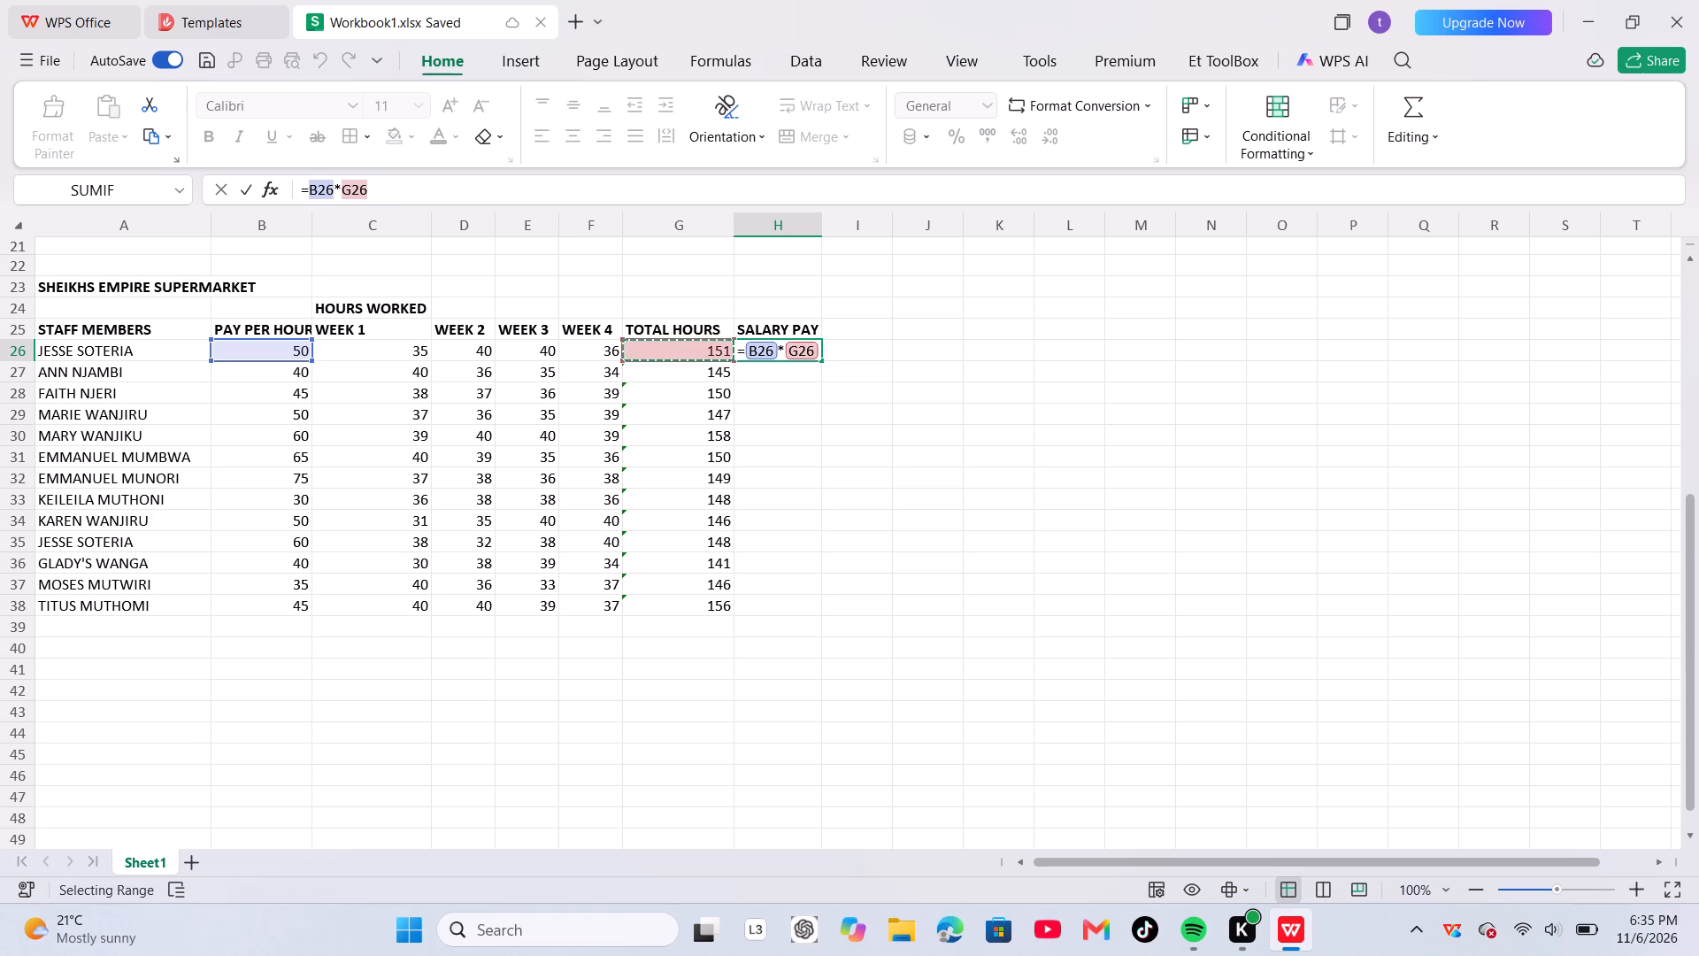
{"action": "key", "text": "Return"}
Fill the salary pay formula from H26 down through H38 for all remaining staff members.
{"action": "left_click", "coordinate": [764, 343]}
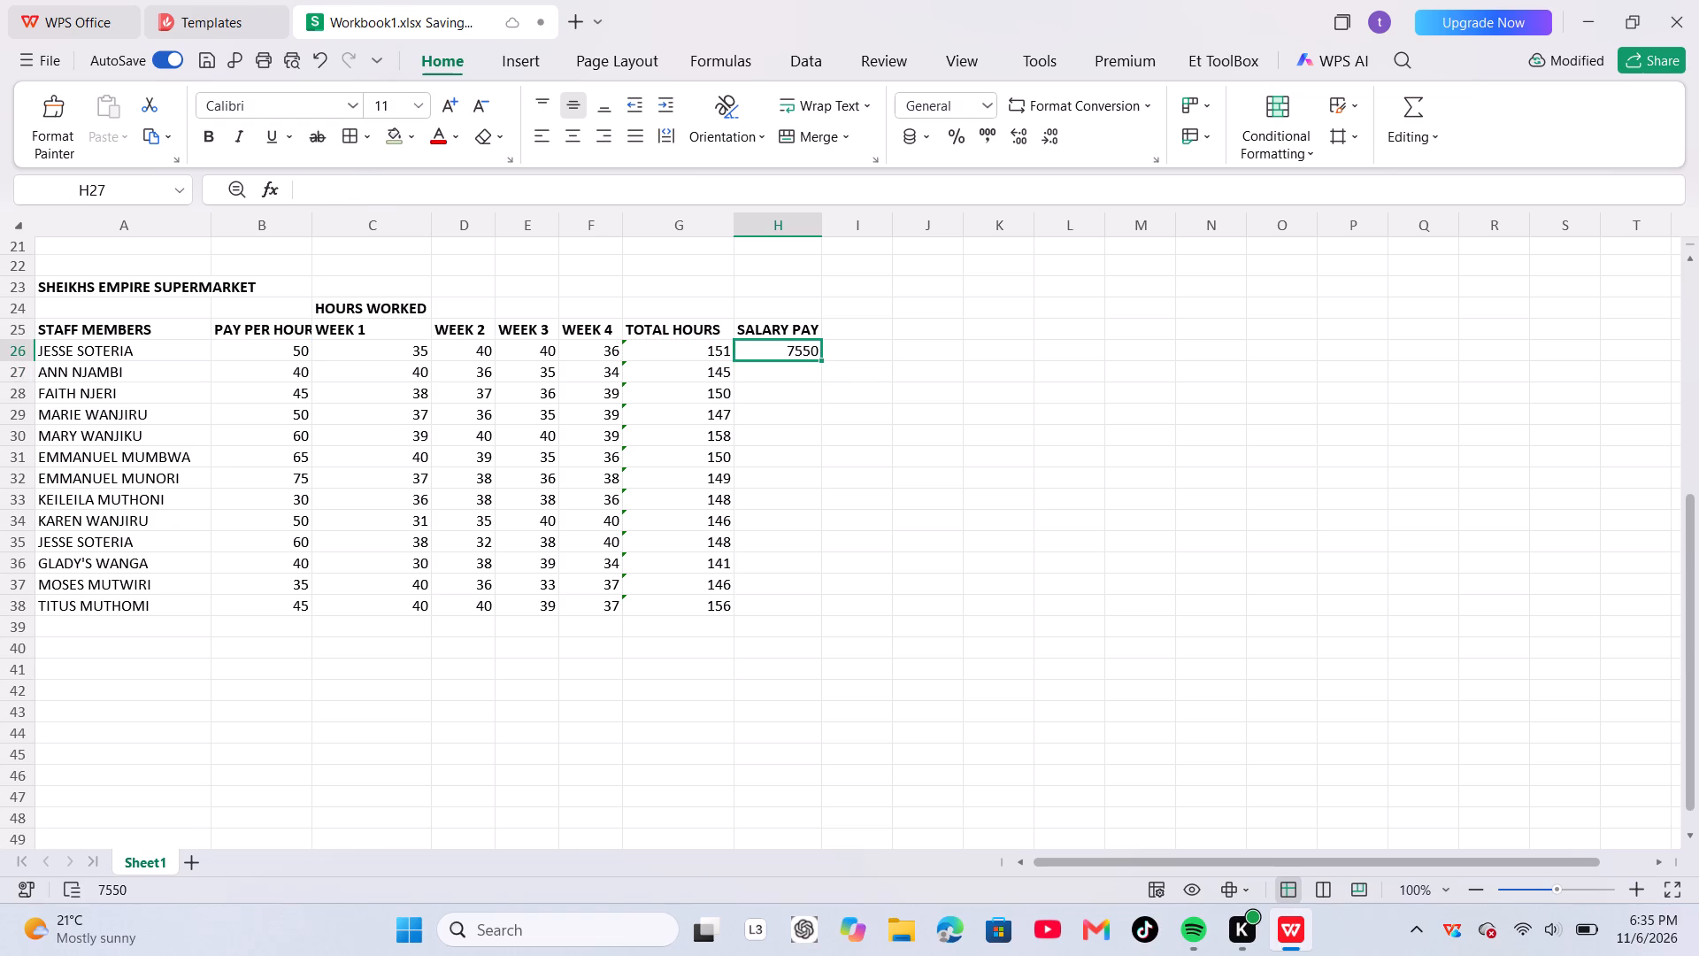
{"action": "left_click_drag", "start_coordinate": [819, 359], "coordinate": [814, 607]}
{"action": "left_click", "coordinate": [646, 688]}
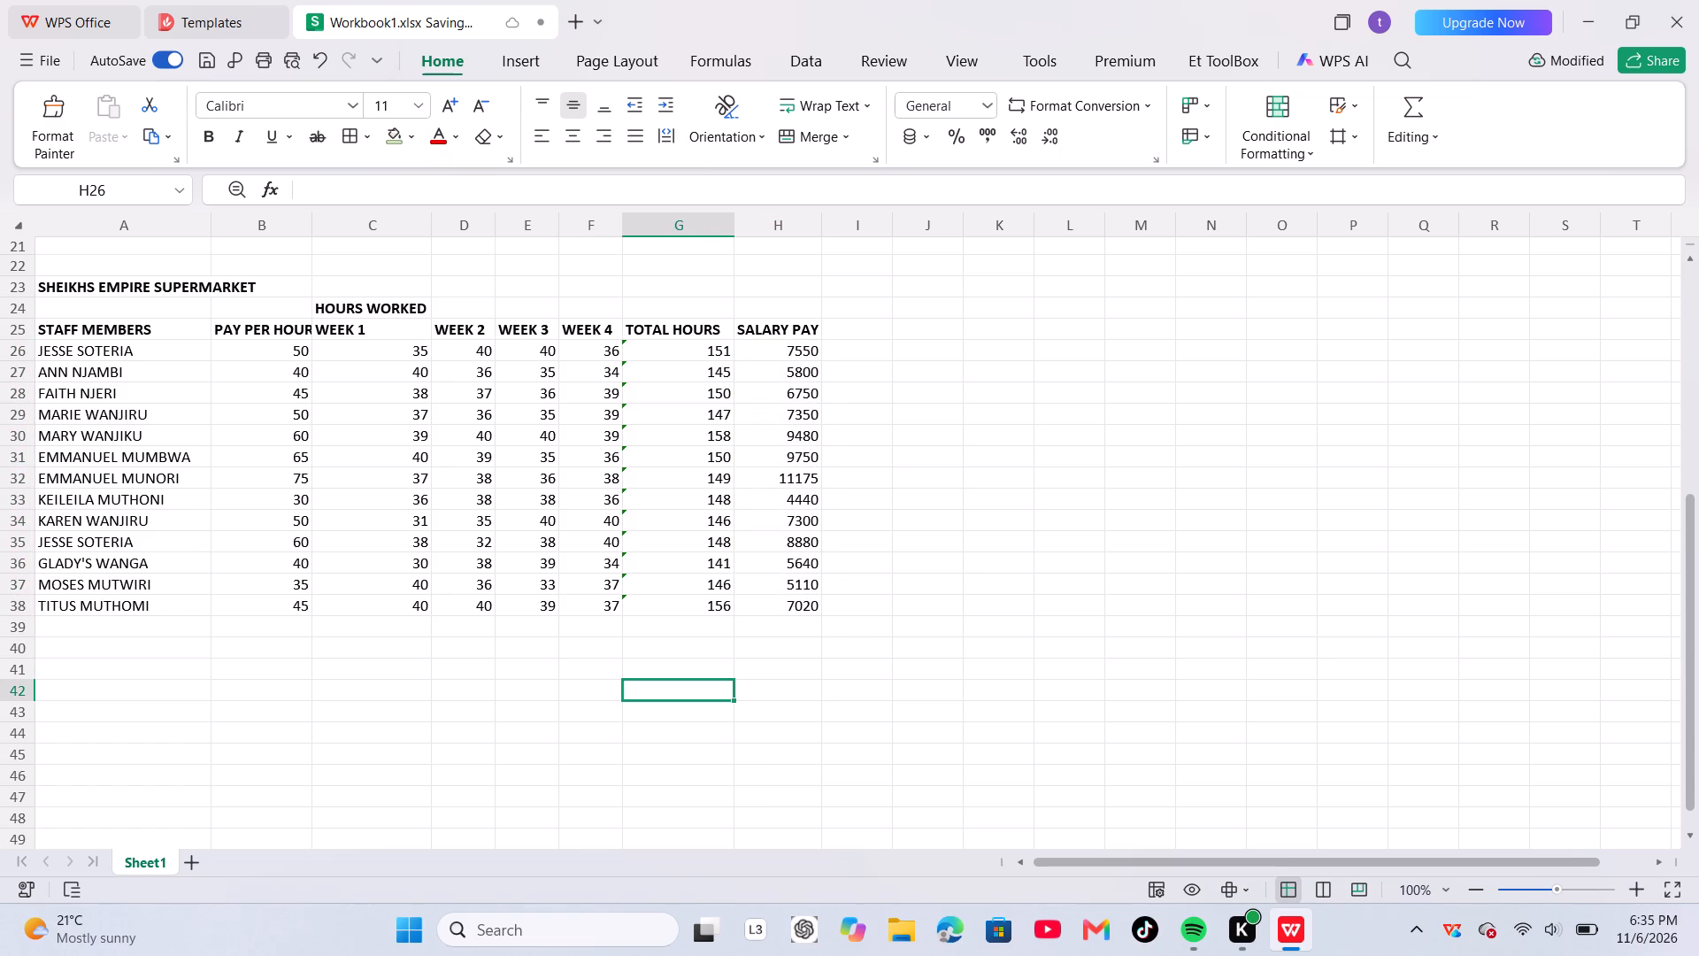
AutoFit the width of column B so the PAY PER HOUR heading fits.
{"action": "left_click", "coordinate": [312, 218]}
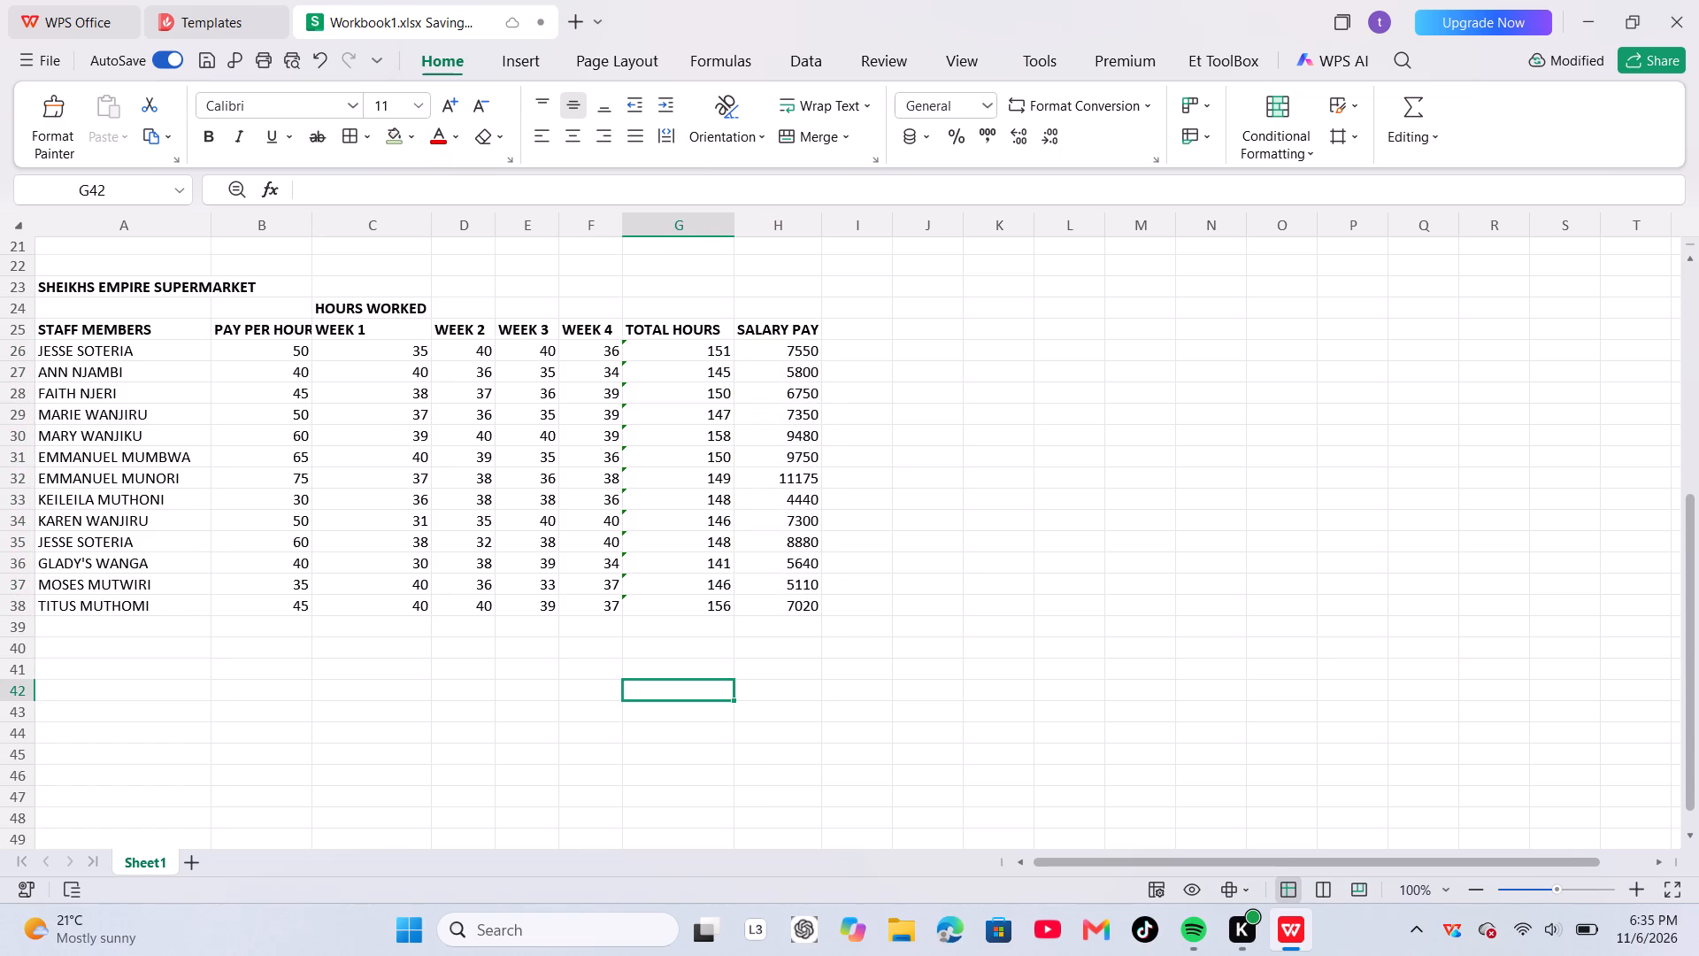
{"action": "right_click", "coordinate": [312, 218]}
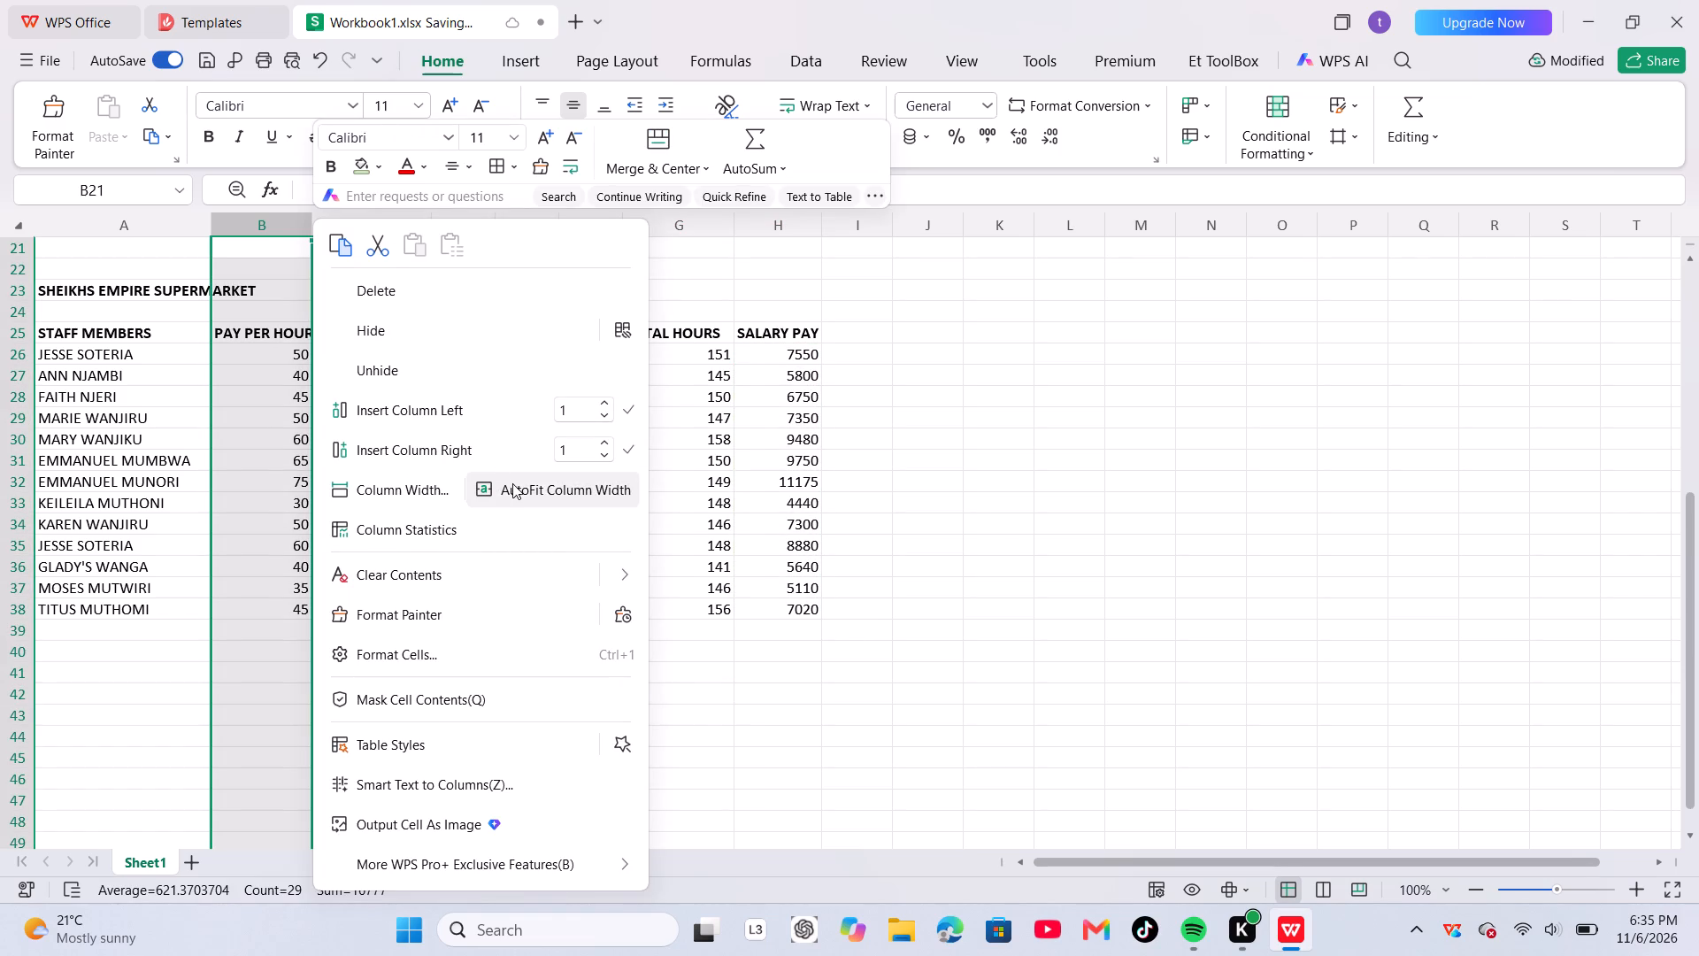
{"action": "left_click", "coordinate": [512, 483]}
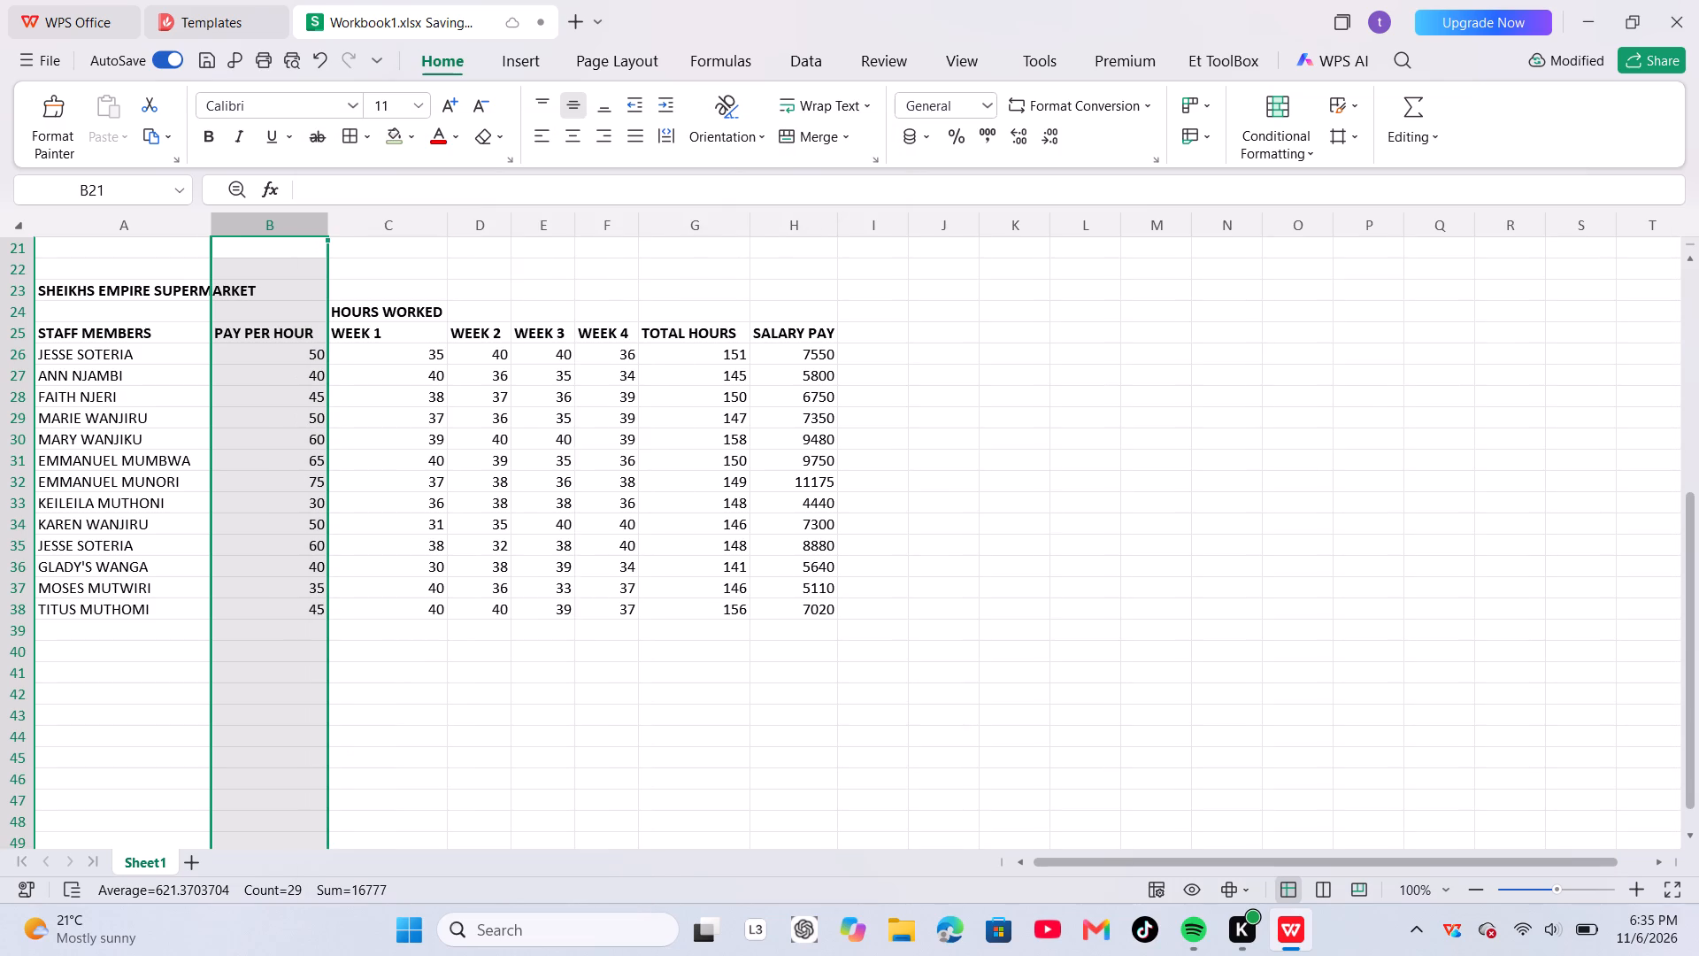
{"action": "left_click", "coordinate": [400, 655]}
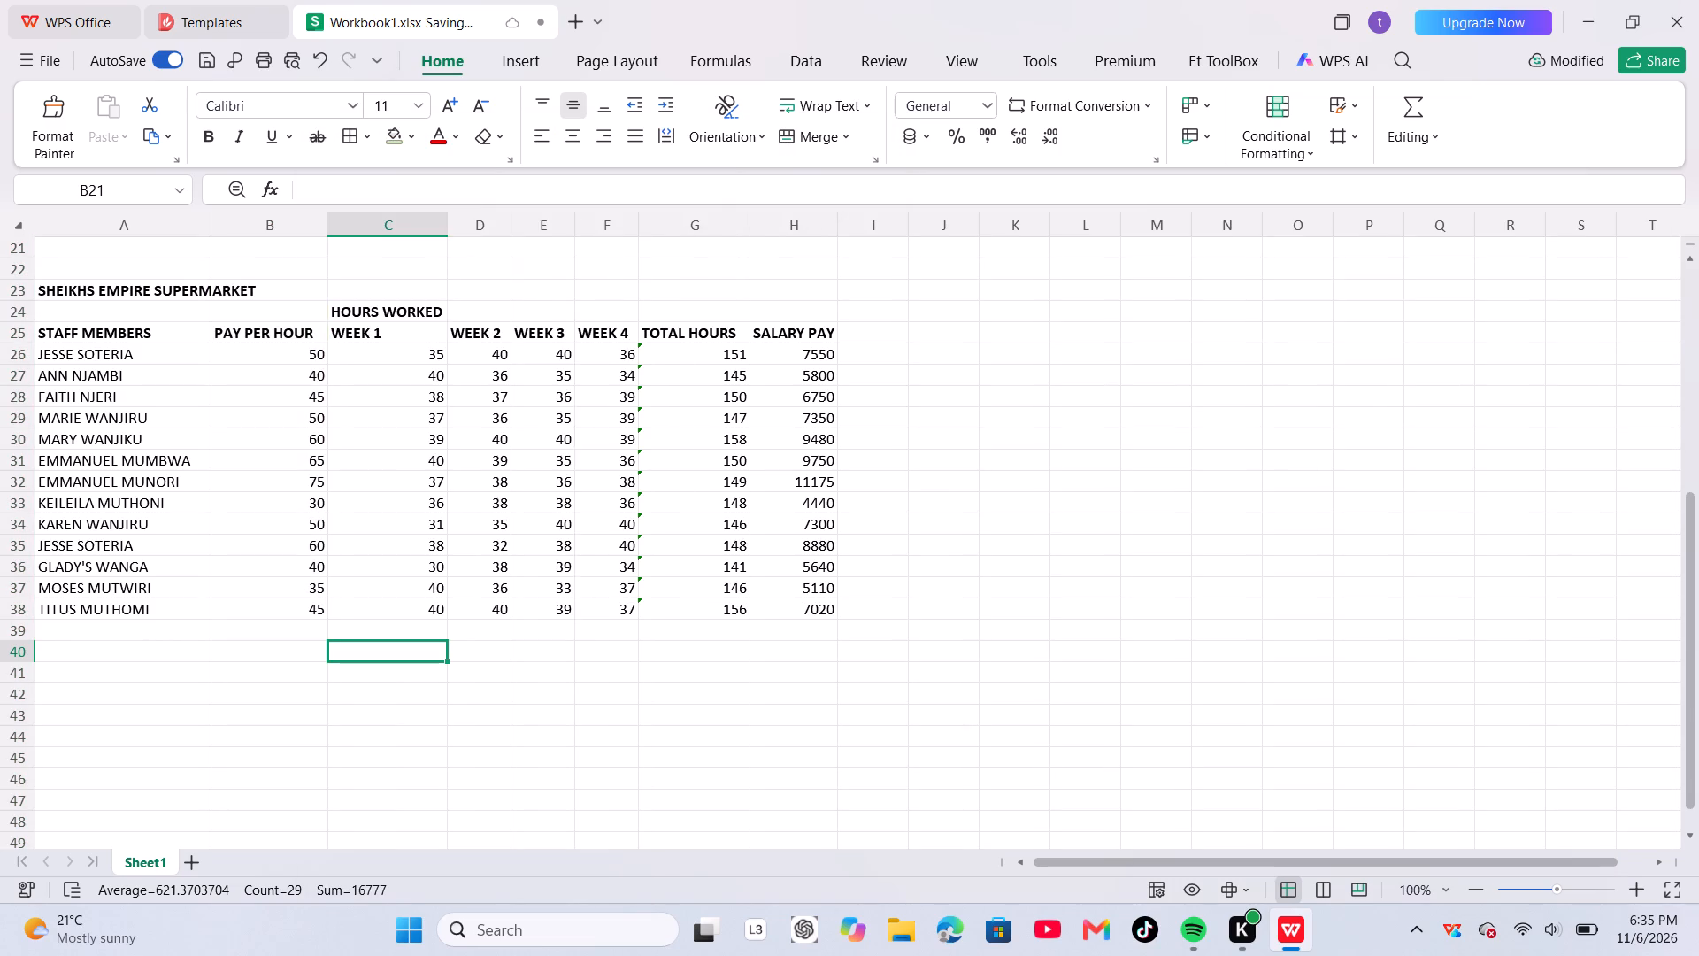
Shade the weekly hours block C25:F38 with a light blue-gray fill and add borders around all its cells.
{"action": "left_click_drag", "start_coordinate": [355, 332], "coordinate": [627, 605]}
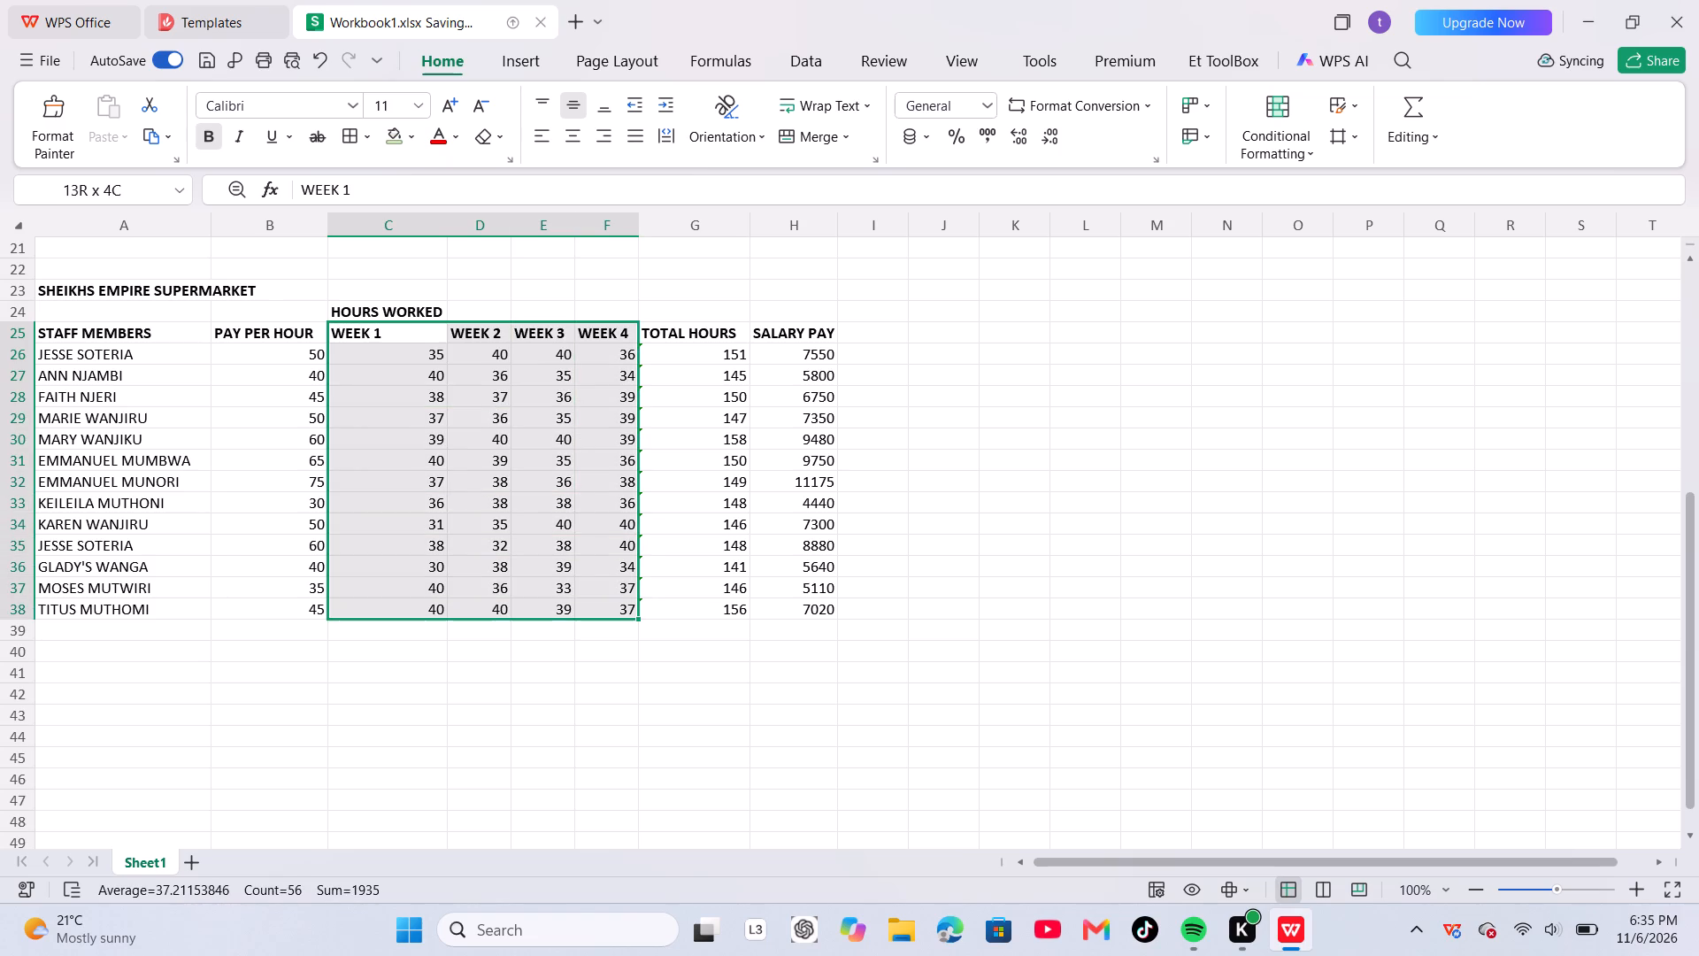
{"action": "left_click_drag", "start_coordinate": [627, 605], "coordinate": [627, 607]}
{"action": "left_click", "coordinate": [406, 134]}
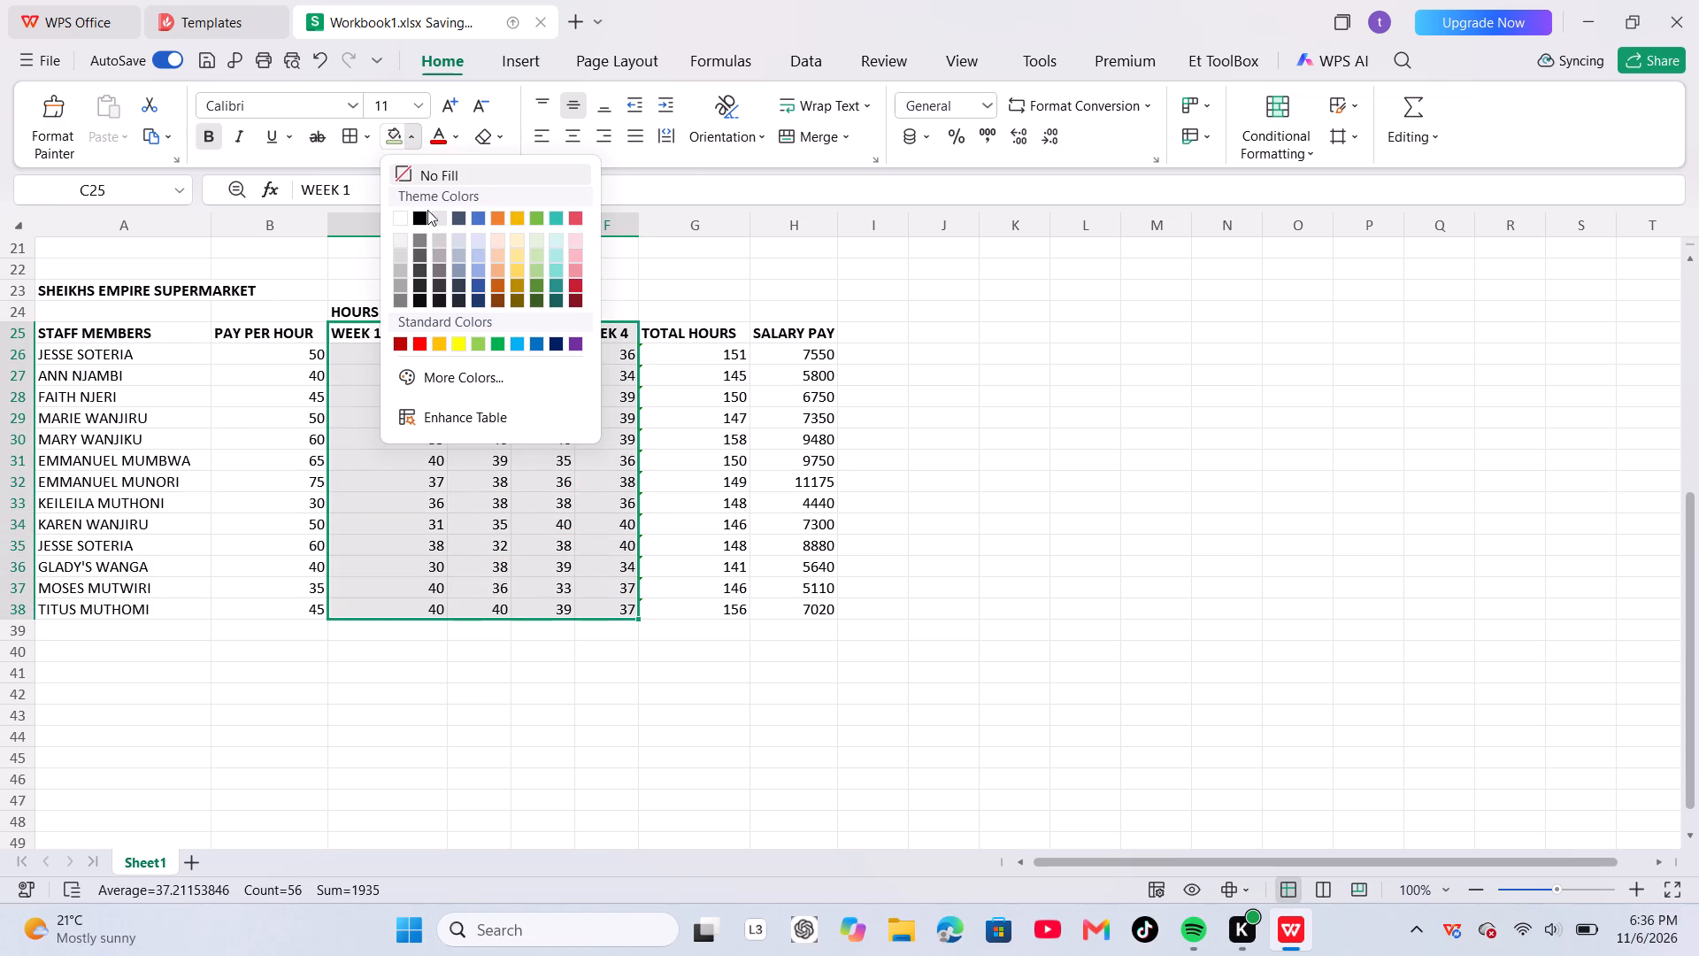
{"action": "left_click", "coordinate": [457, 254]}
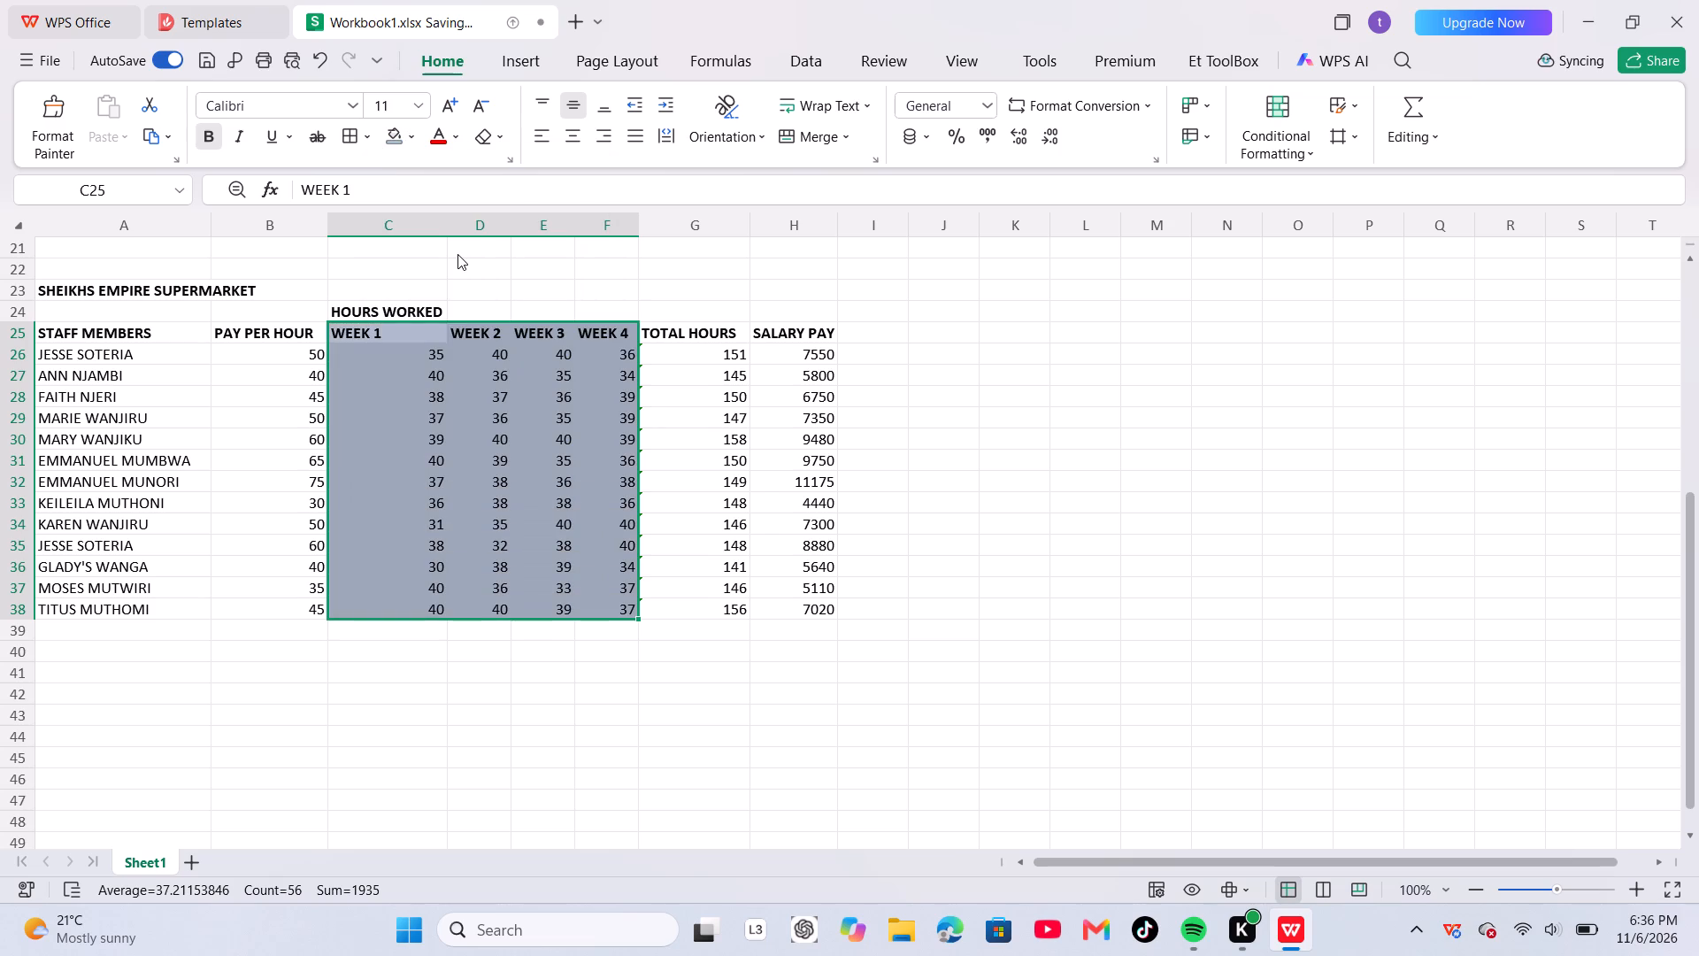
{"action": "left_click", "coordinate": [349, 142]}
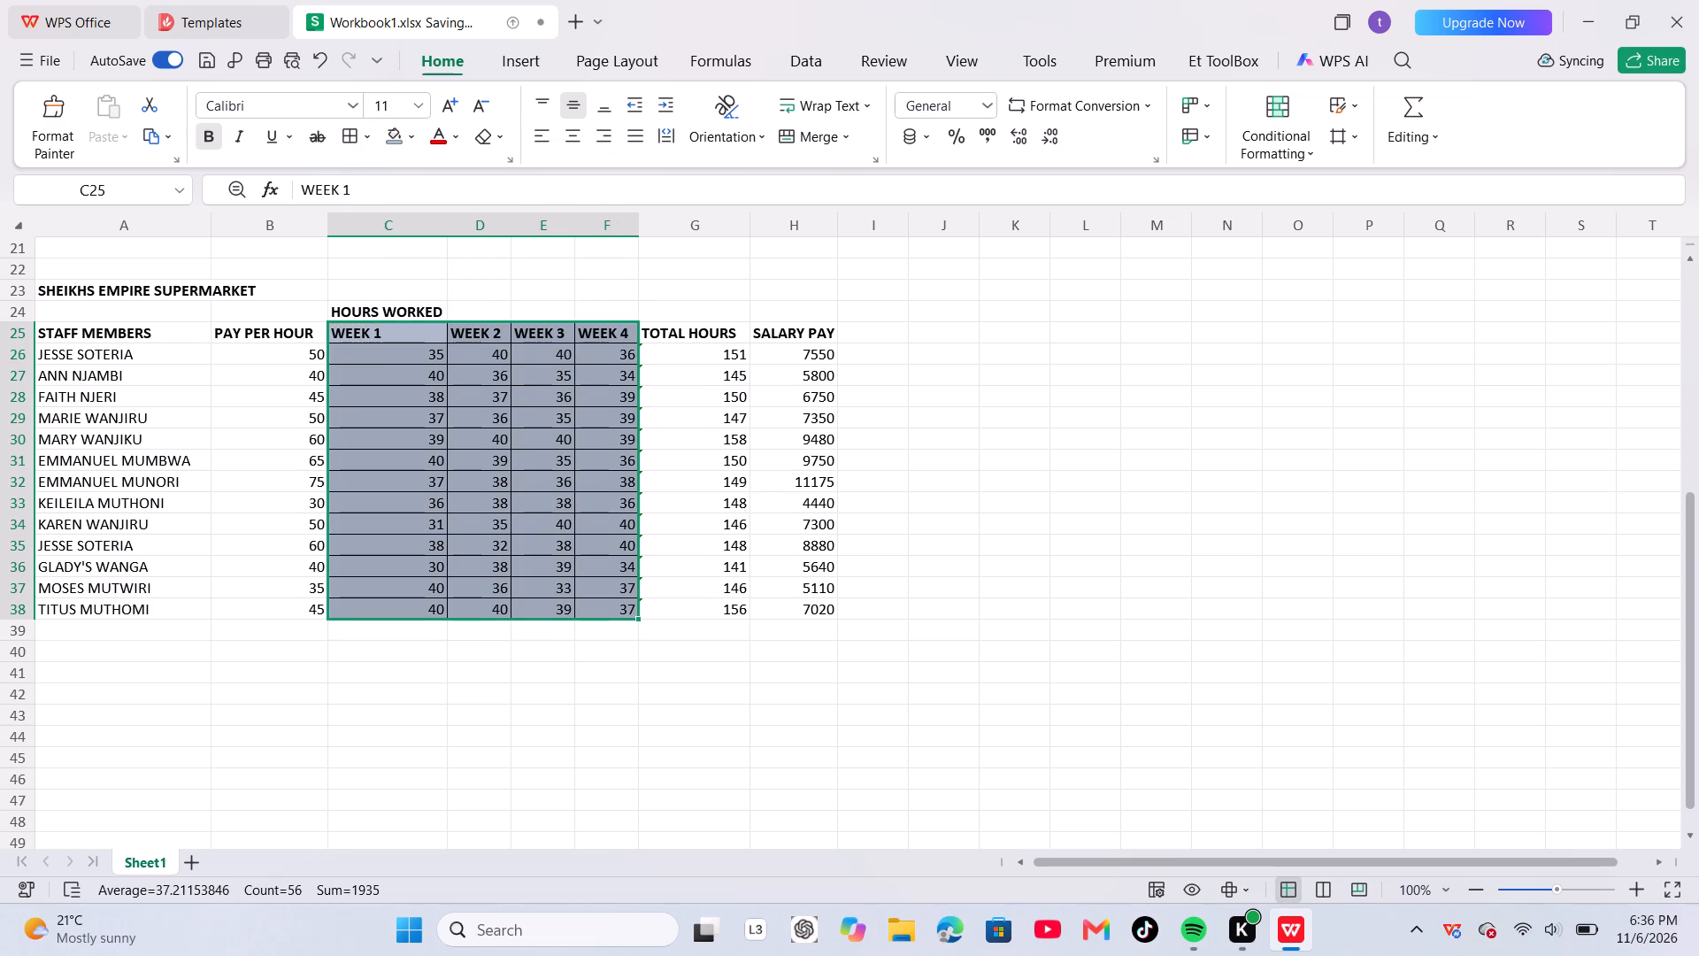
Apply a light green fill to the heading row A25:H25, from STAFF MEMBERS to SALARY PAY.
{"action": "left_click_drag", "start_coordinate": [118, 328], "coordinate": [147, 328]}
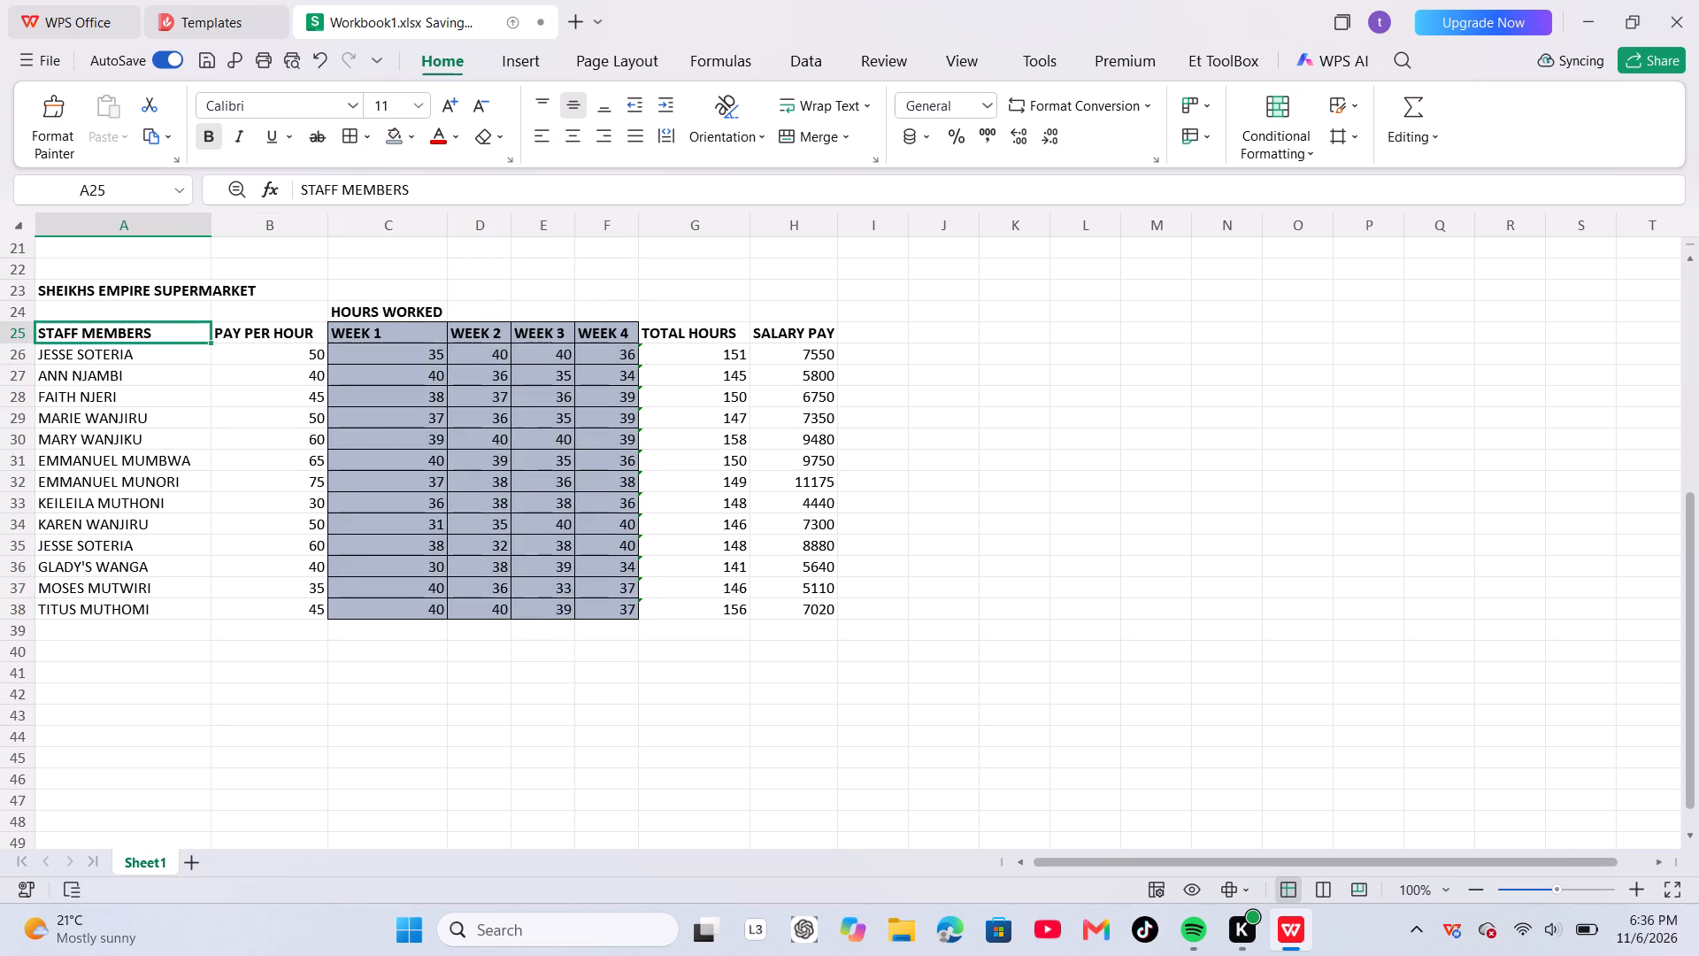
{"action": "left_click_drag", "start_coordinate": [147, 328], "coordinate": [786, 336]}
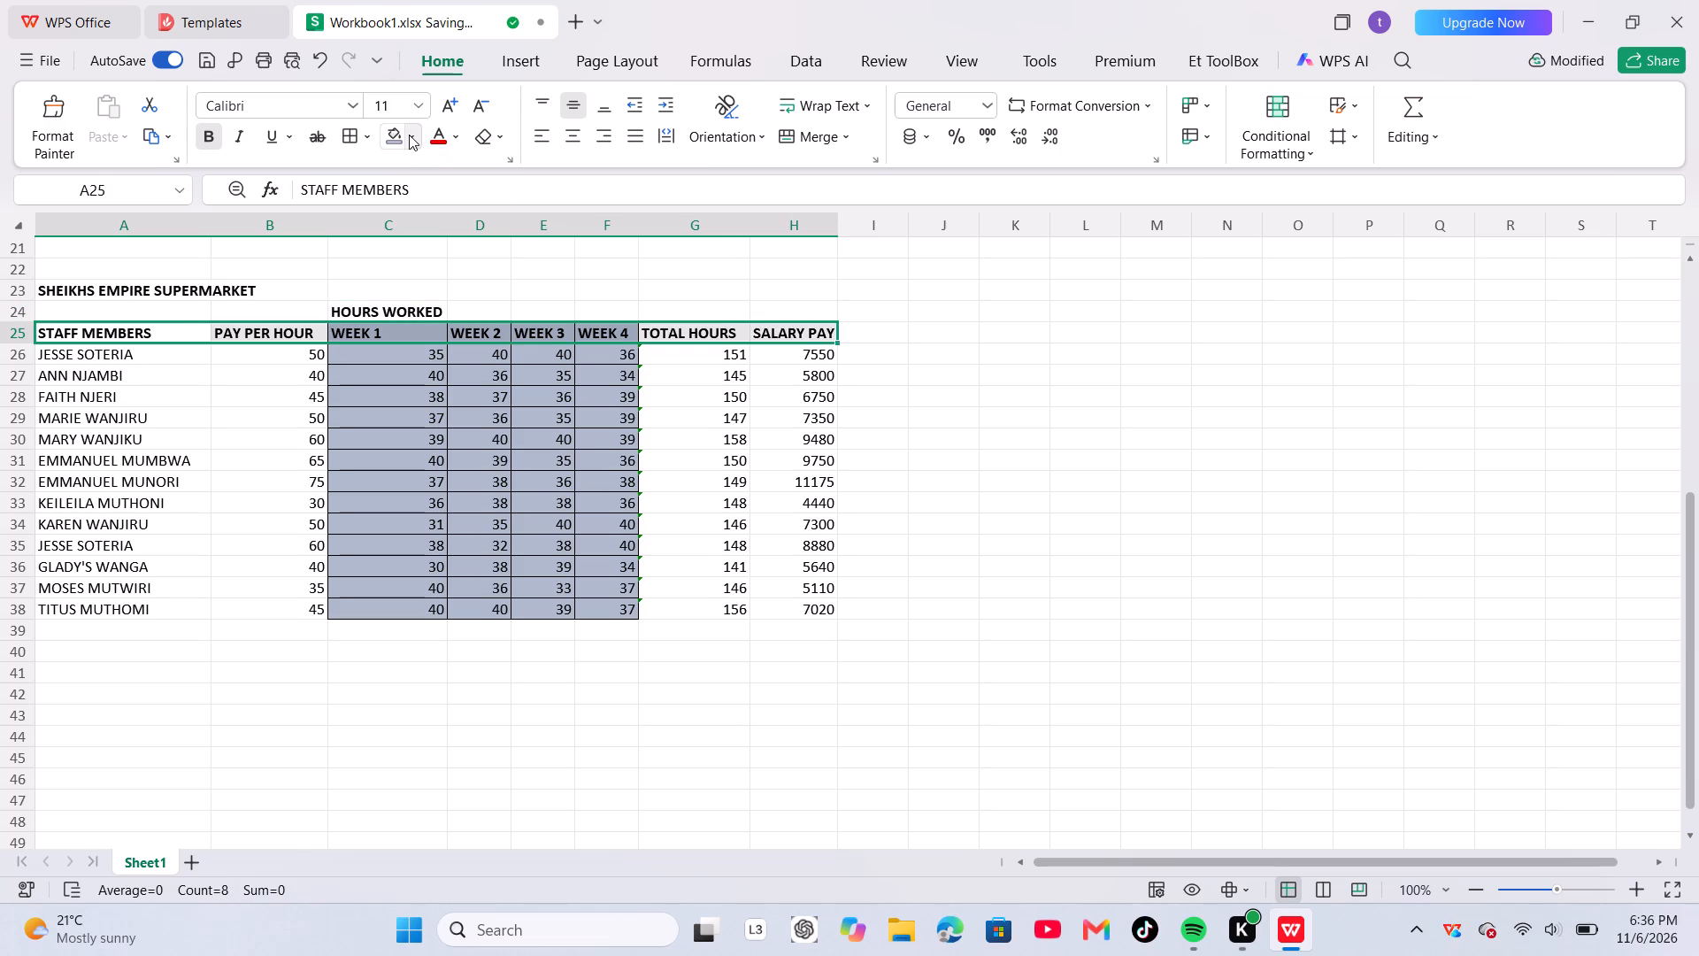
{"action": "left_click", "coordinate": [409, 135]}
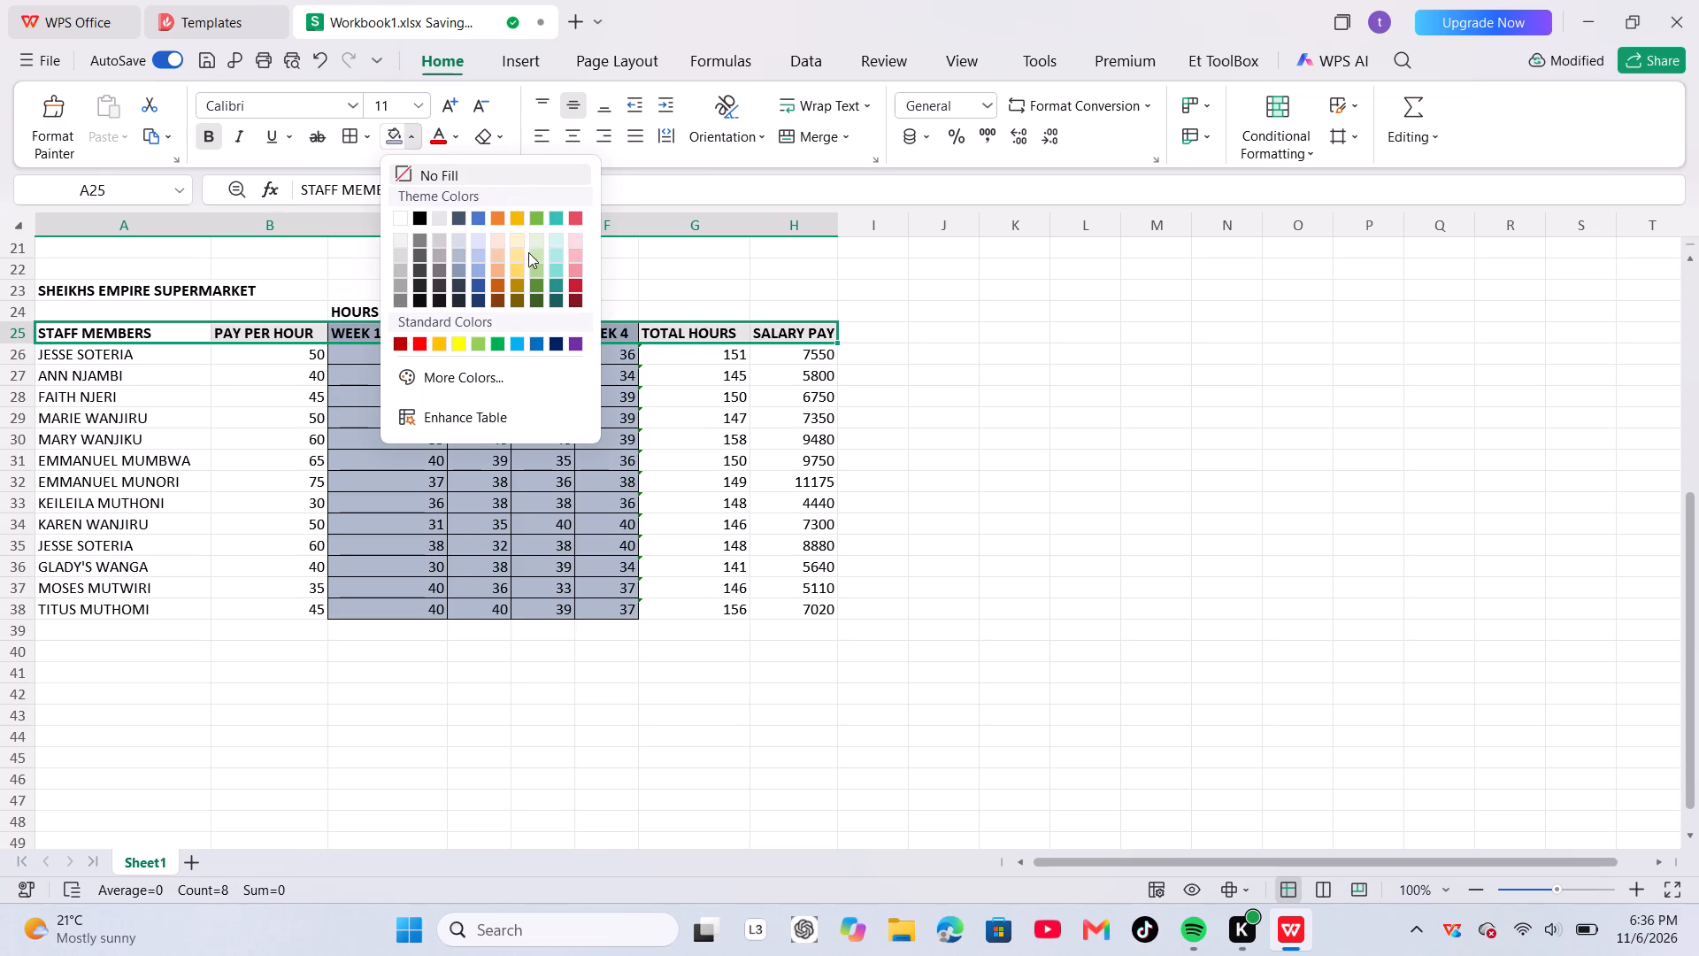
{"action": "left_click", "coordinate": [536, 258]}
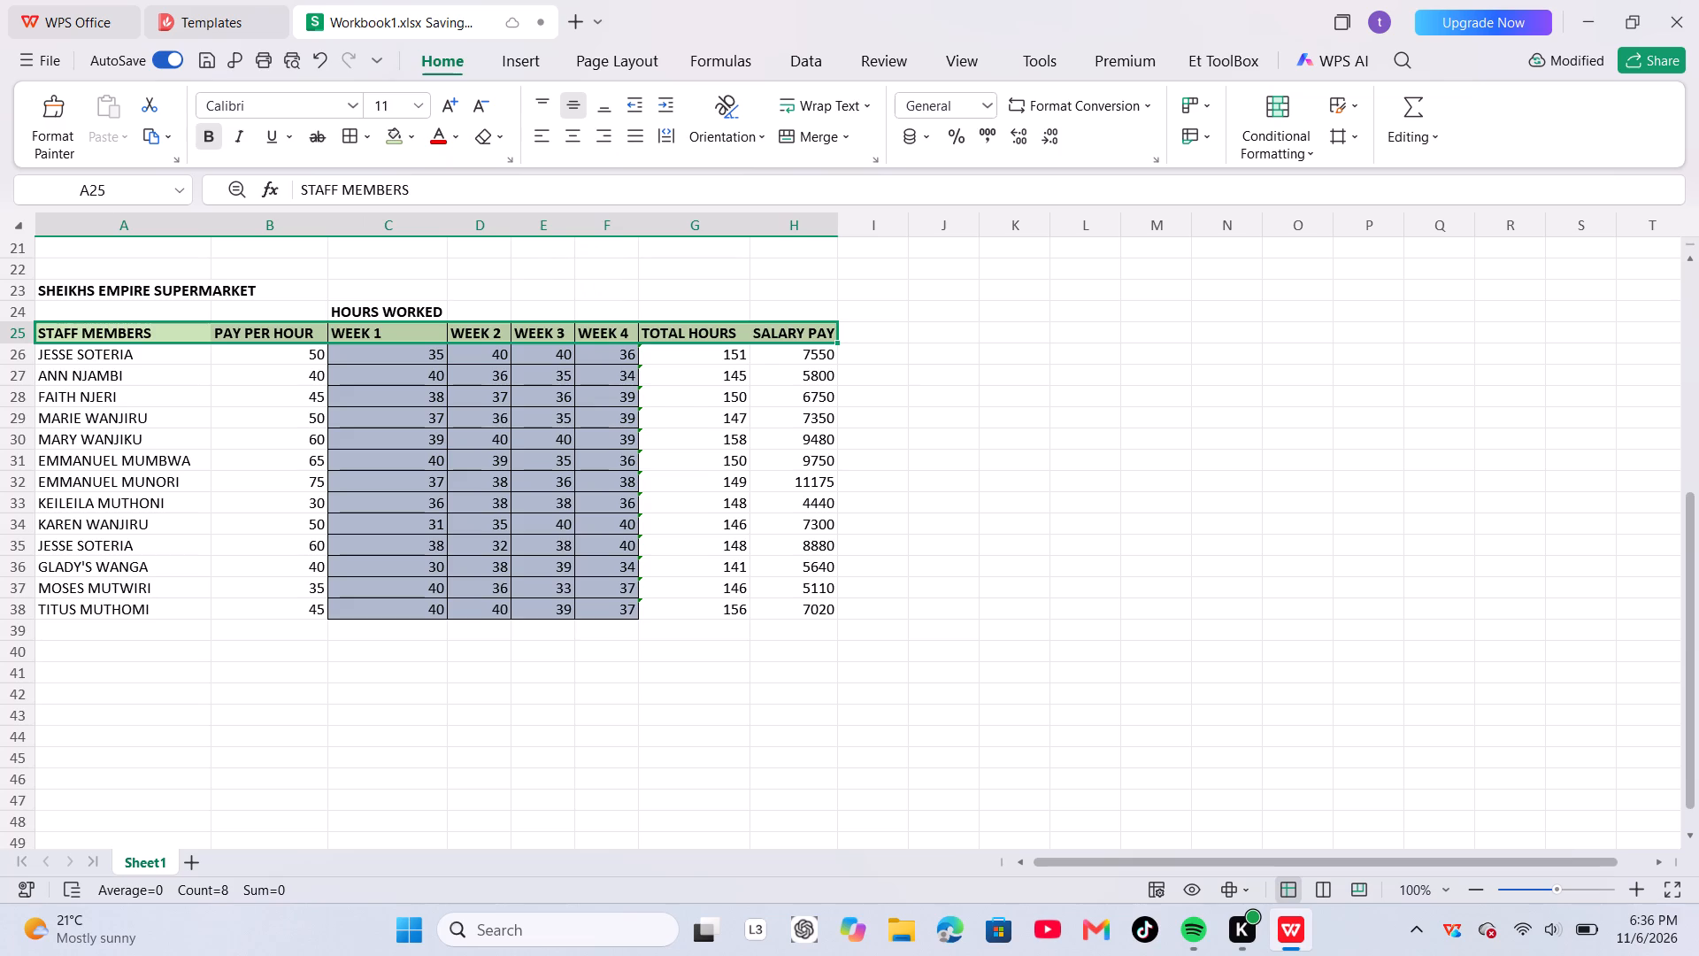
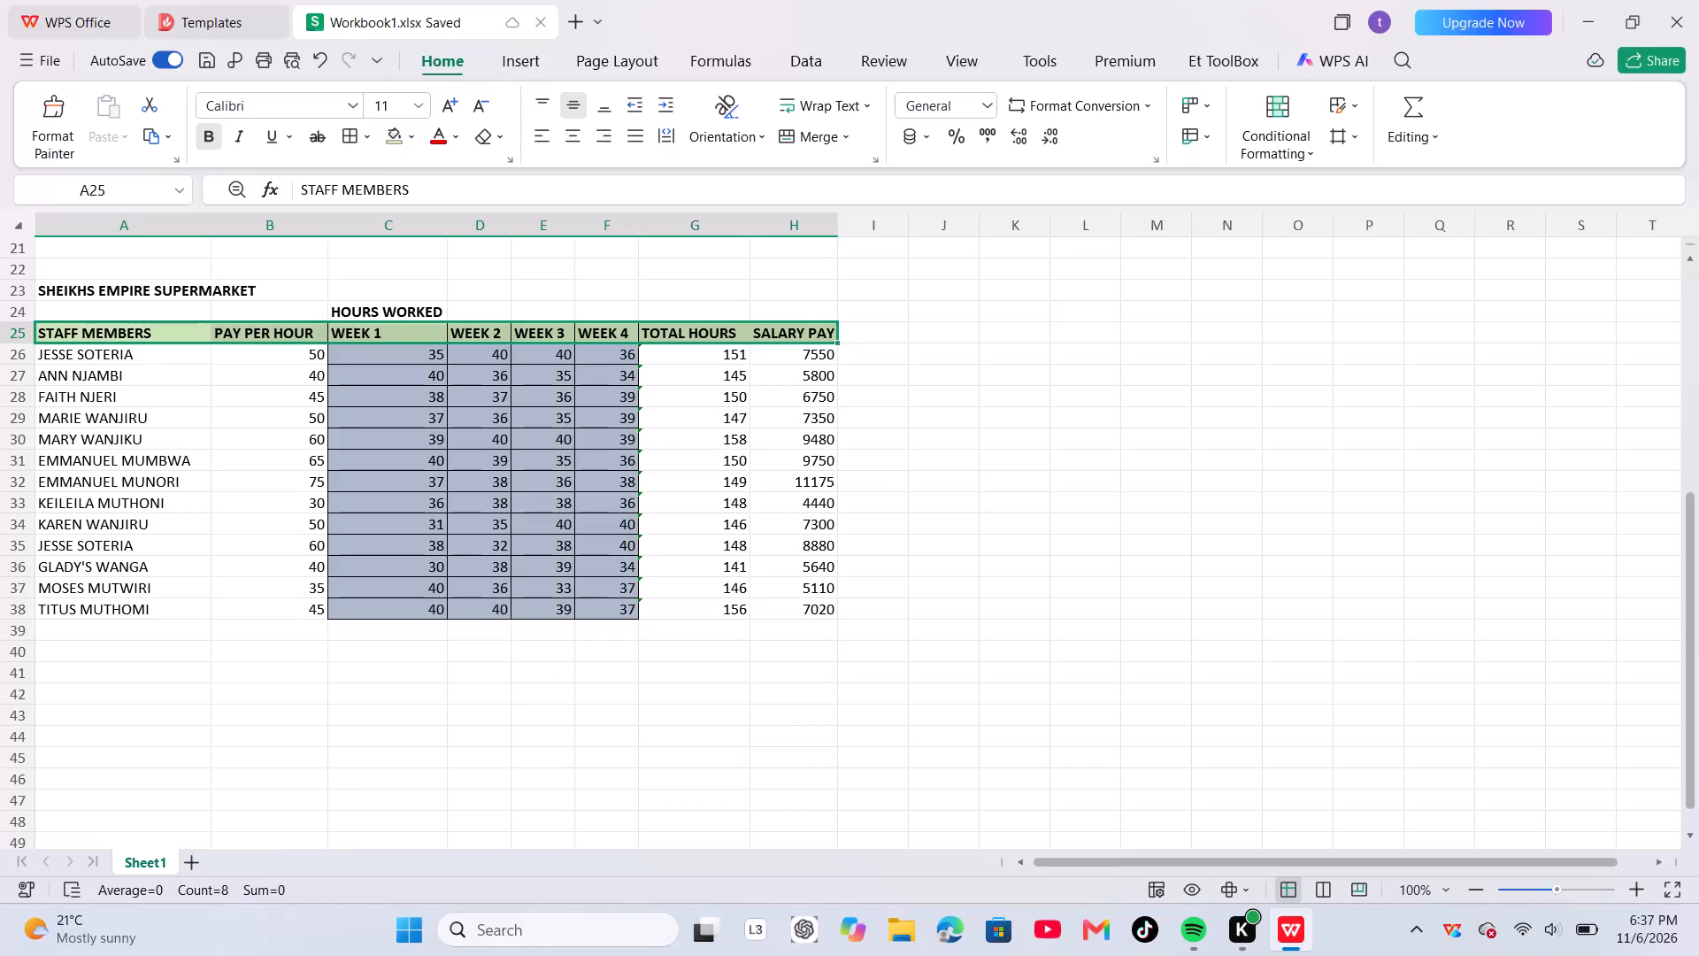
Enter the label TOTAL PAYOUT in cell A40, below the staff pay table.
{"action": "left_click", "coordinate": [110, 653]}
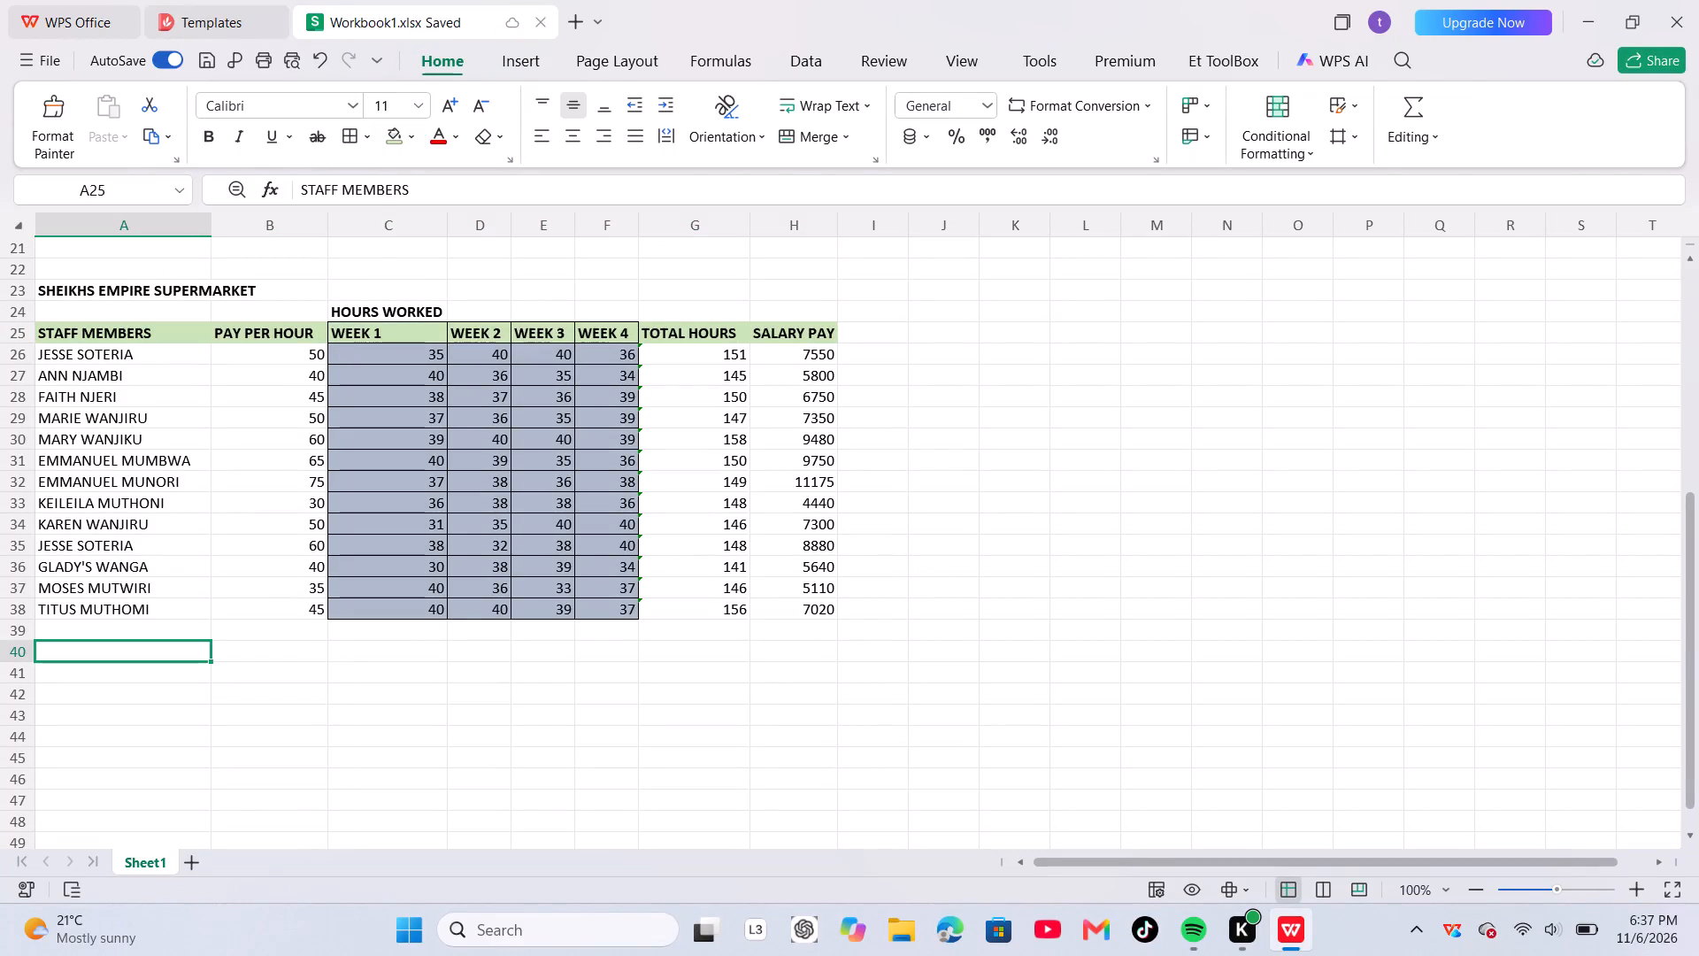
{"action": "type", "text": "TO"}
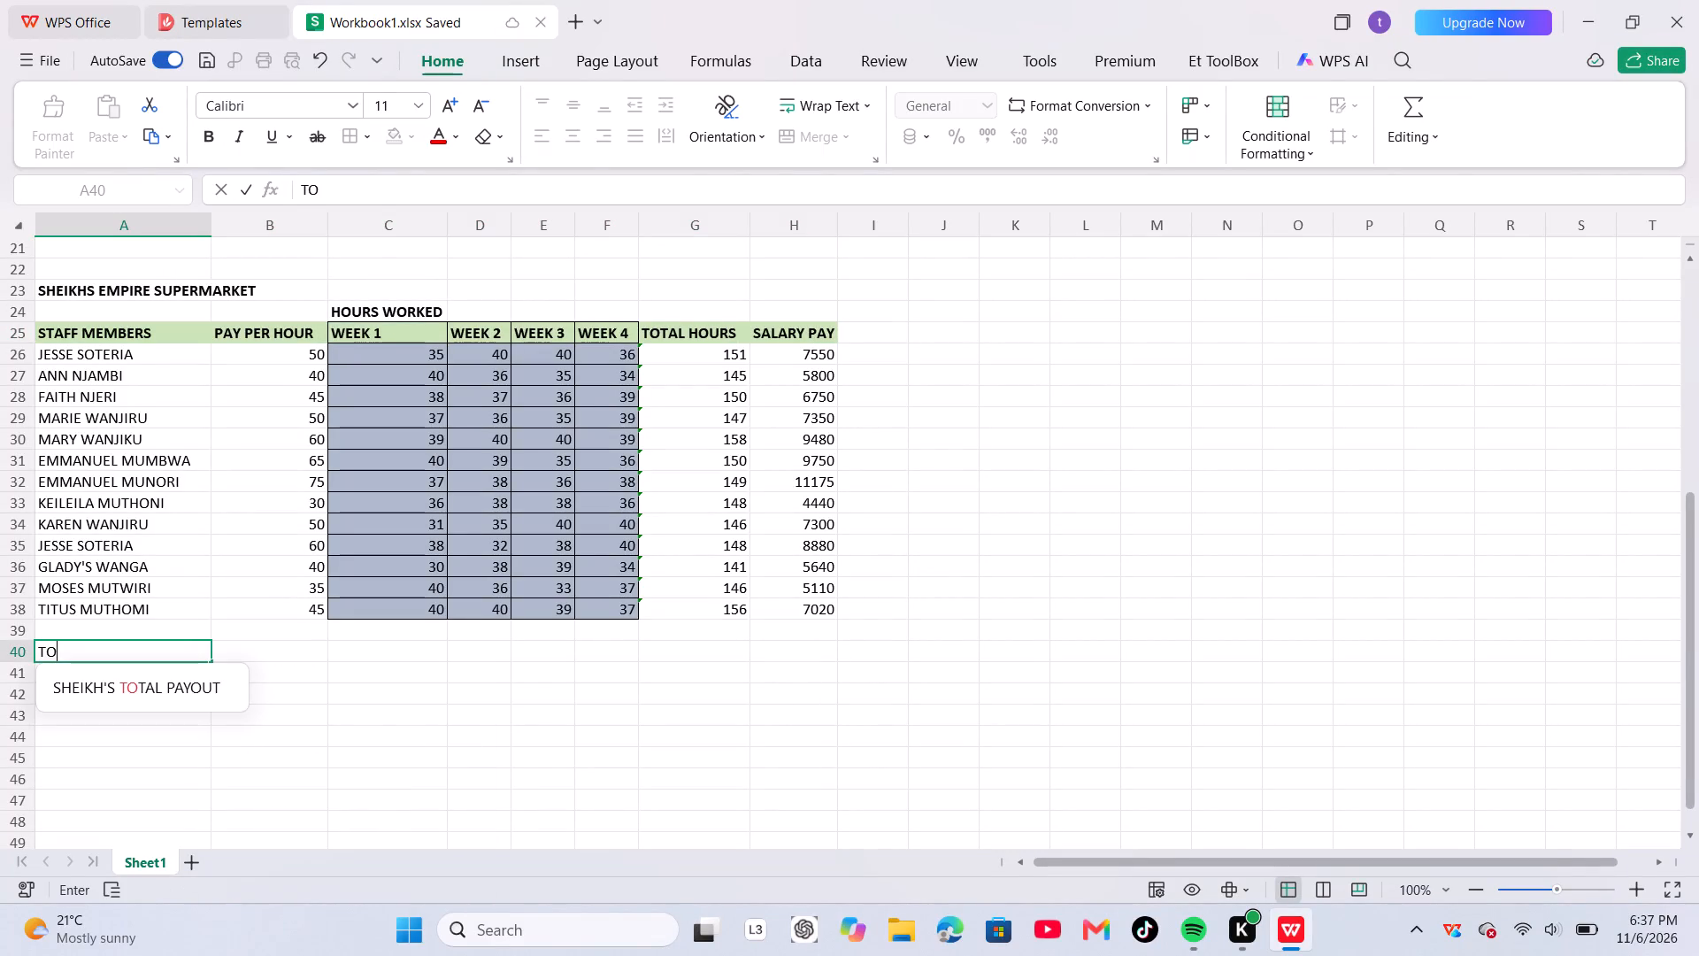
{"action": "type", "text": "TAL PAYO"}
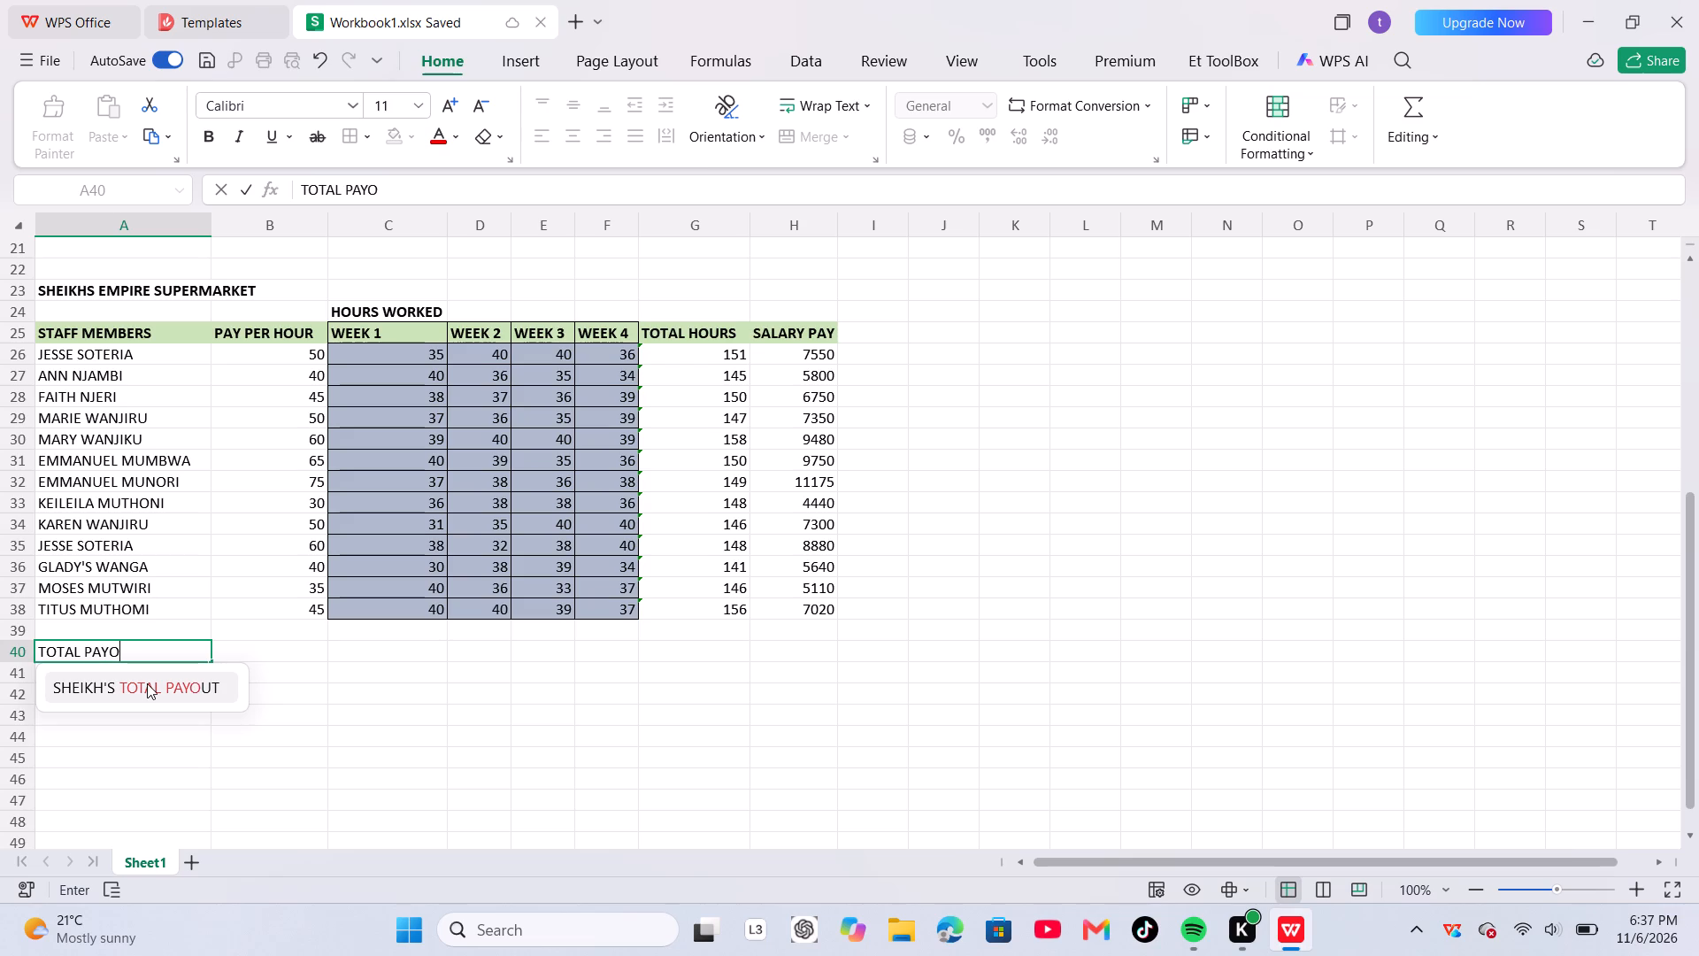
{"action": "type", "text": "UT"}
{"action": "key", "text": "Return"}
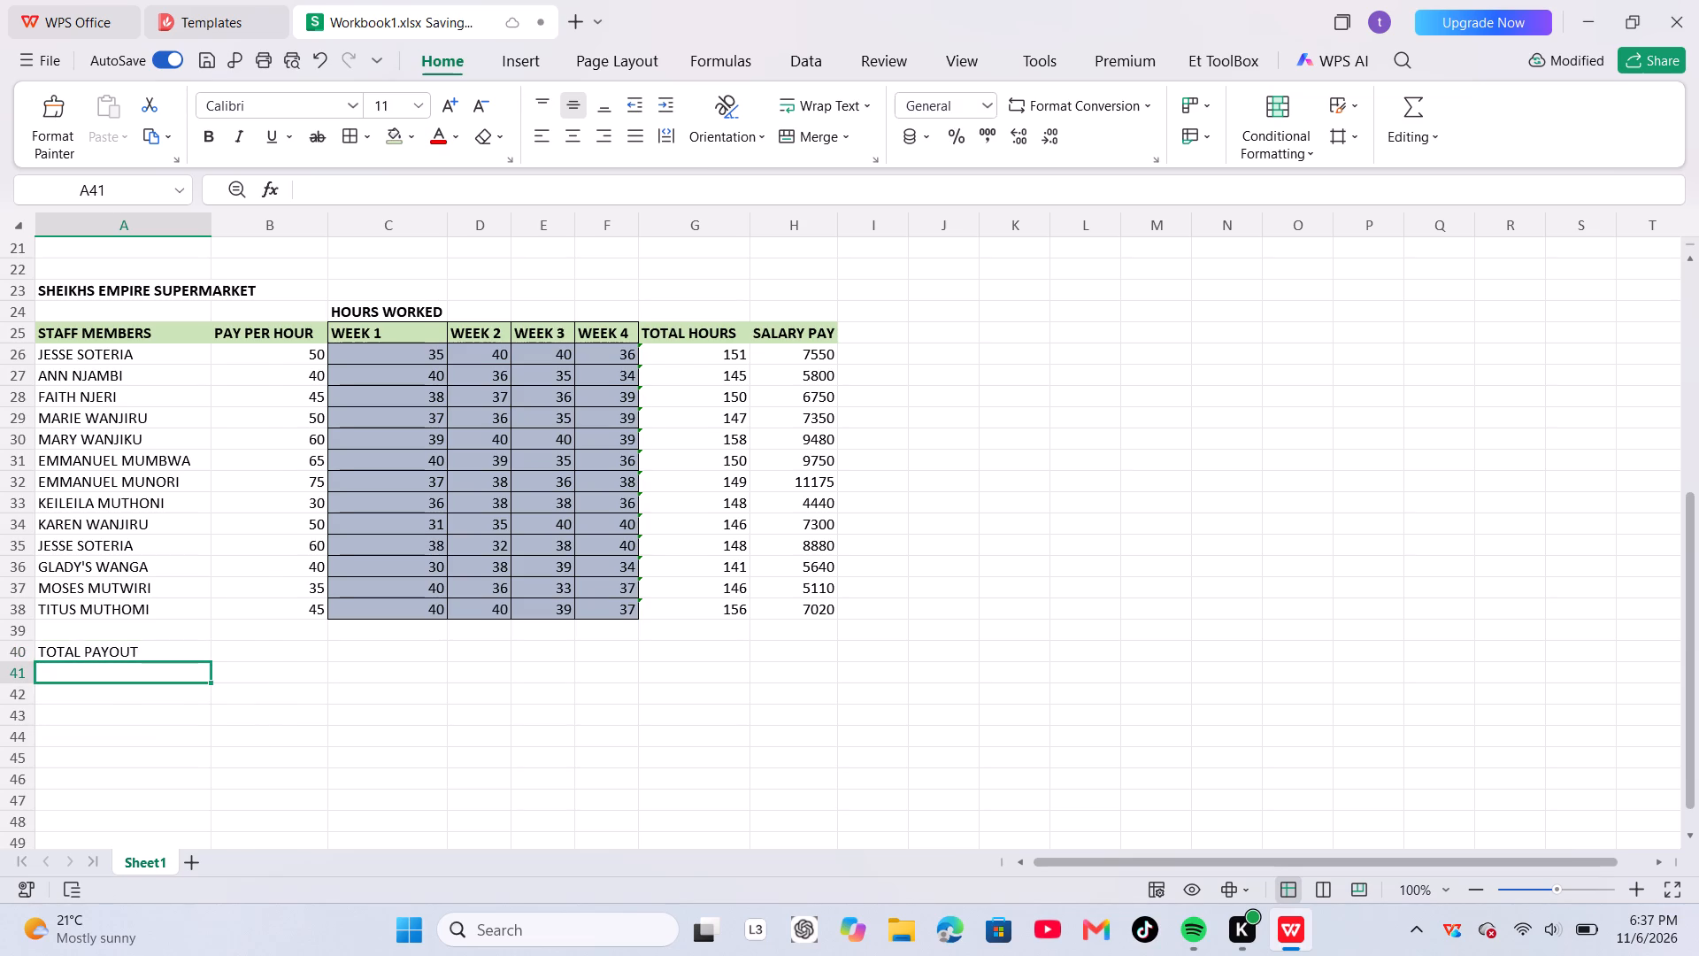
Shade the TOTAL PAYOUT row A40:H40 with the light green fill and add borders to it.
{"action": "left_click_drag", "start_coordinate": [168, 646], "coordinate": [486, 675]}
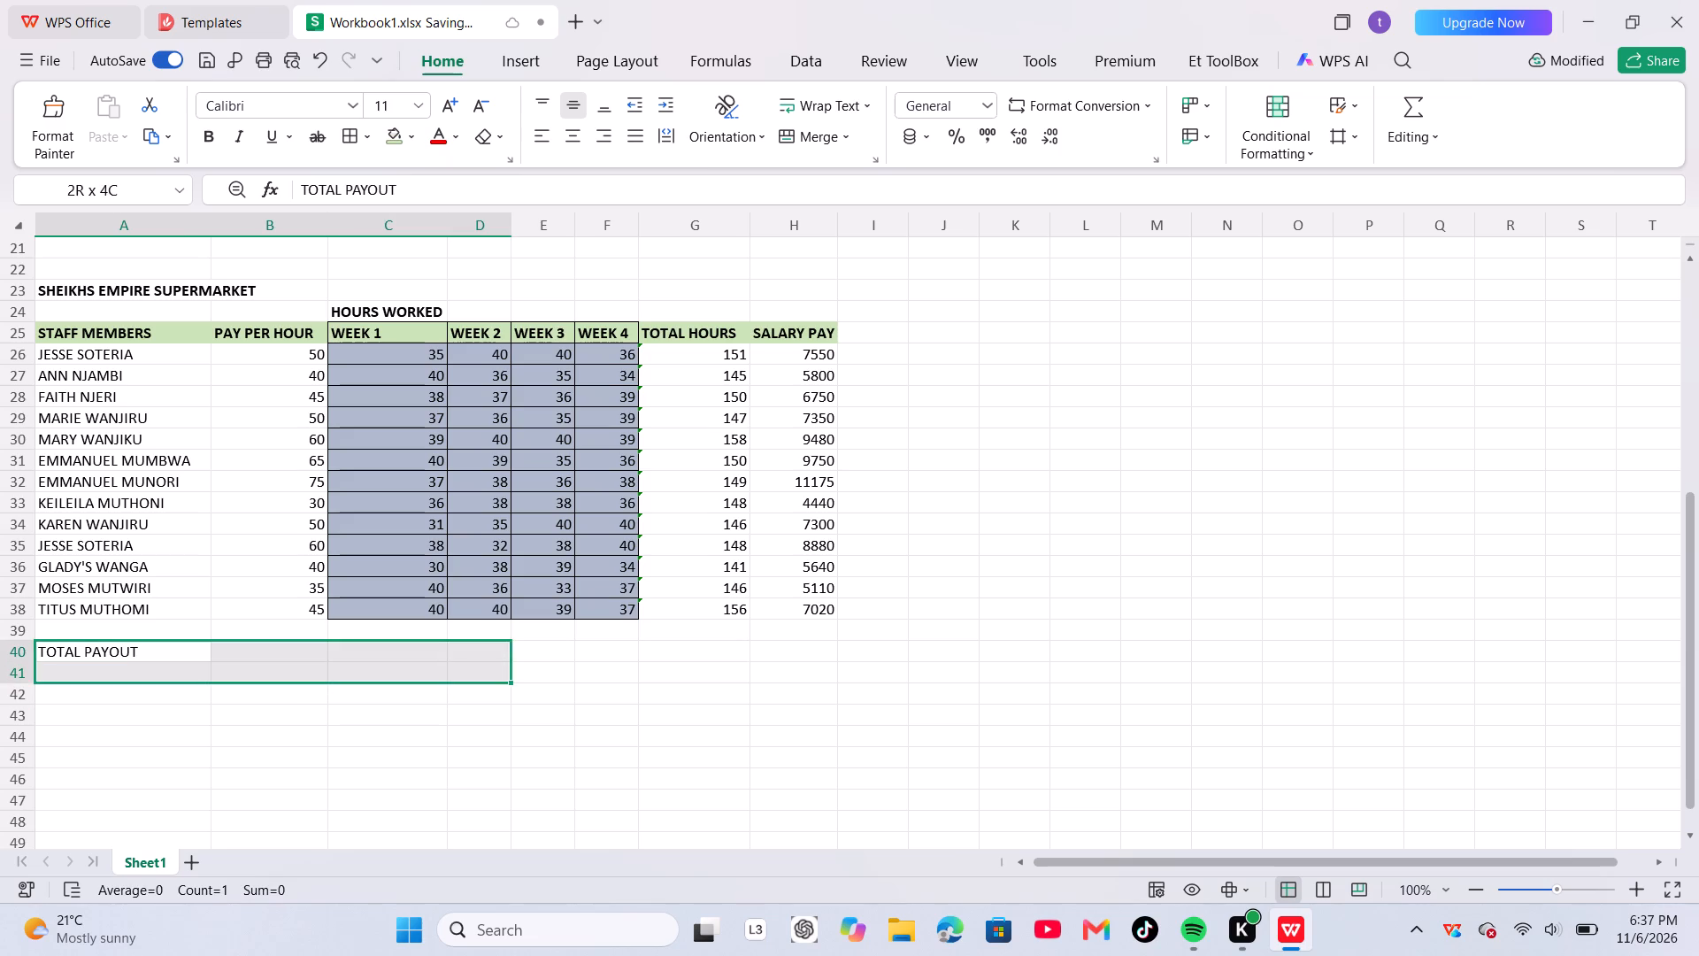
{"action": "left_click_drag", "start_coordinate": [486, 675], "coordinate": [799, 648]}
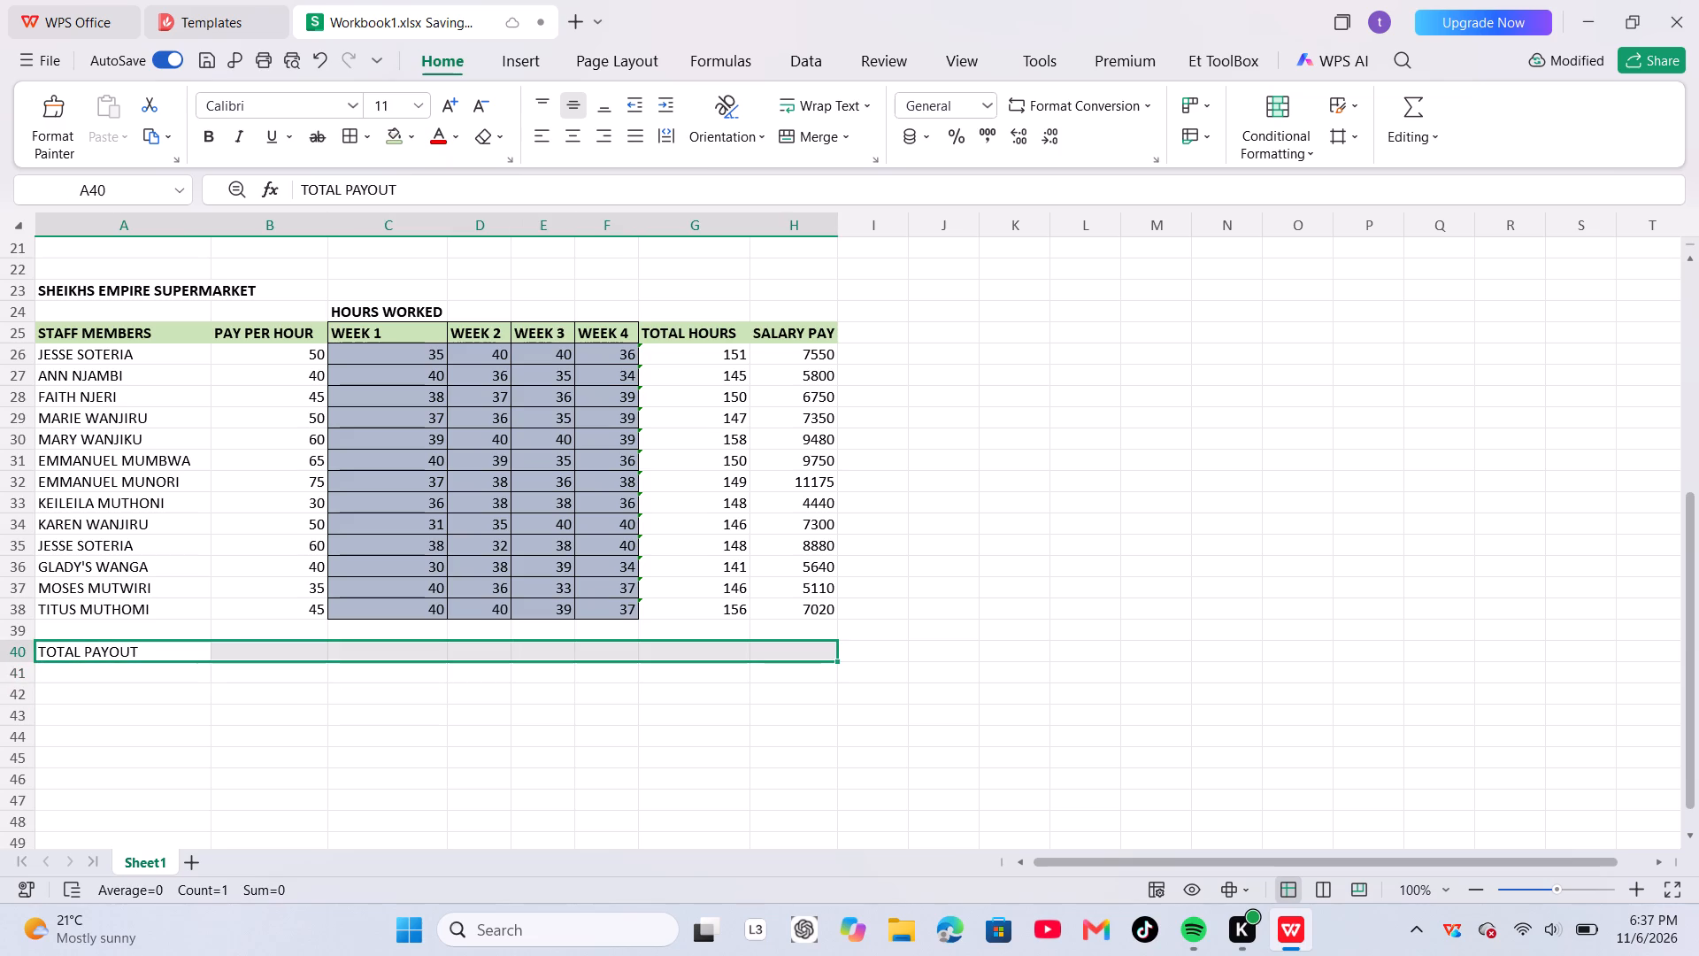
{"action": "left_click", "coordinate": [387, 142]}
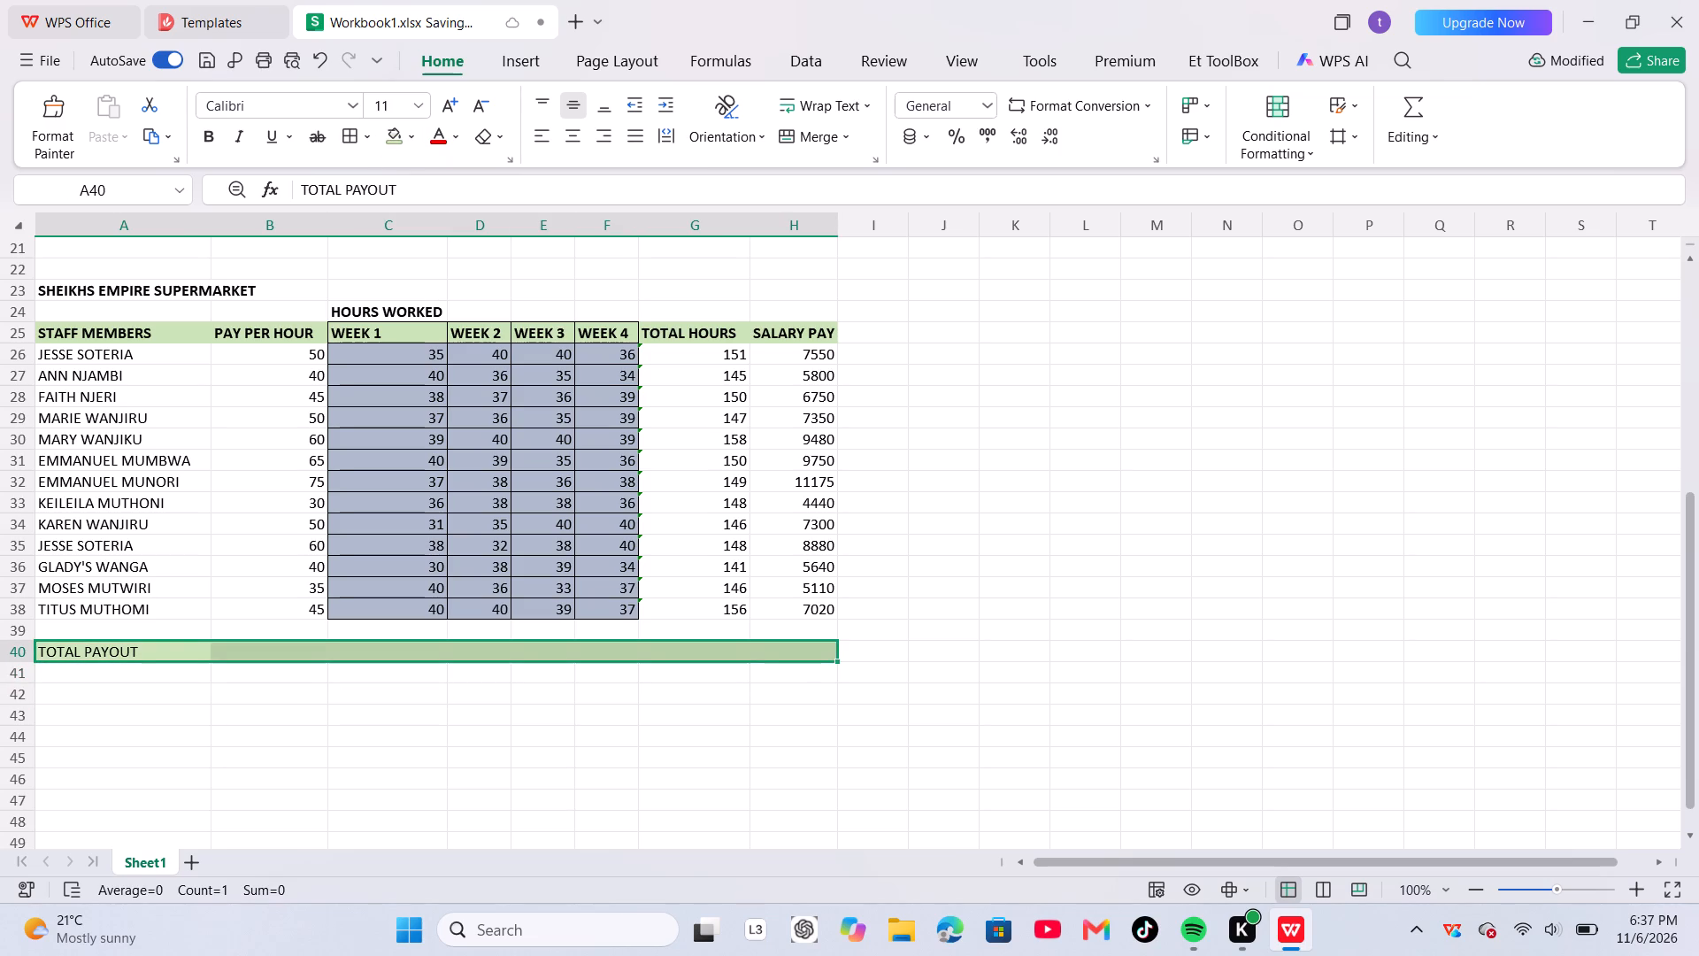
{"action": "left_click", "coordinate": [342, 127]}
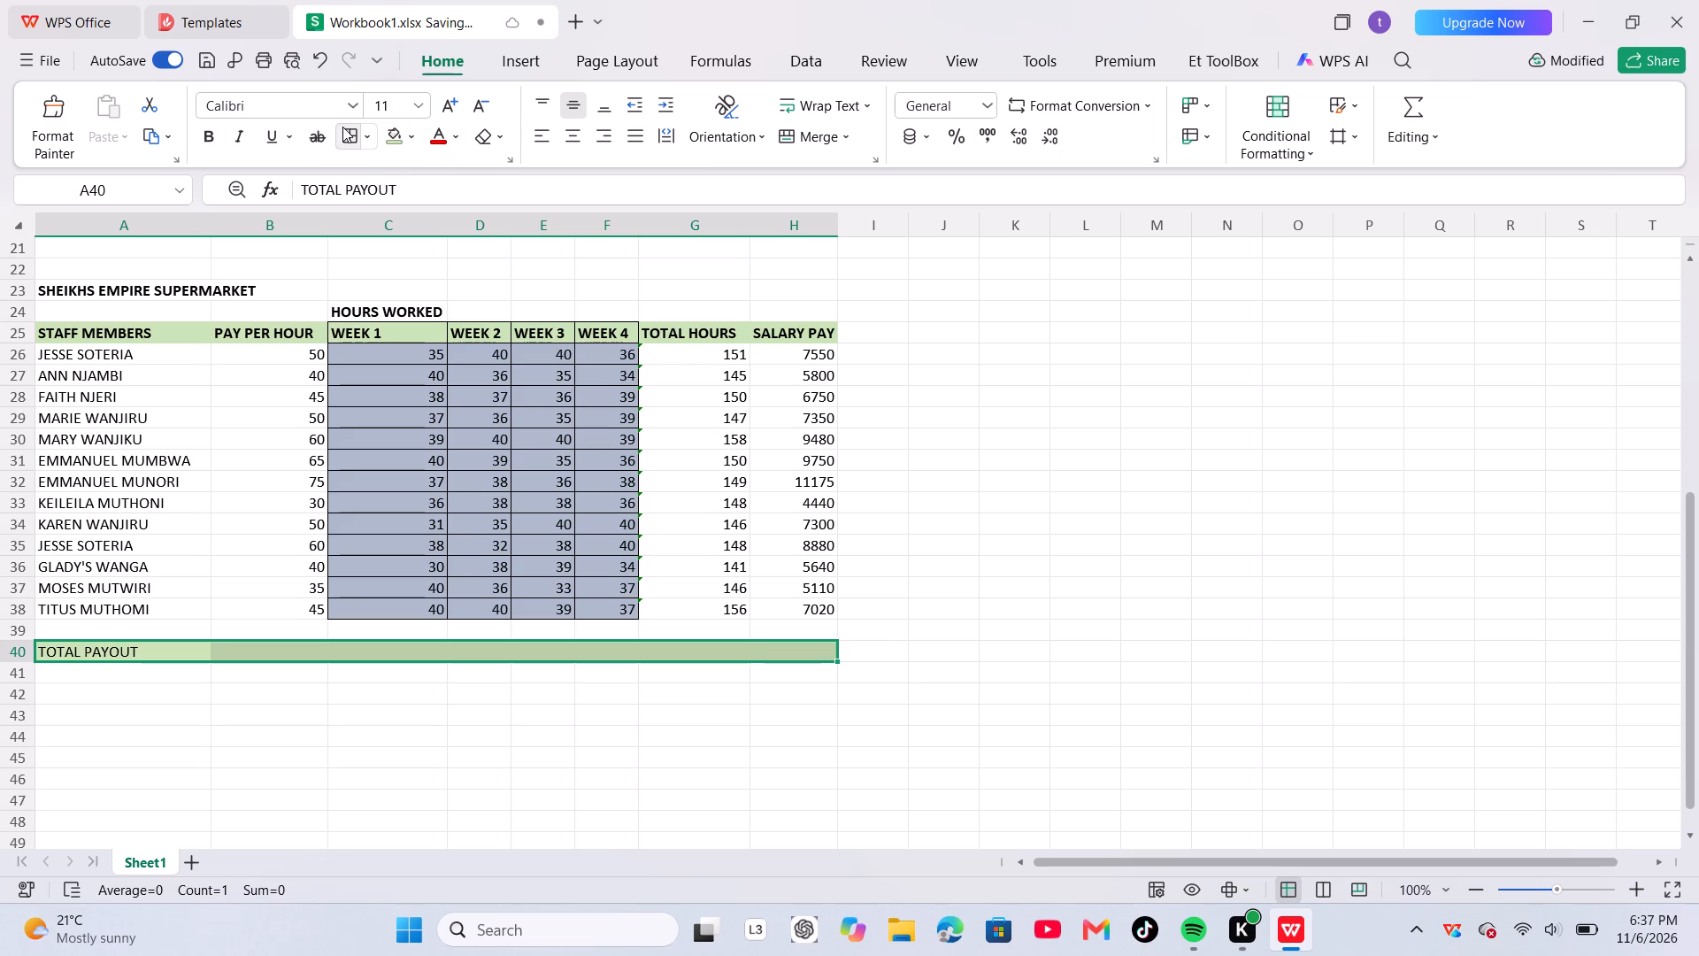
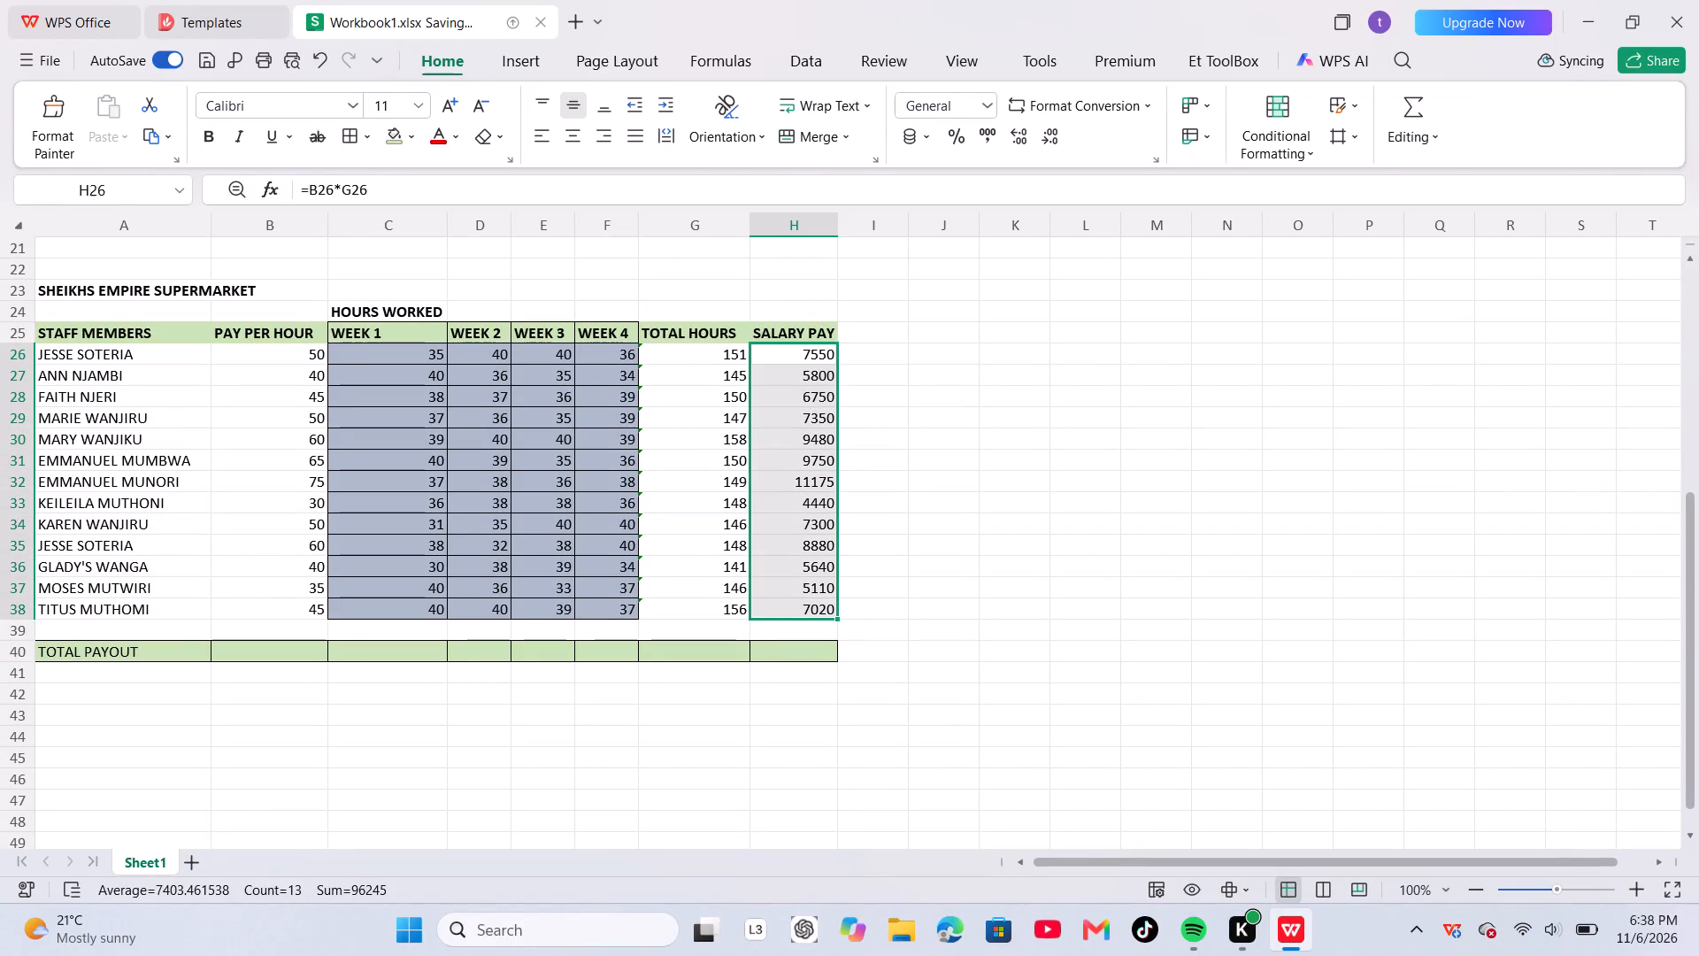
Shade the salary pay cells H26:H38 with a medium grey theme fill and add borders to them.
{"action": "left_click", "coordinate": [418, 143]}
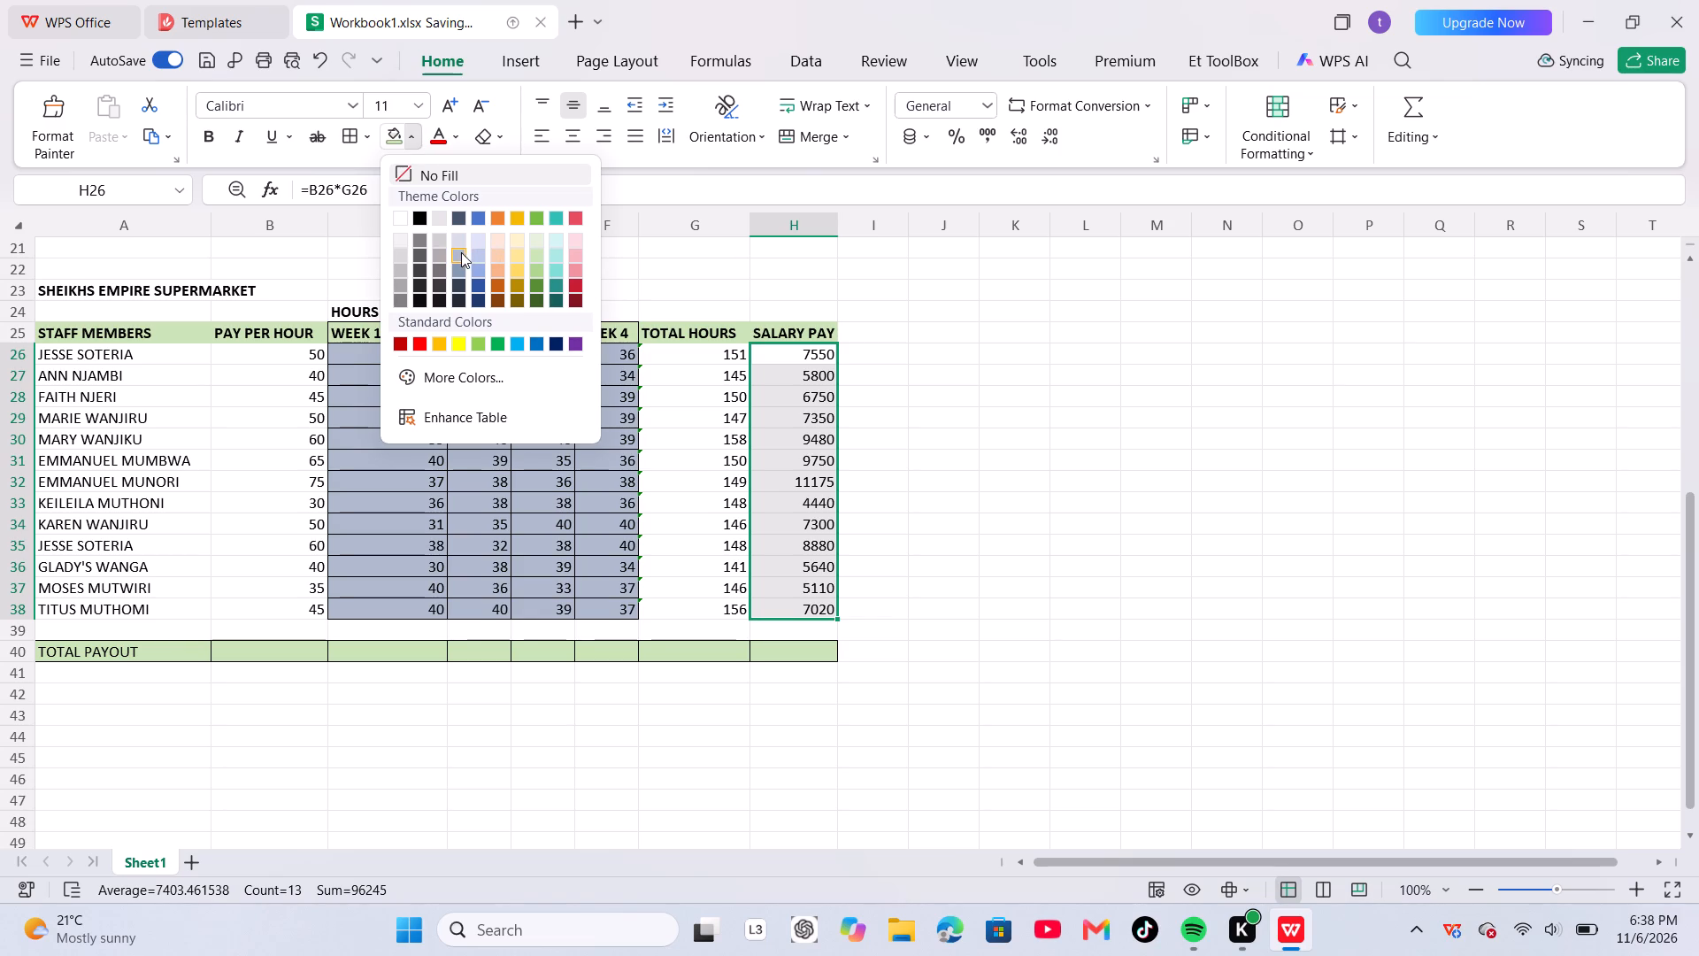
{"action": "left_click", "coordinate": [439, 248]}
{"action": "left_click", "coordinate": [352, 141]}
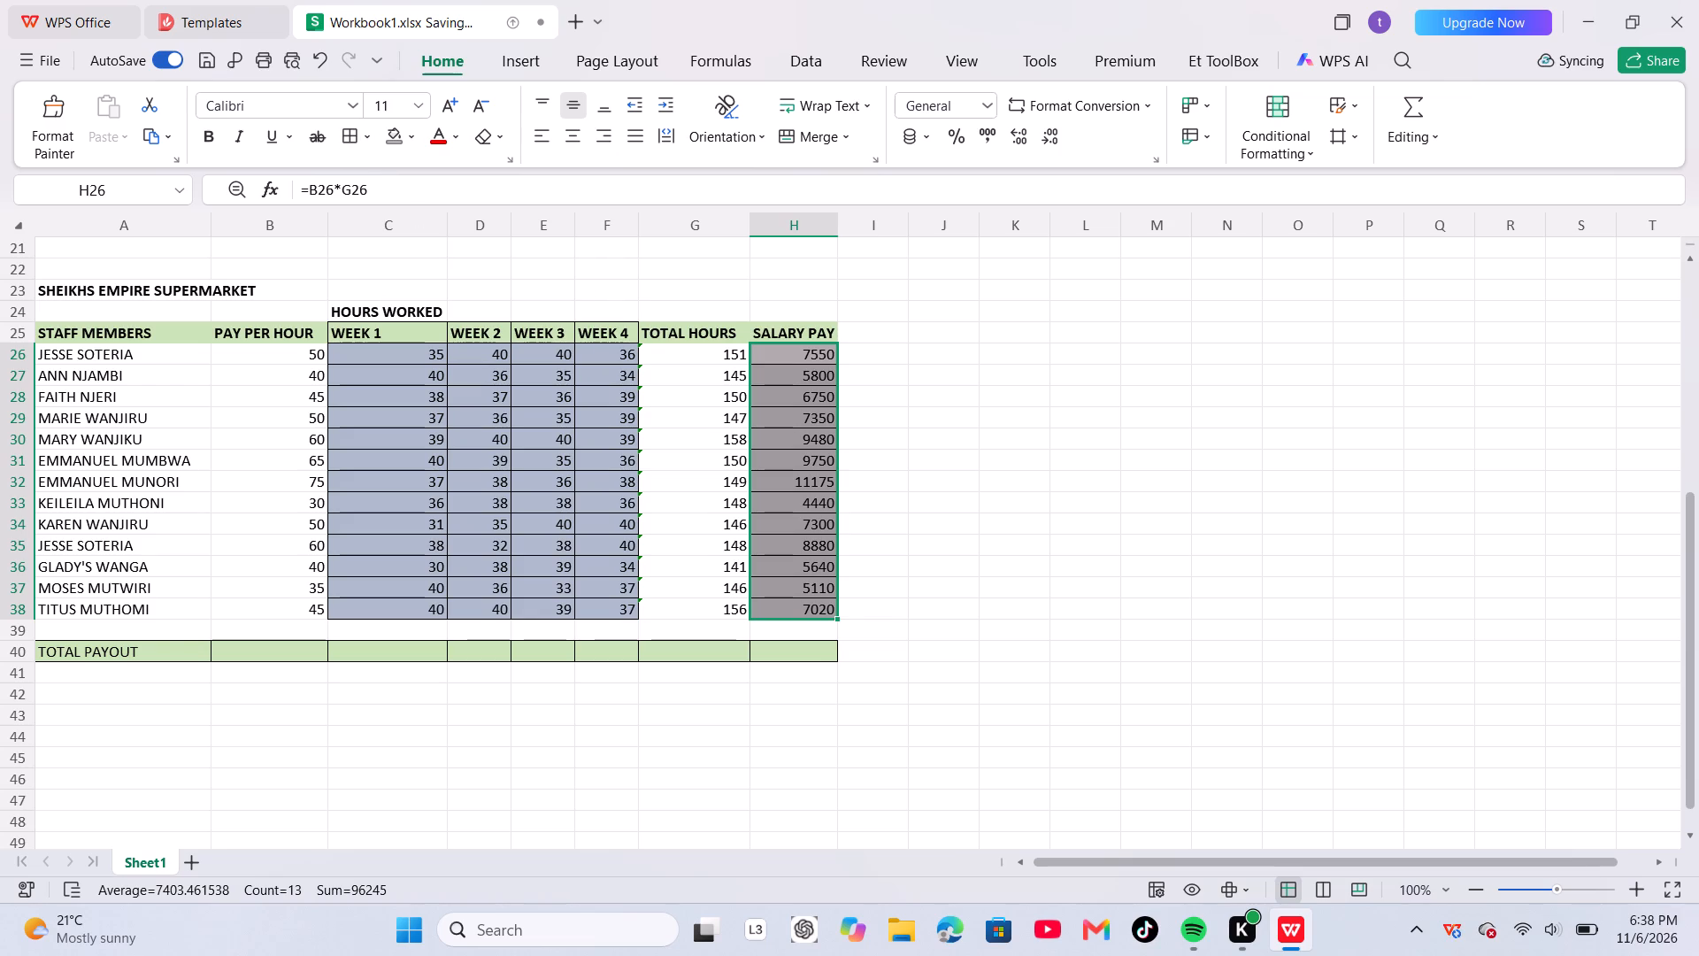
Calculate the total payout in cell H40 with the formula =SUM(H26:H38).
{"action": "left_click", "coordinate": [766, 649]}
{"action": "key", "text": "equal"}
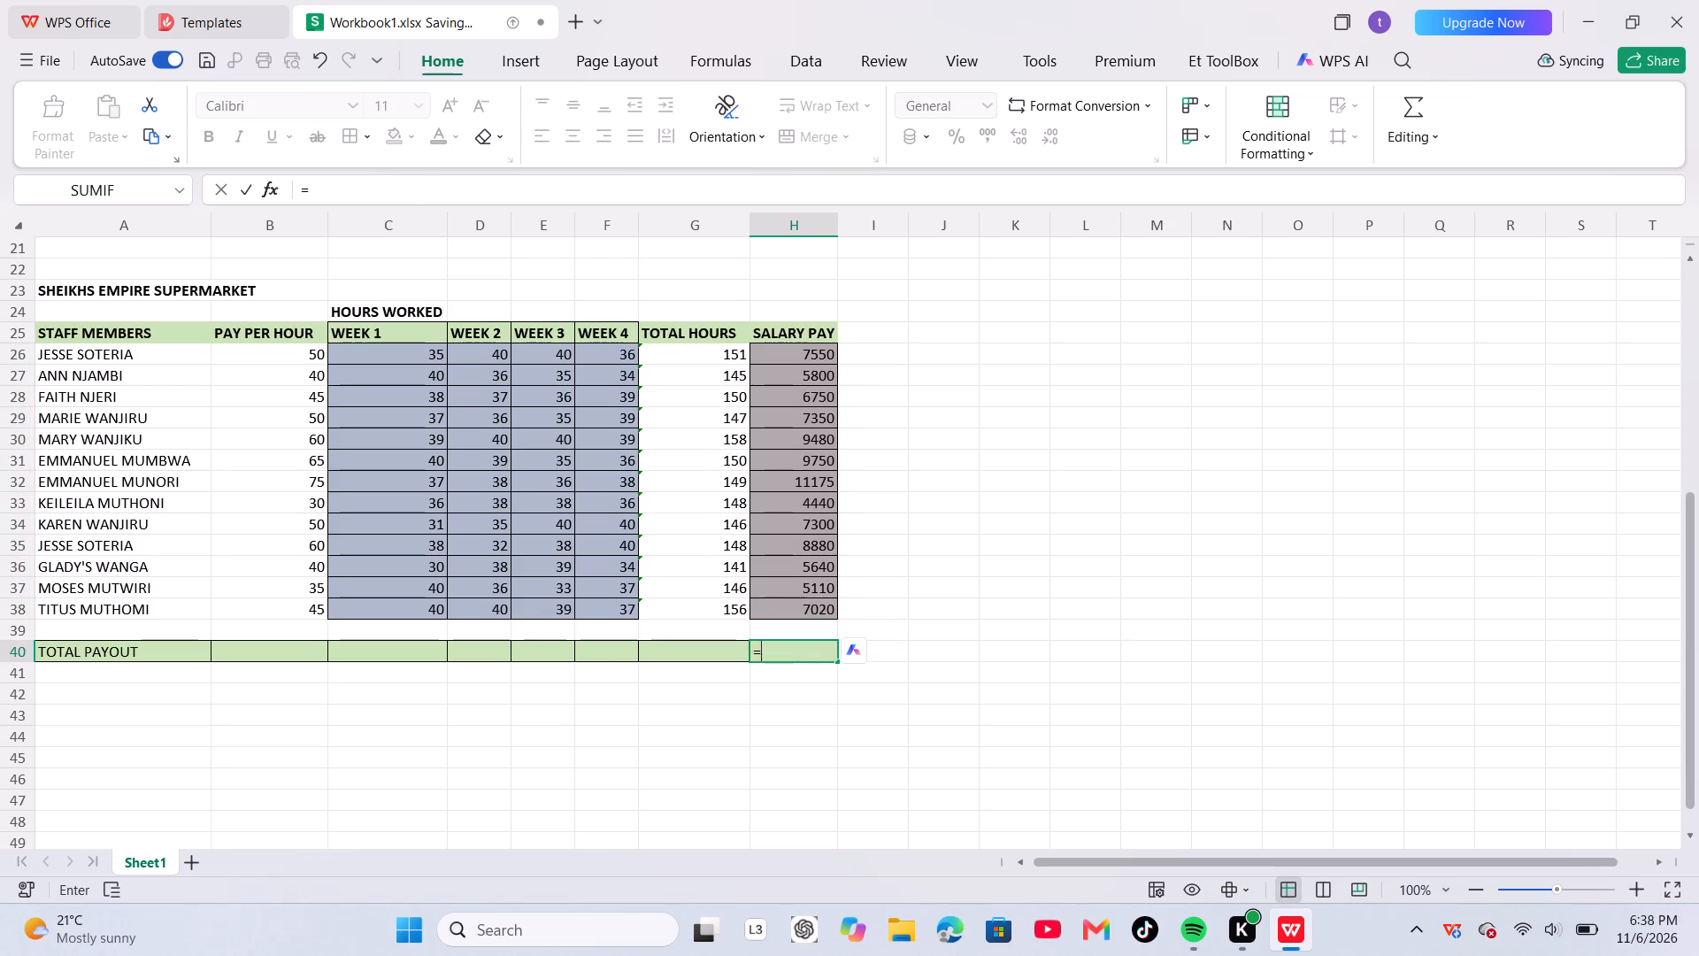
{"action": "type", "text": "SU"}
{"action": "key", "text": "m"}
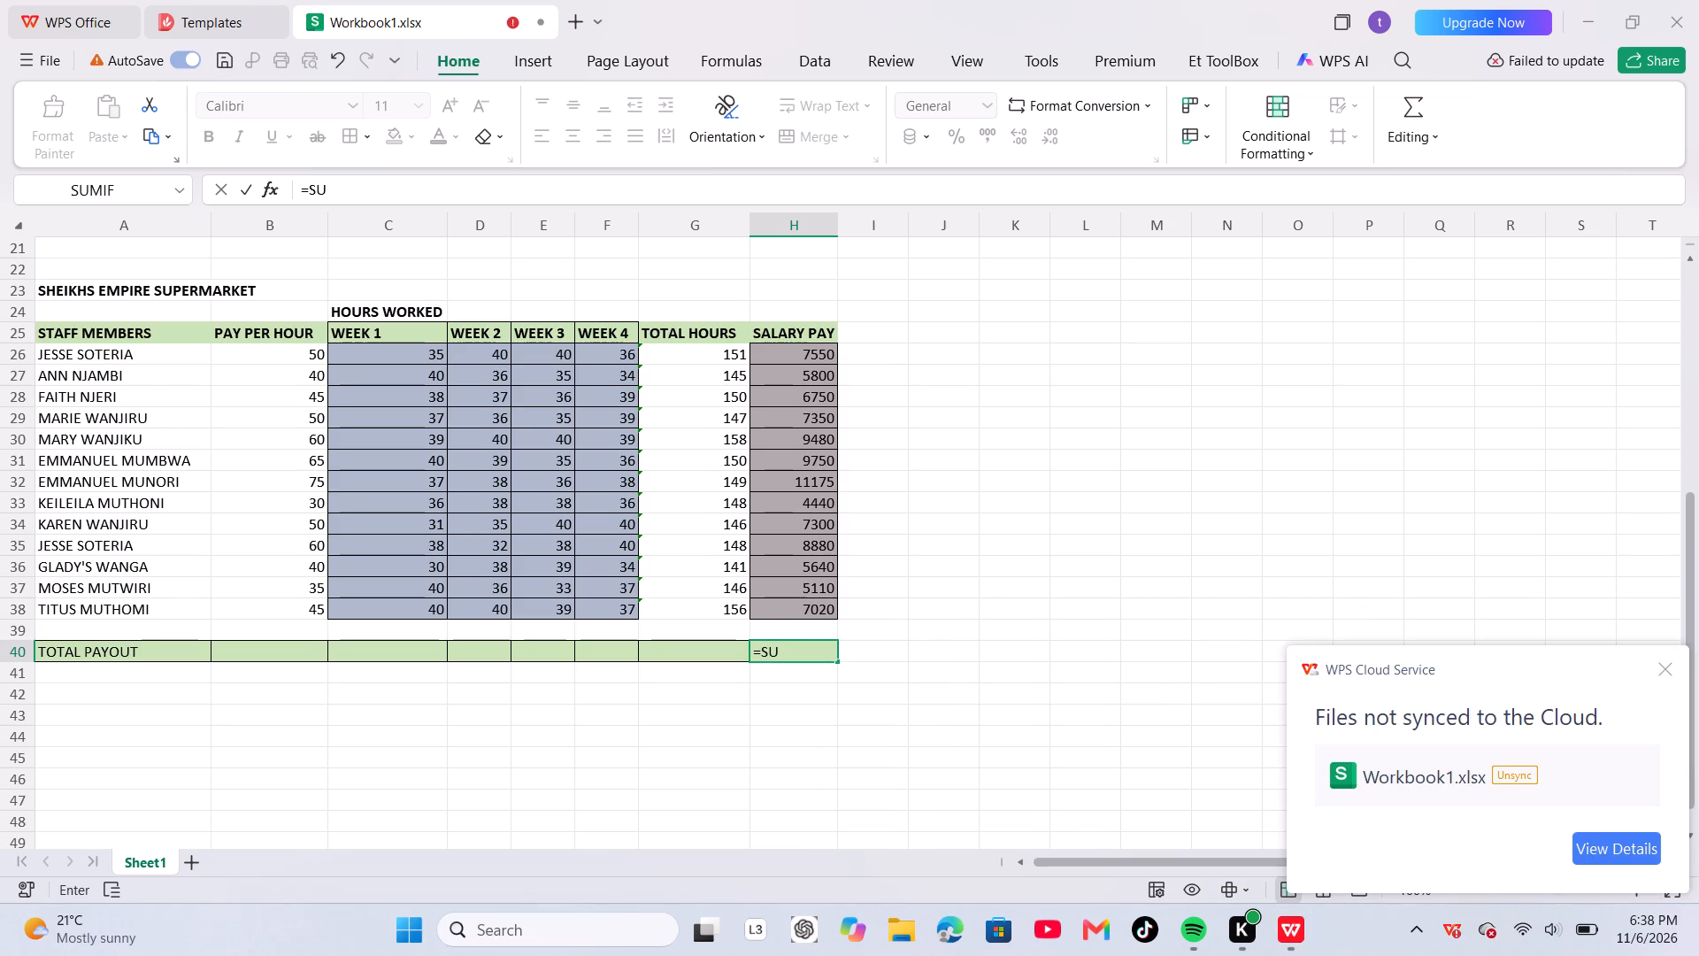
{"action": "left_click", "coordinate": [805, 657]}
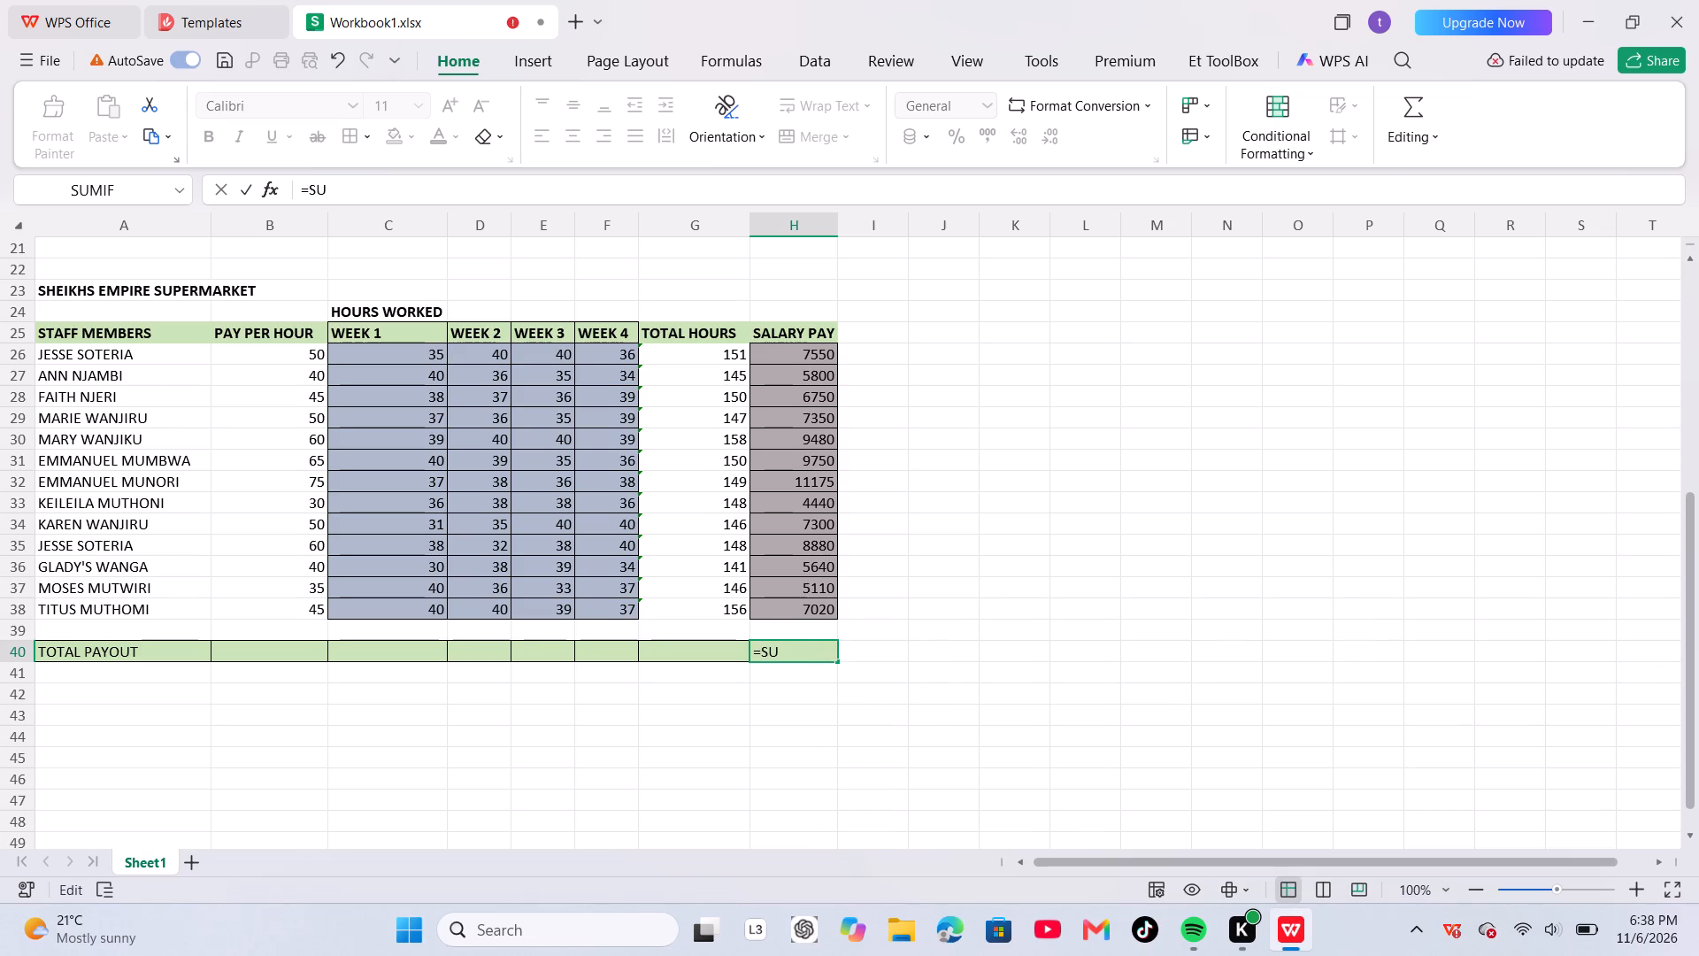
{"action": "key", "text": "m"}
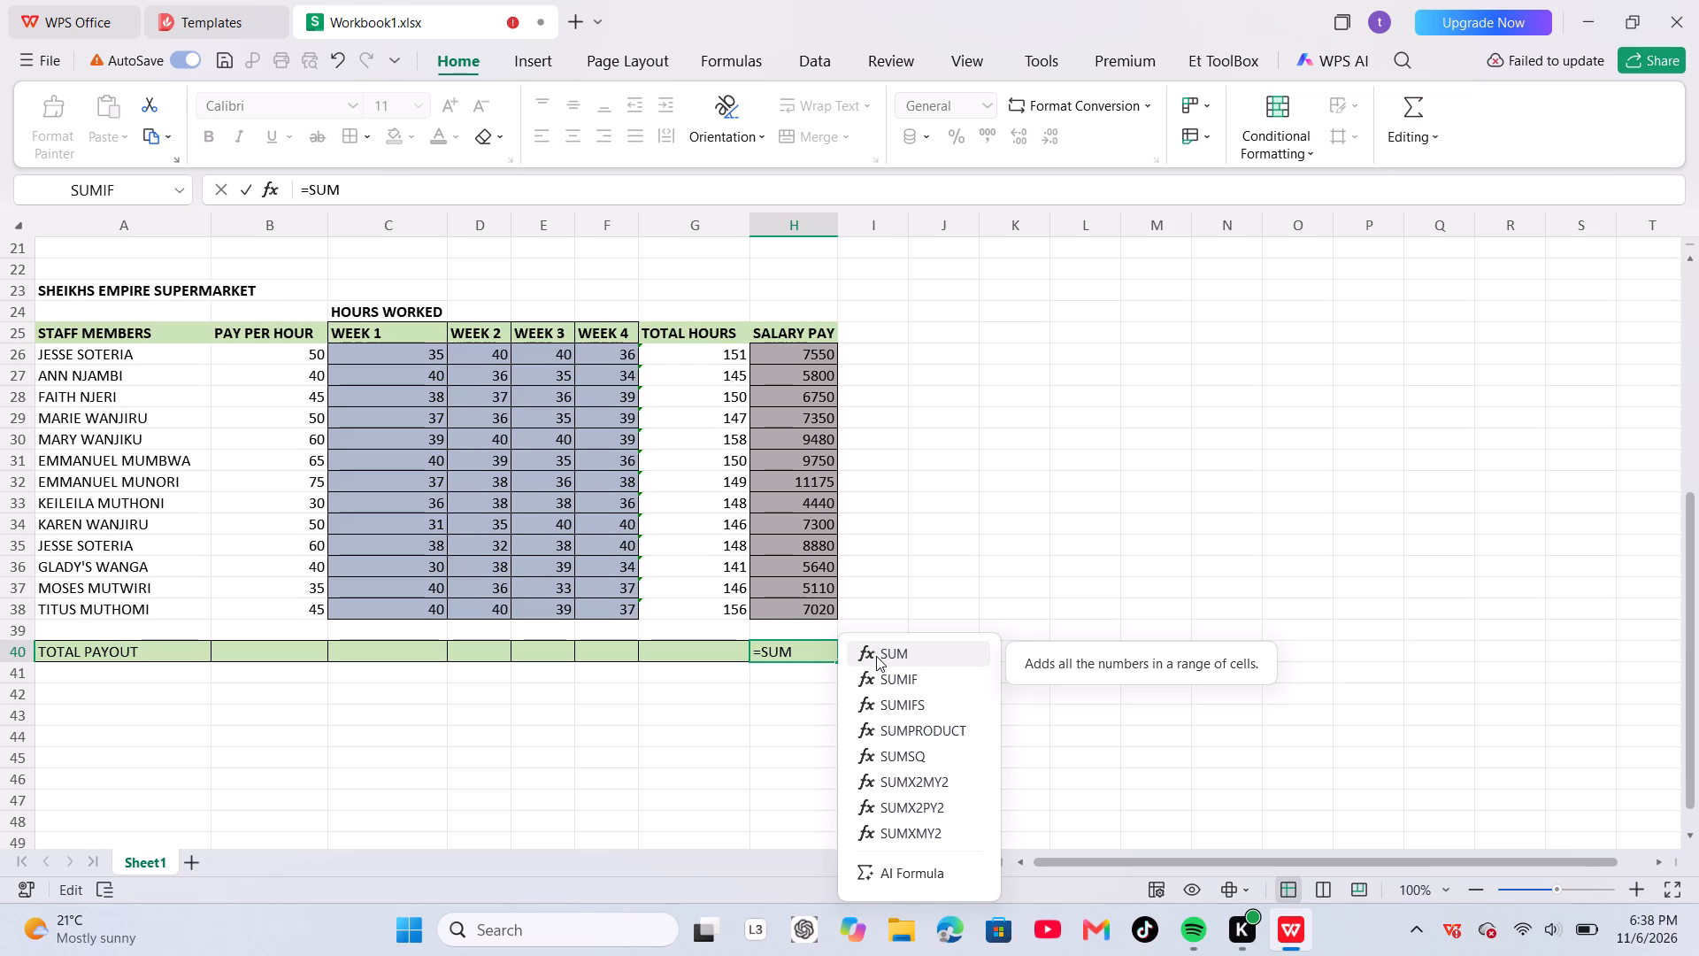
{"action": "key", "text": "Return"}
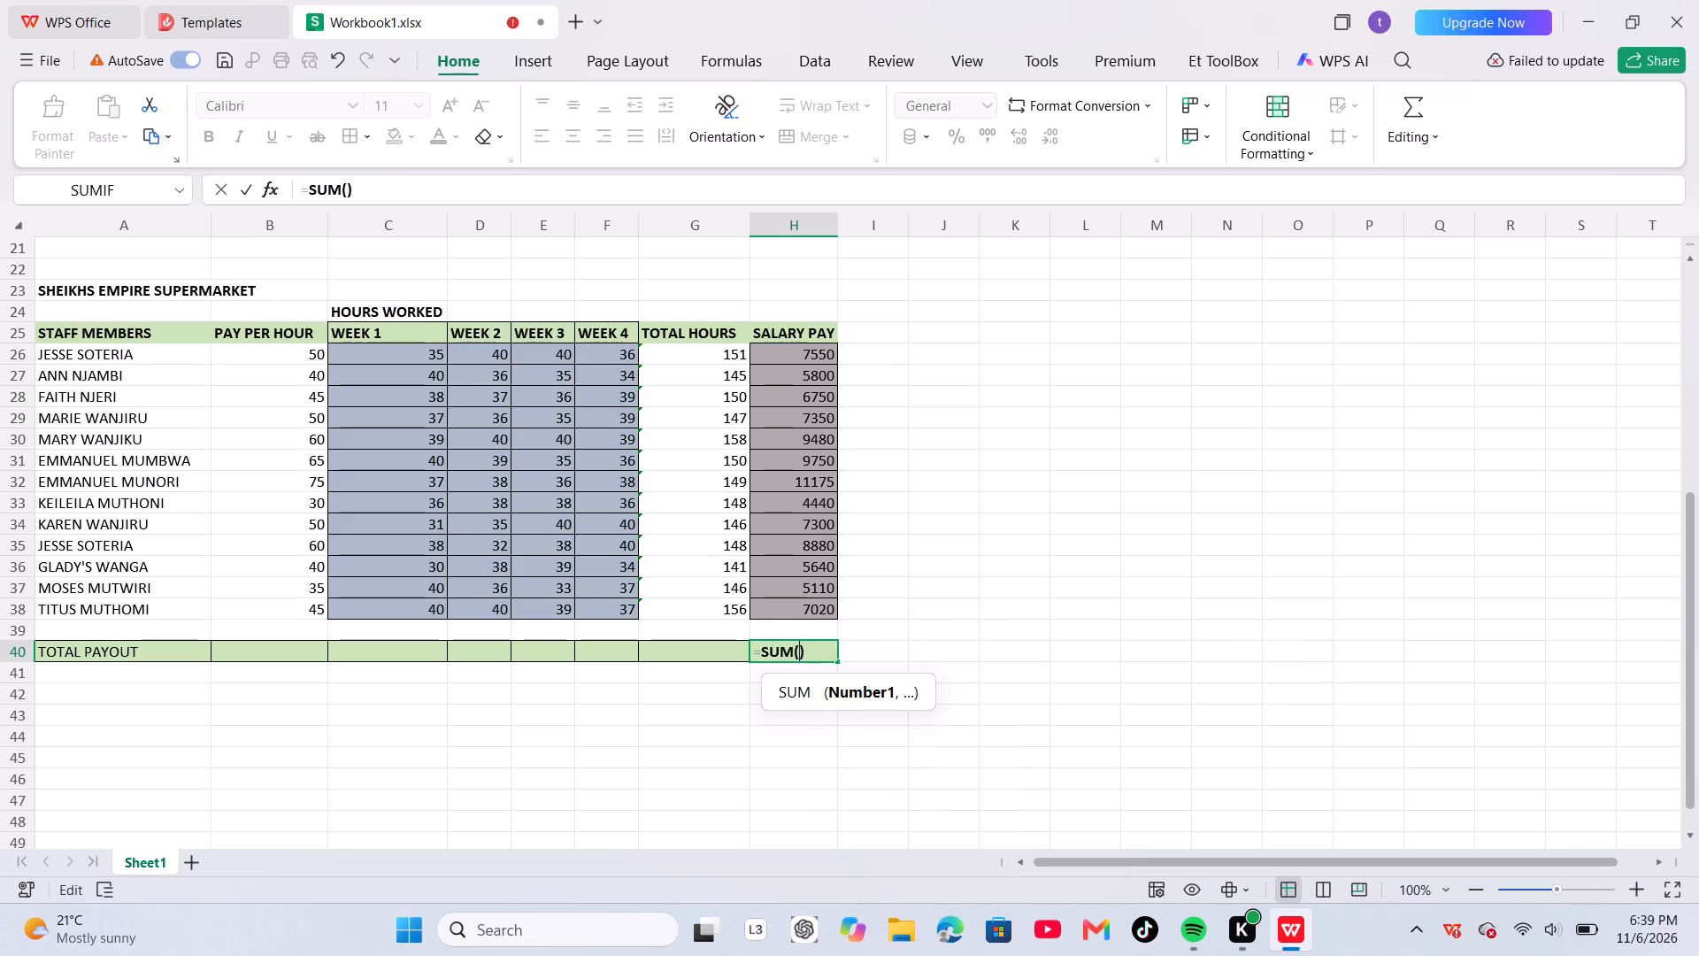
{"action": "left_click_drag", "start_coordinate": [779, 354], "coordinate": [766, 434]}
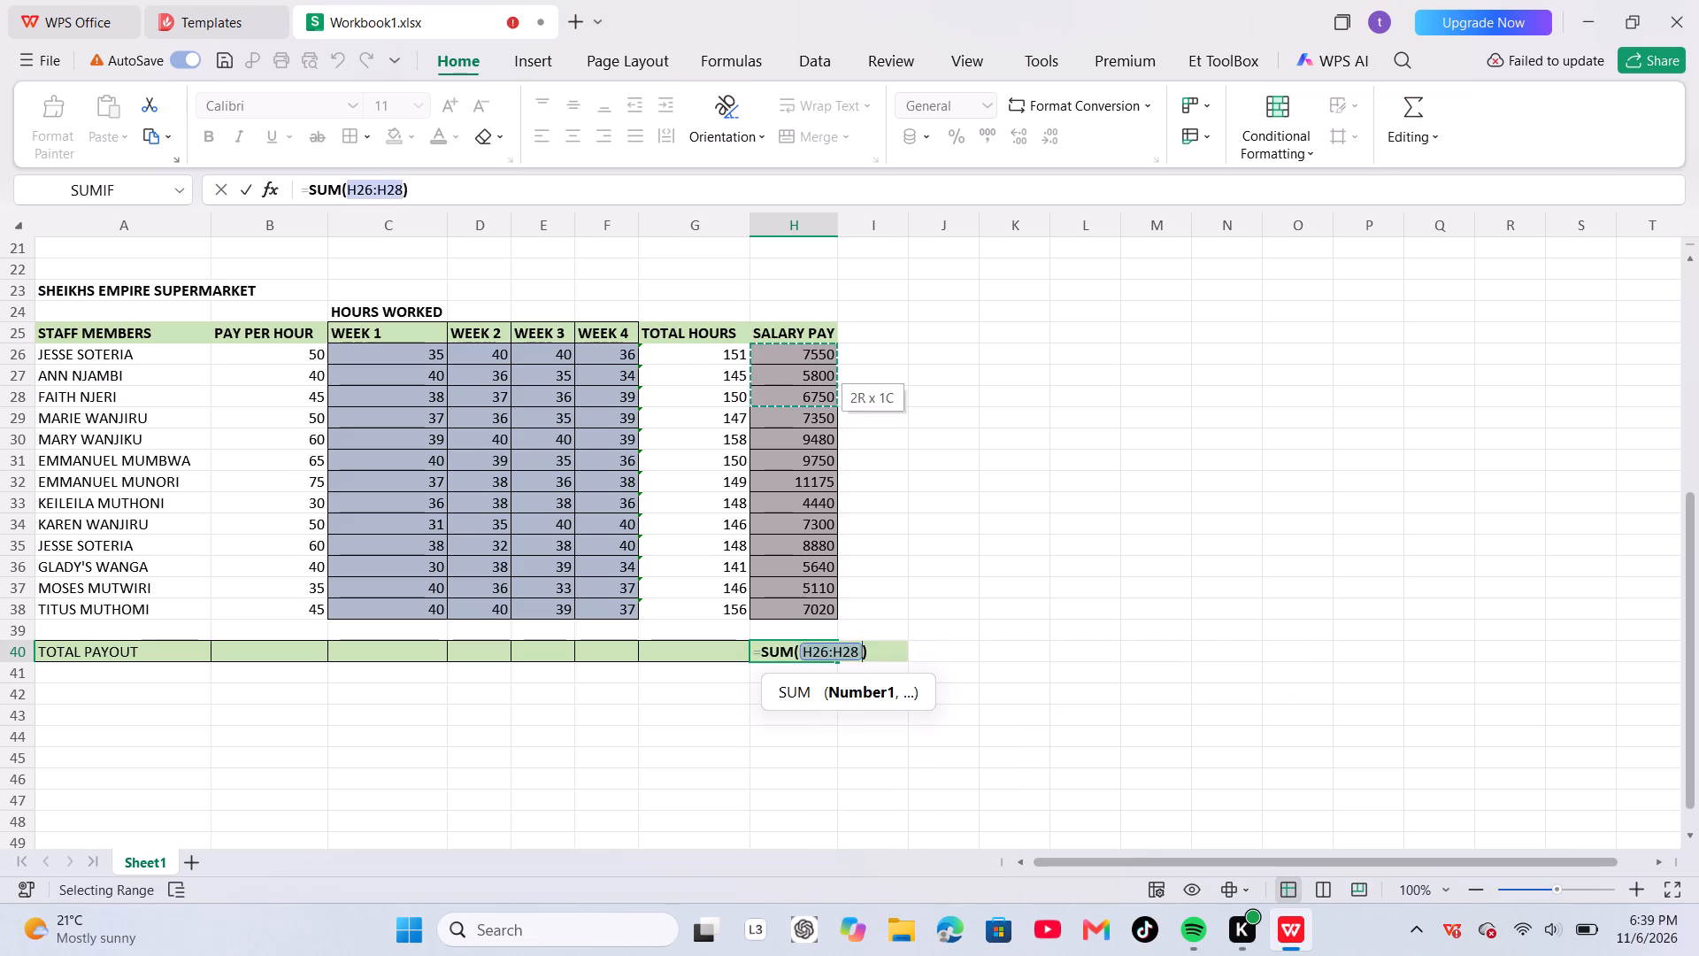
{"action": "left_click_drag", "start_coordinate": [766, 434], "coordinate": [783, 601]}
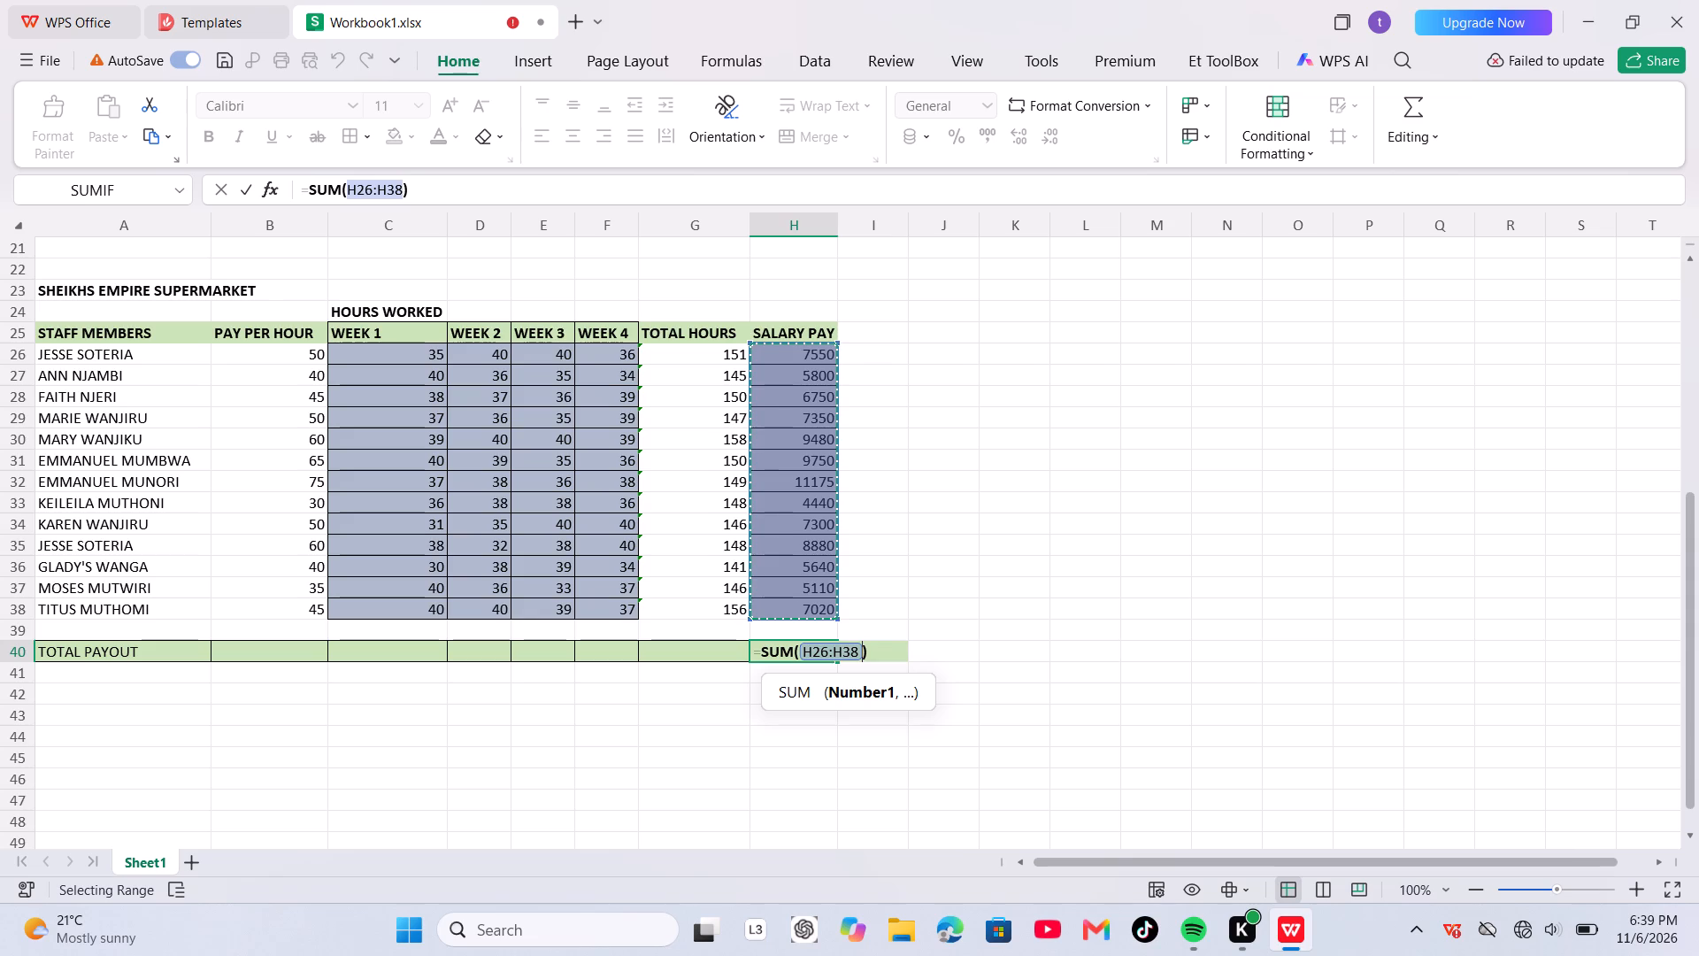
{"action": "key", "text": "Return"}
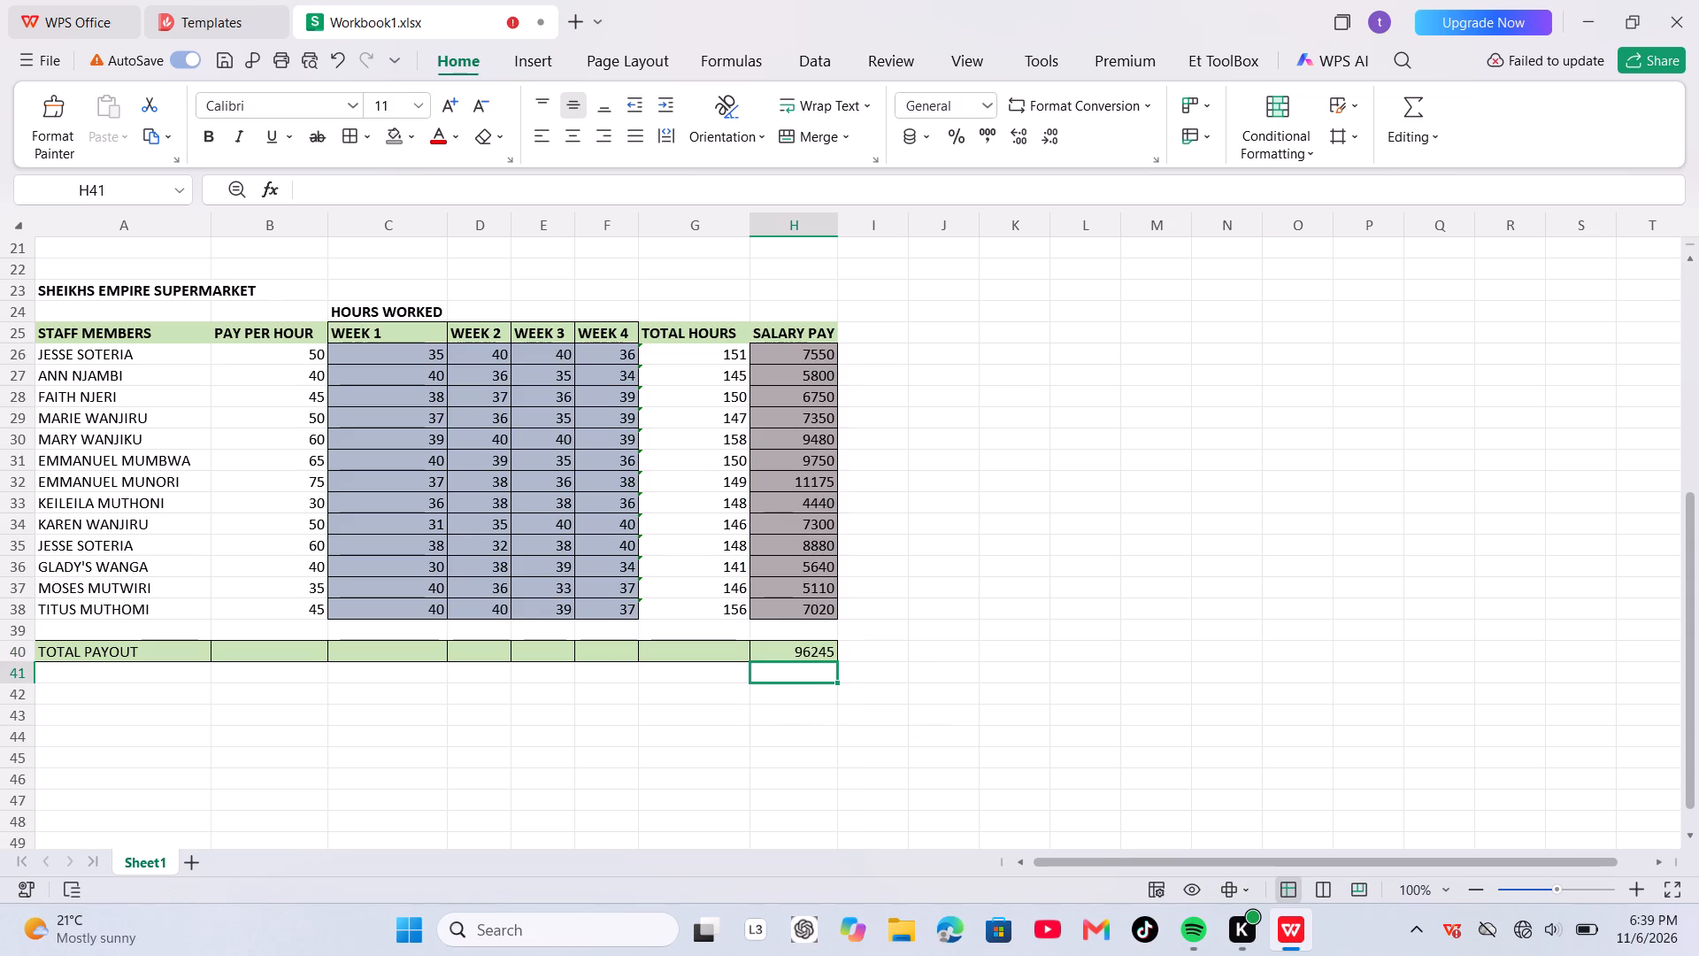
Enter the labels MAX PAY in cell A42 and MIN PAY in cell A43, below the TOTAL PAYOUT row.
{"action": "left_click", "coordinate": [89, 693]}
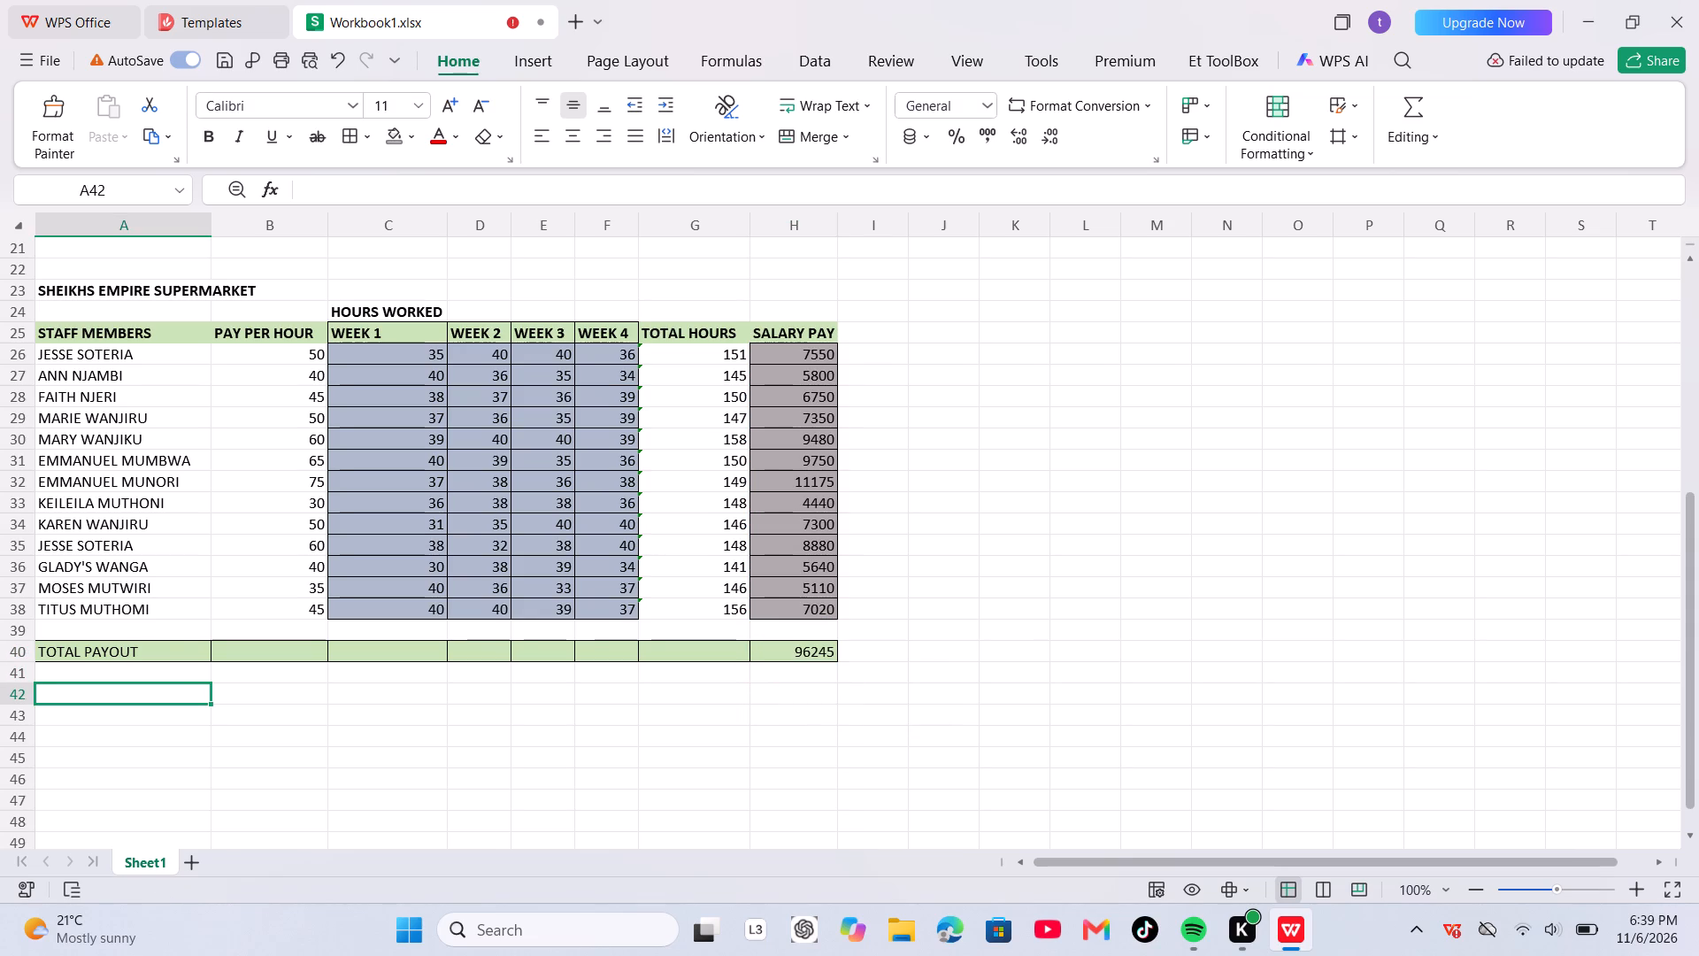
{"action": "type", "text": "MA"}
{"action": "key", "text": "x"}
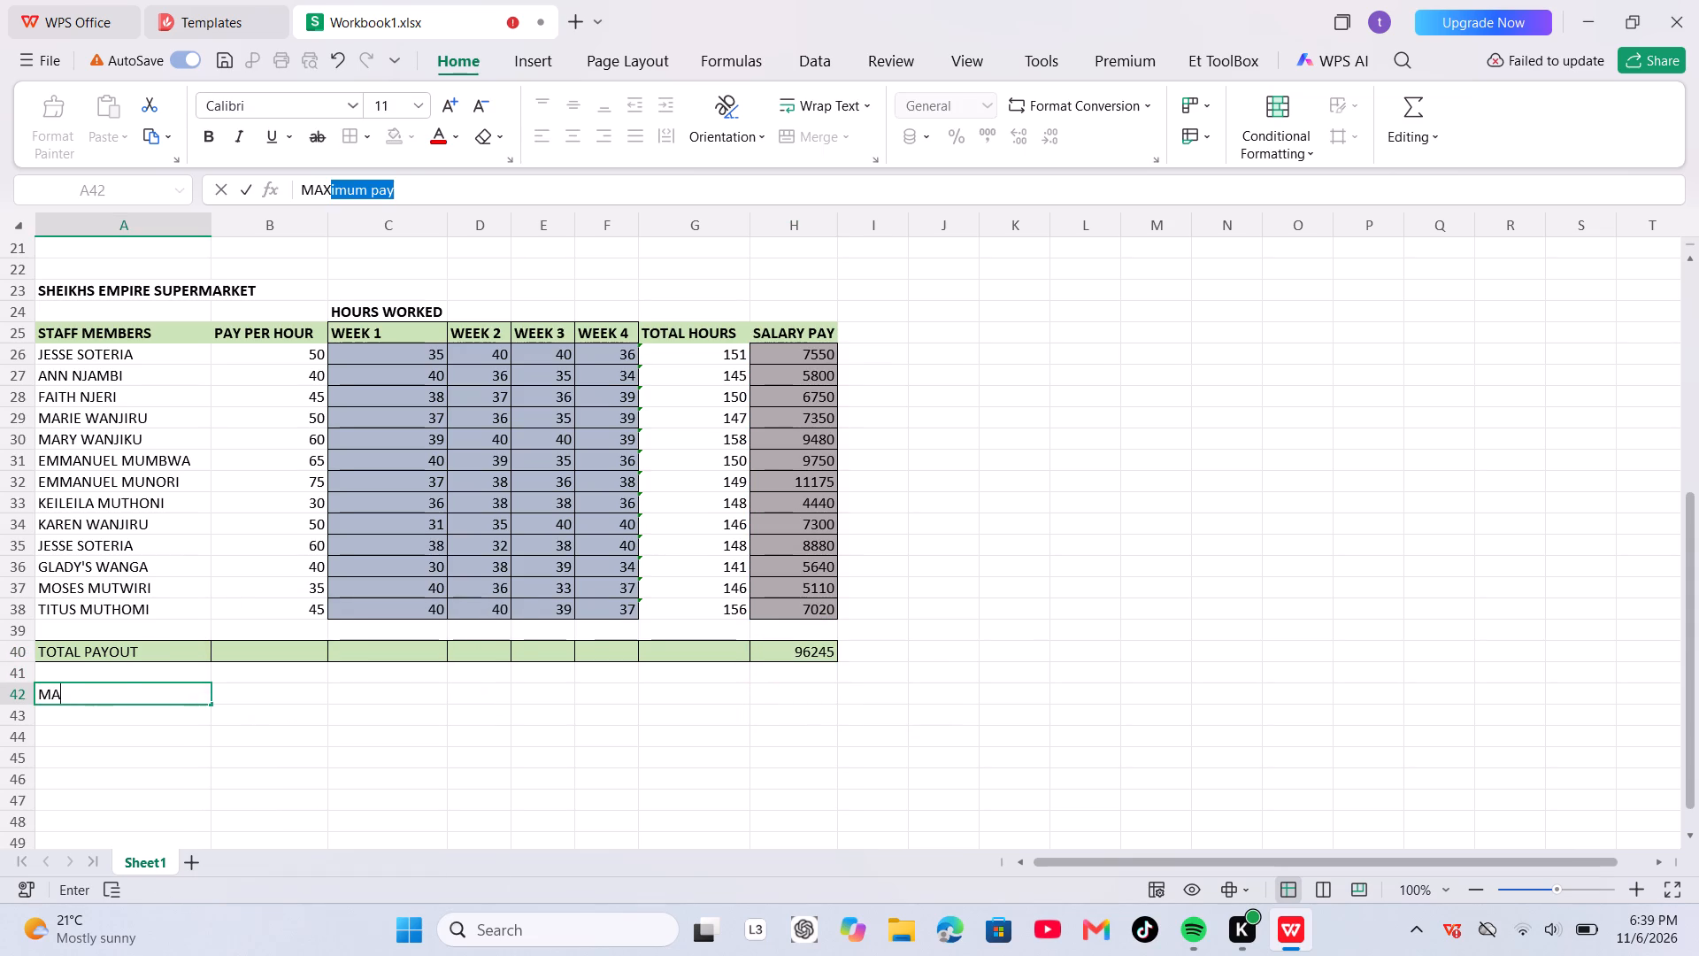
{"action": "key", "text": "space"}
{"action": "type", "text": "PAY"}
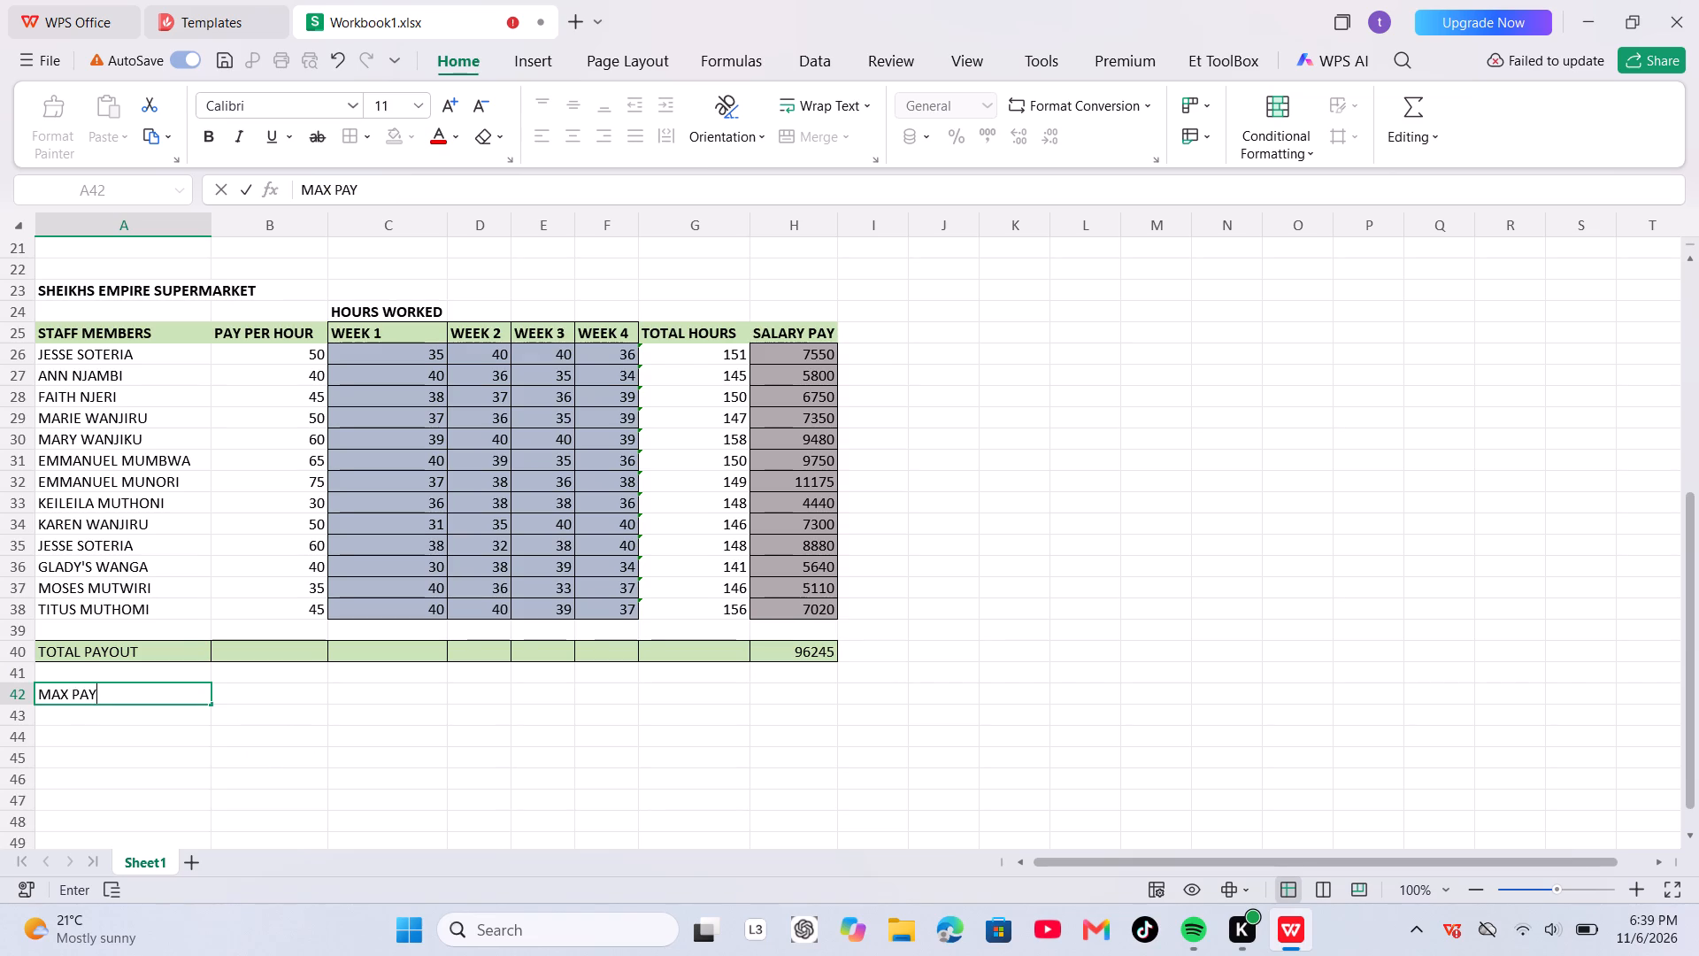
{"action": "key", "text": "Return"}
{"action": "type", "text": "MIN PAY"}
{"action": "key", "text": "Return"}
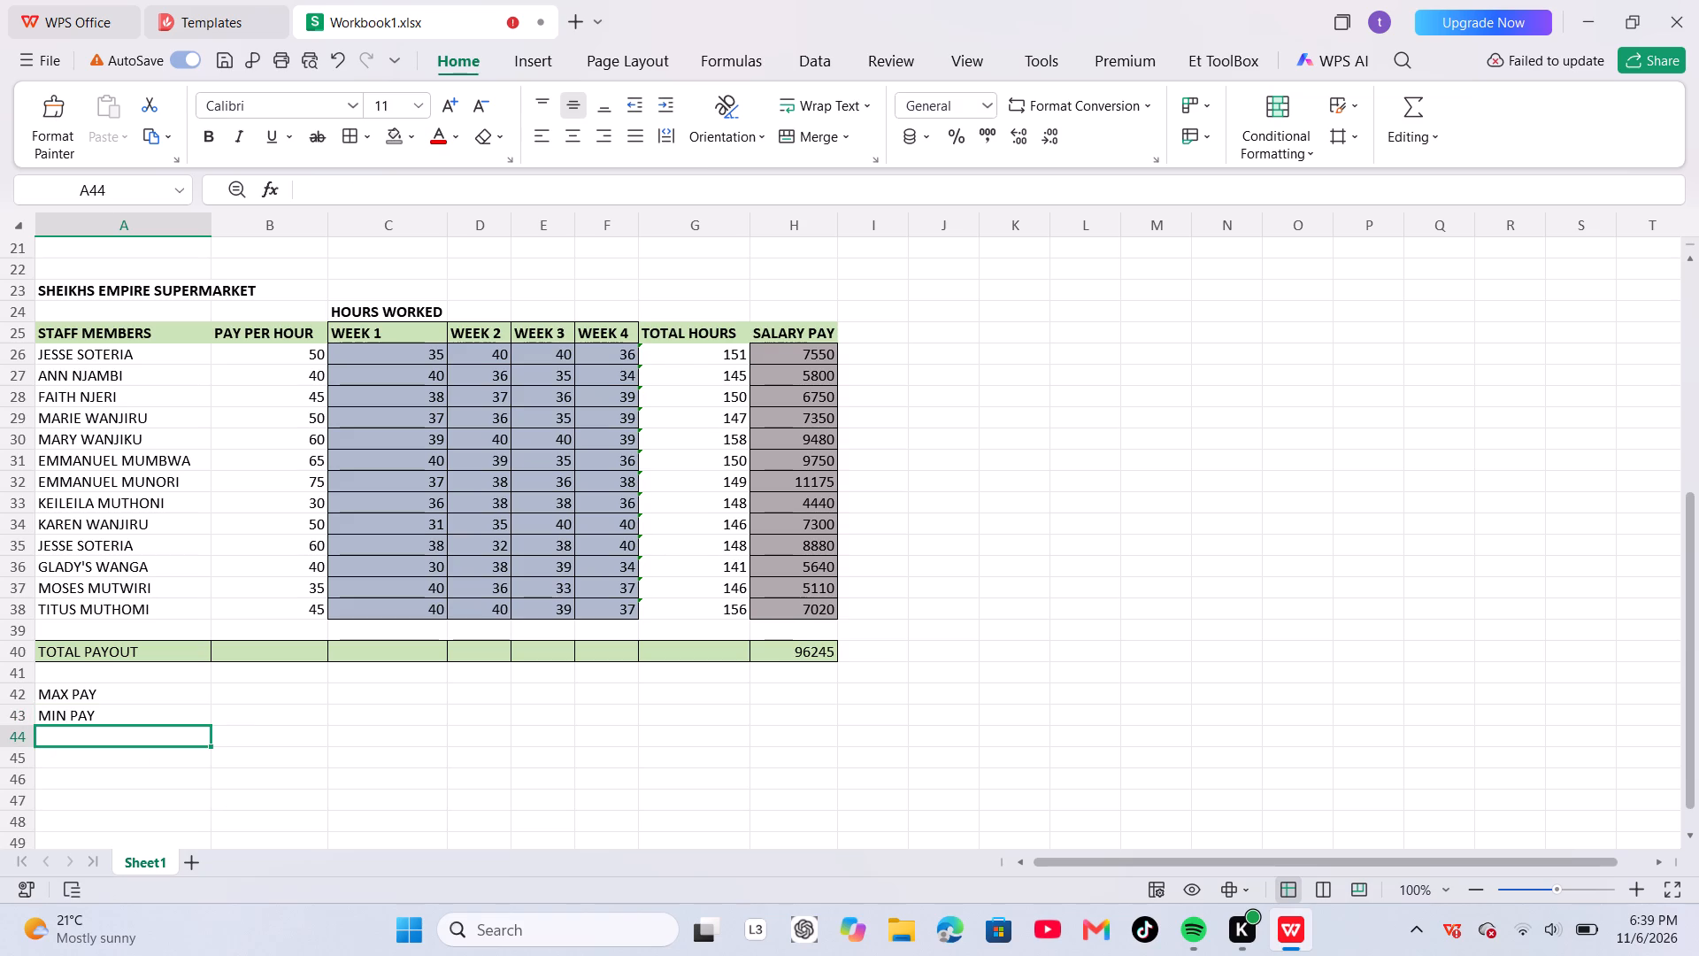
Calculate the highest salary in cell B42, beside MAX PAY, with the MAX function over H26:H38.
{"action": "left_click", "coordinate": [252, 698]}
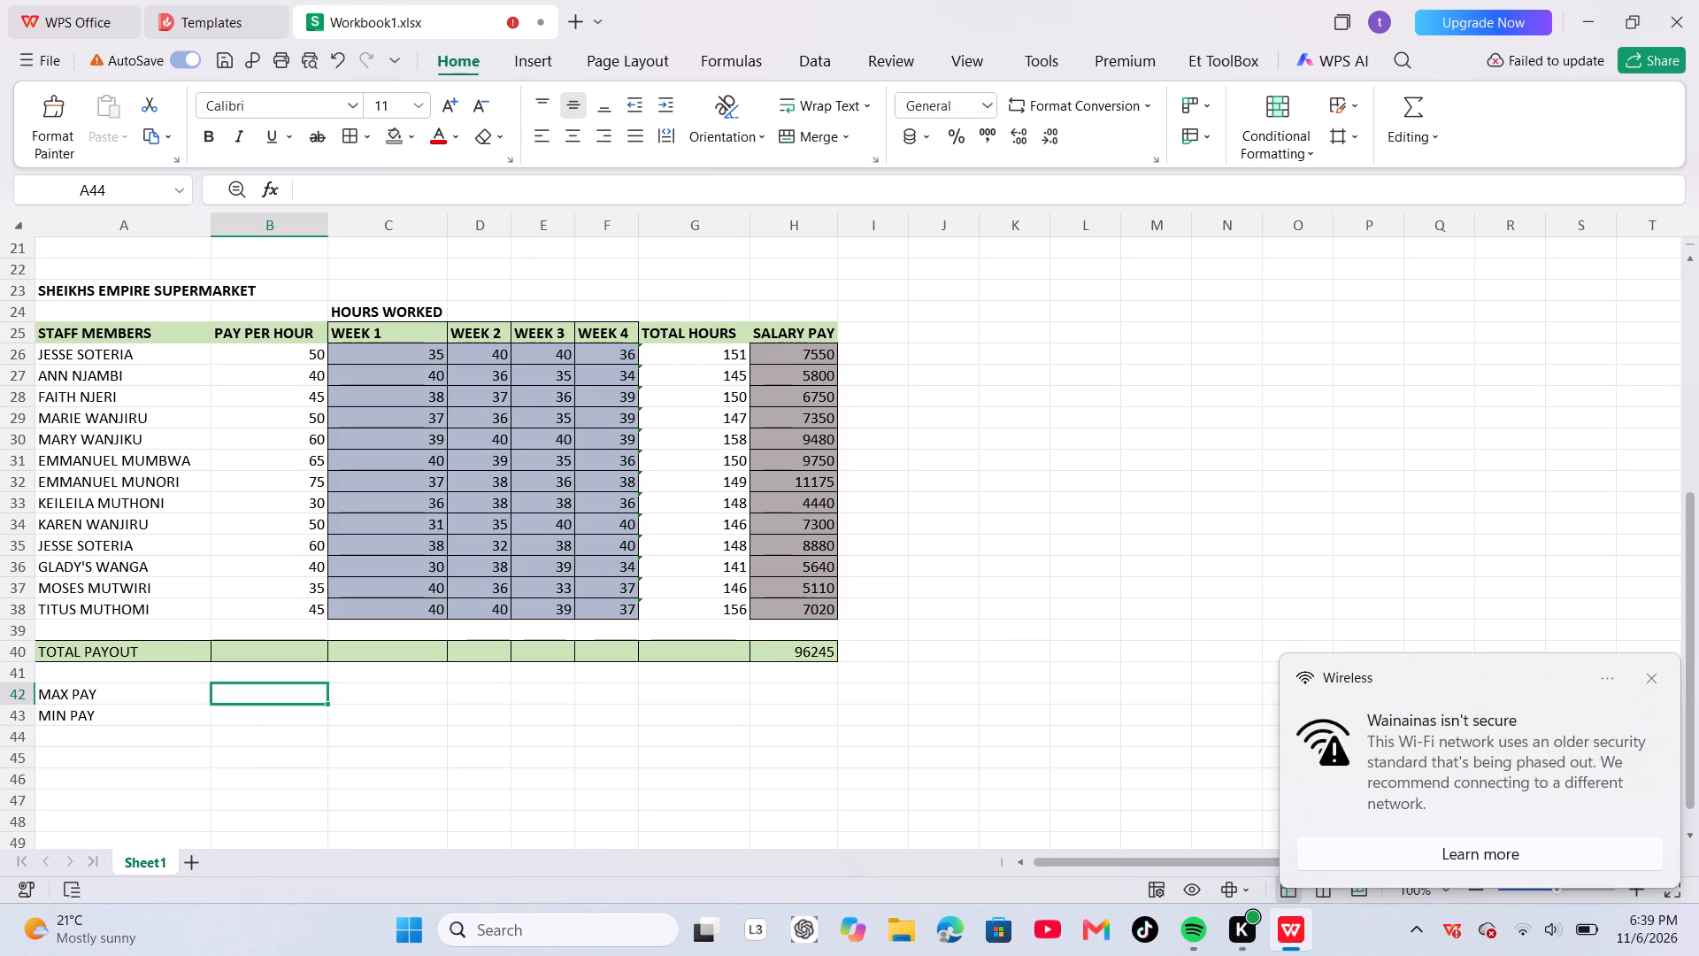
{"action": "key", "text": "equal"}
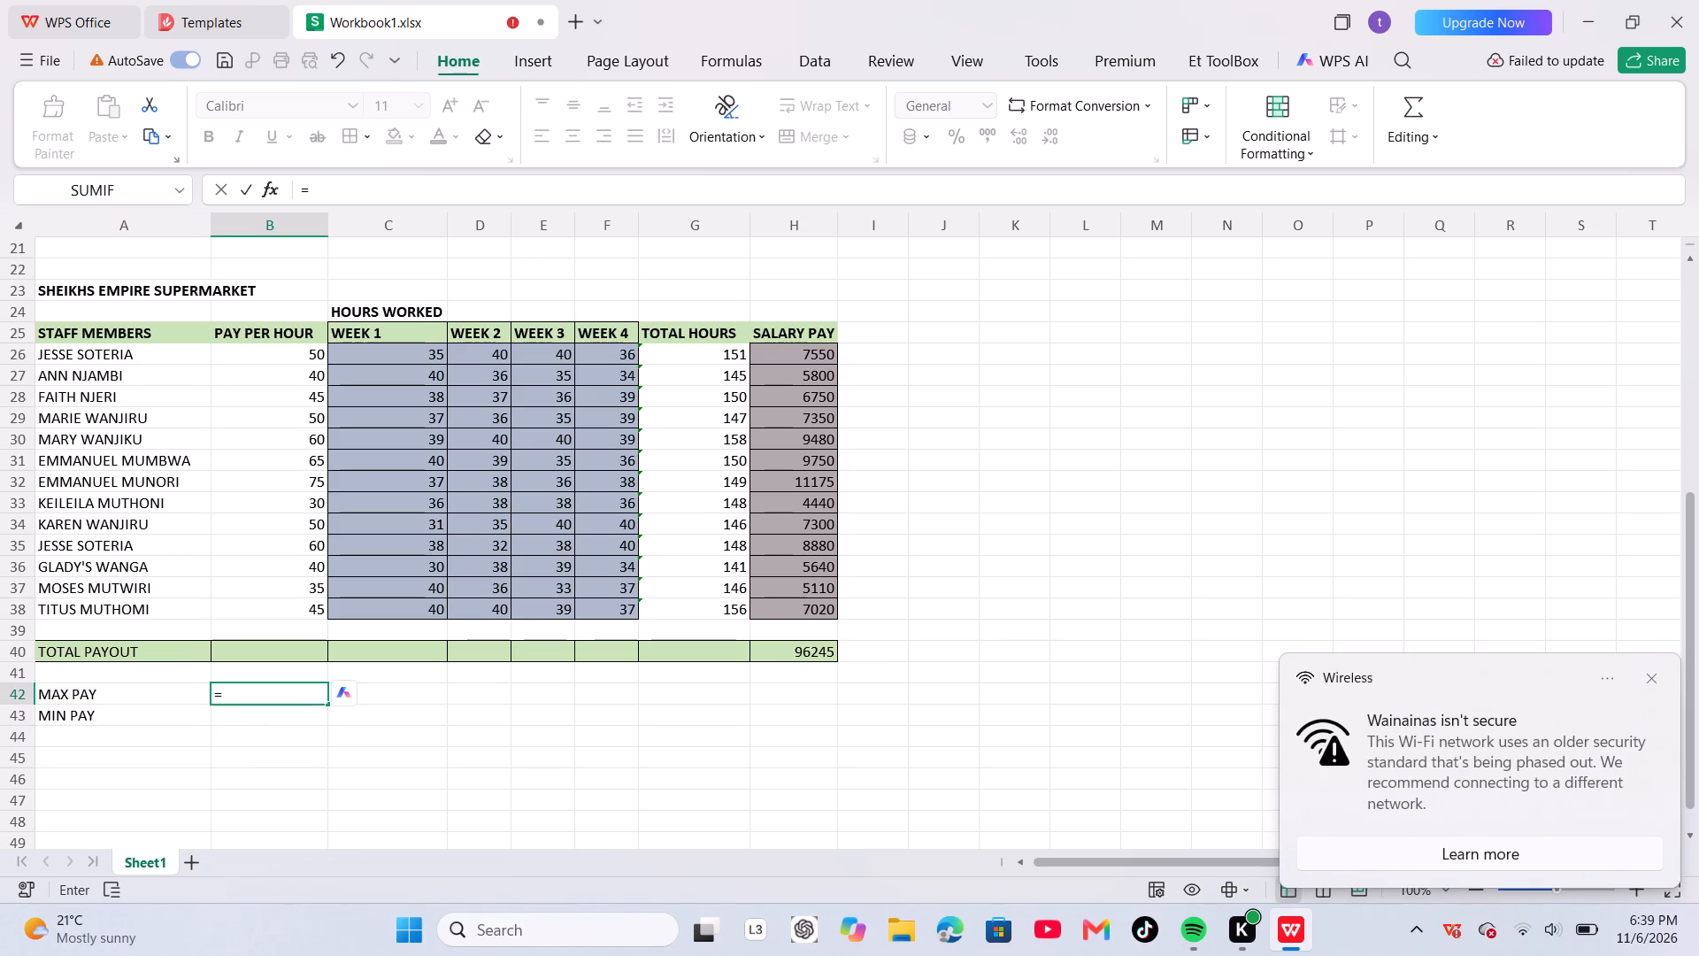
{"action": "type", "text": "MAX"}
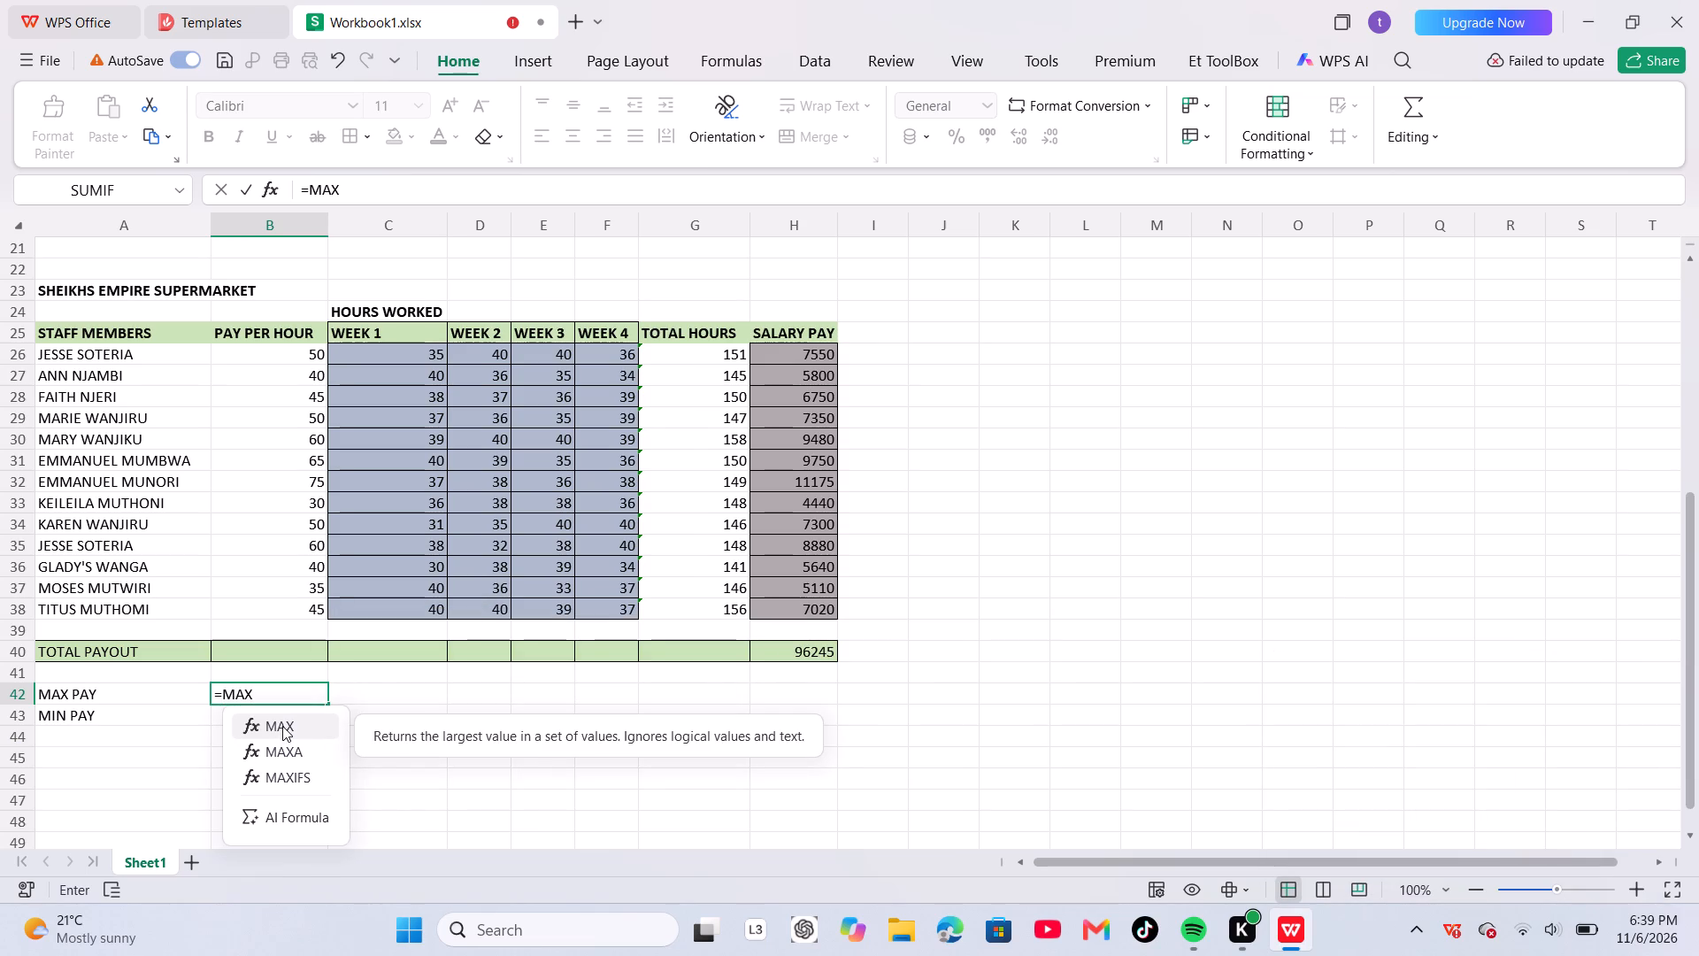
{"action": "left_click", "coordinate": [282, 726]}
{"action": "key", "text": "Return"}
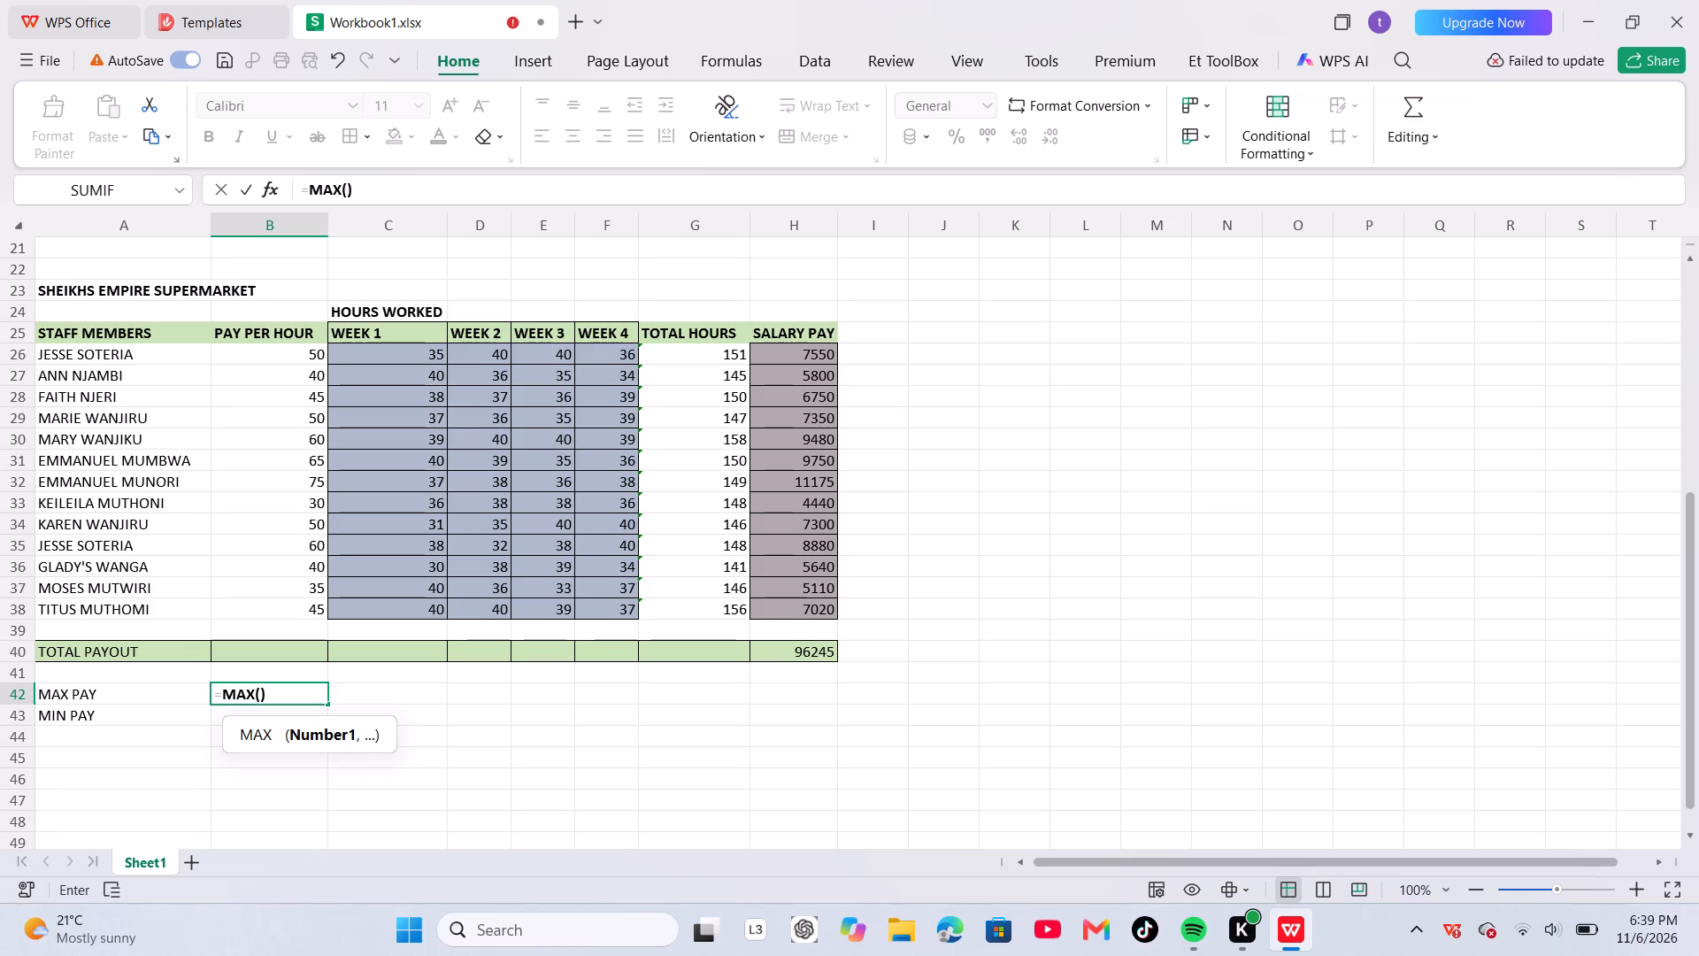
{"action": "left_click_drag", "start_coordinate": [804, 354], "coordinate": [804, 366]}
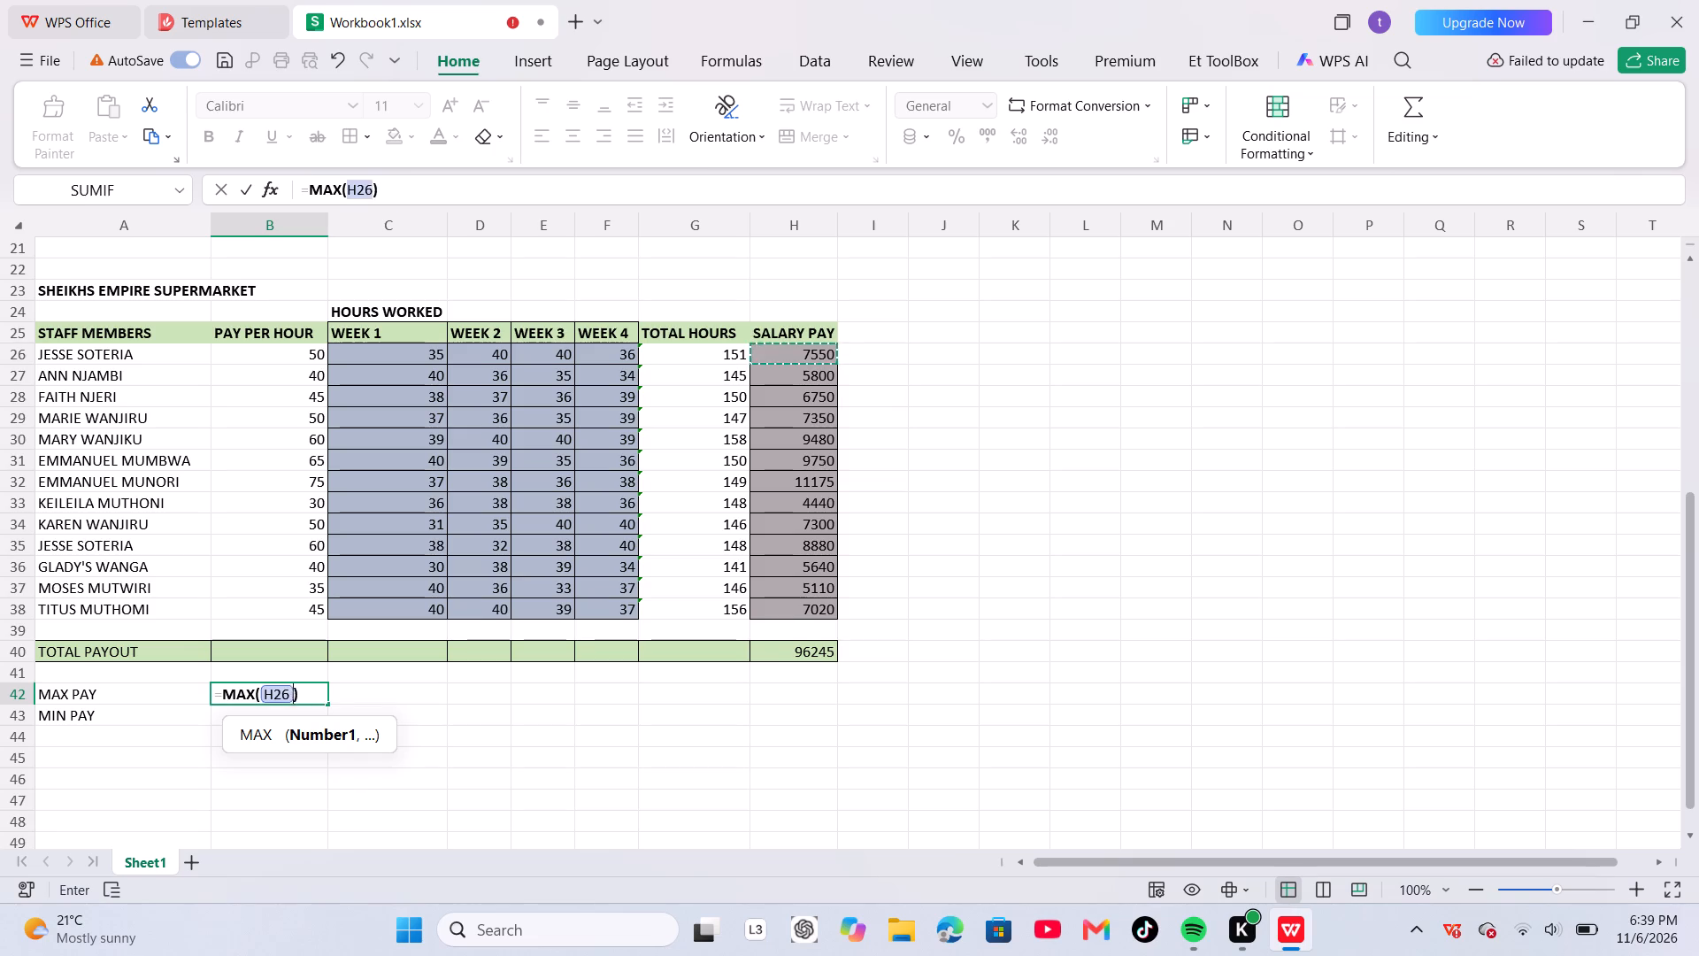
{"action": "left_click_drag", "start_coordinate": [804, 366], "coordinate": [817, 605]}
{"action": "key", "text": "Return"}
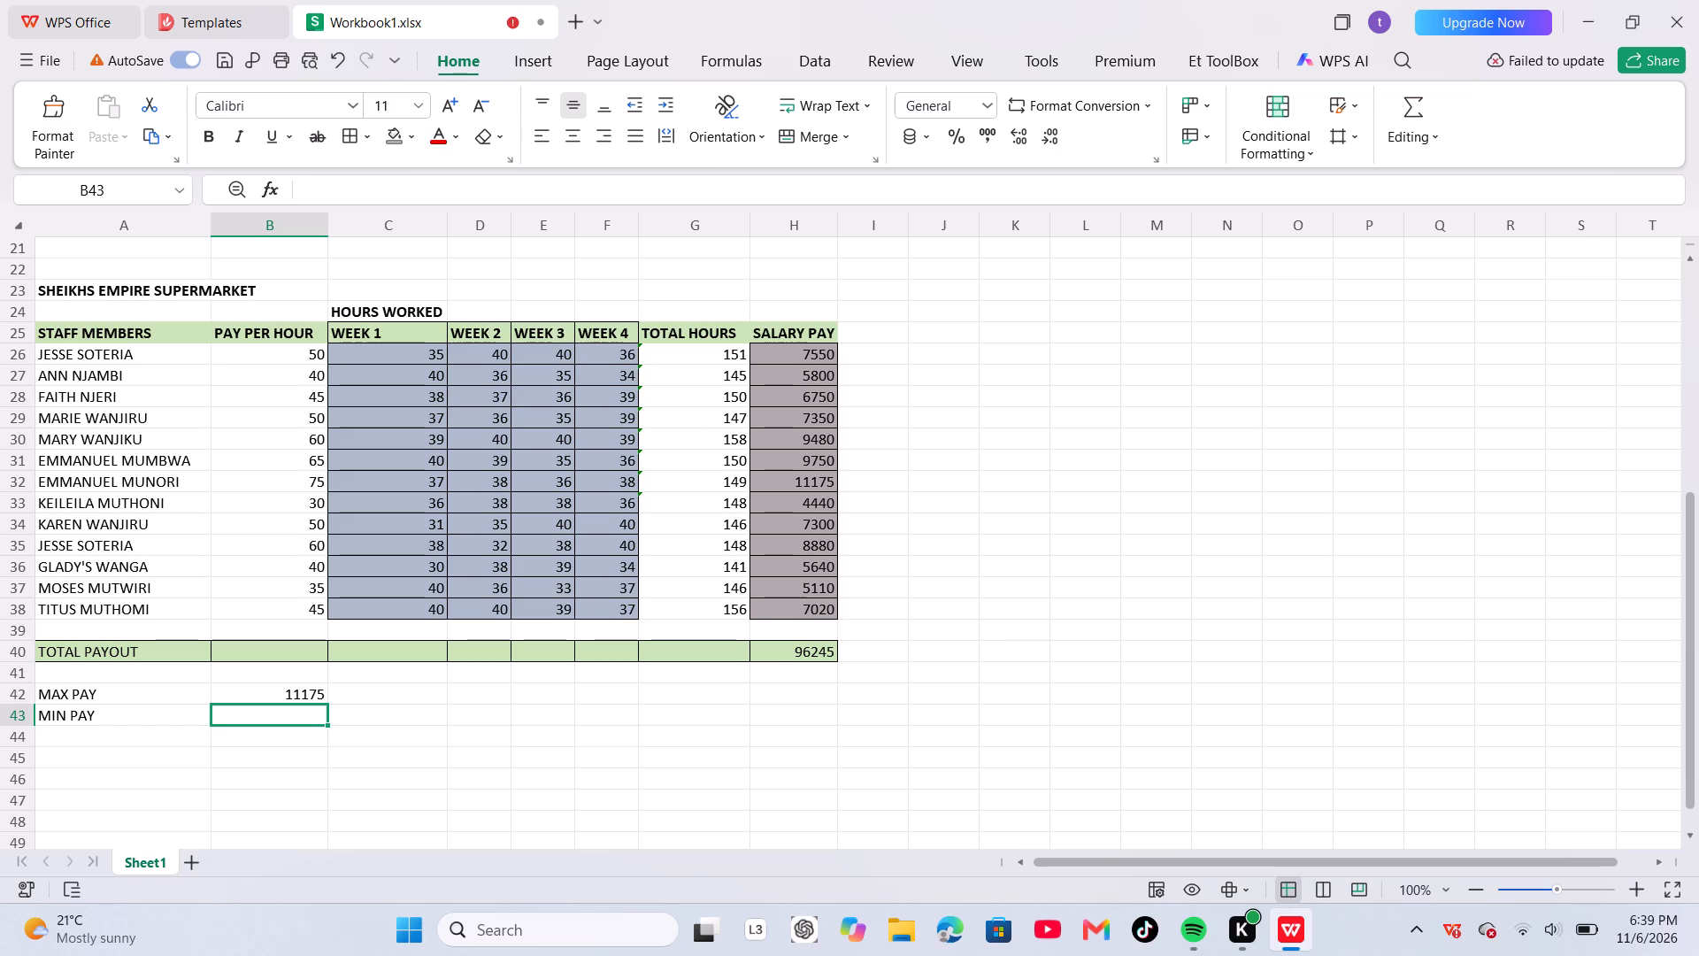
Calculate the lowest salary in cell B43, beside MIN PAY, with the formula =MIN(H26:H38).
{"action": "key", "text": "equal"}
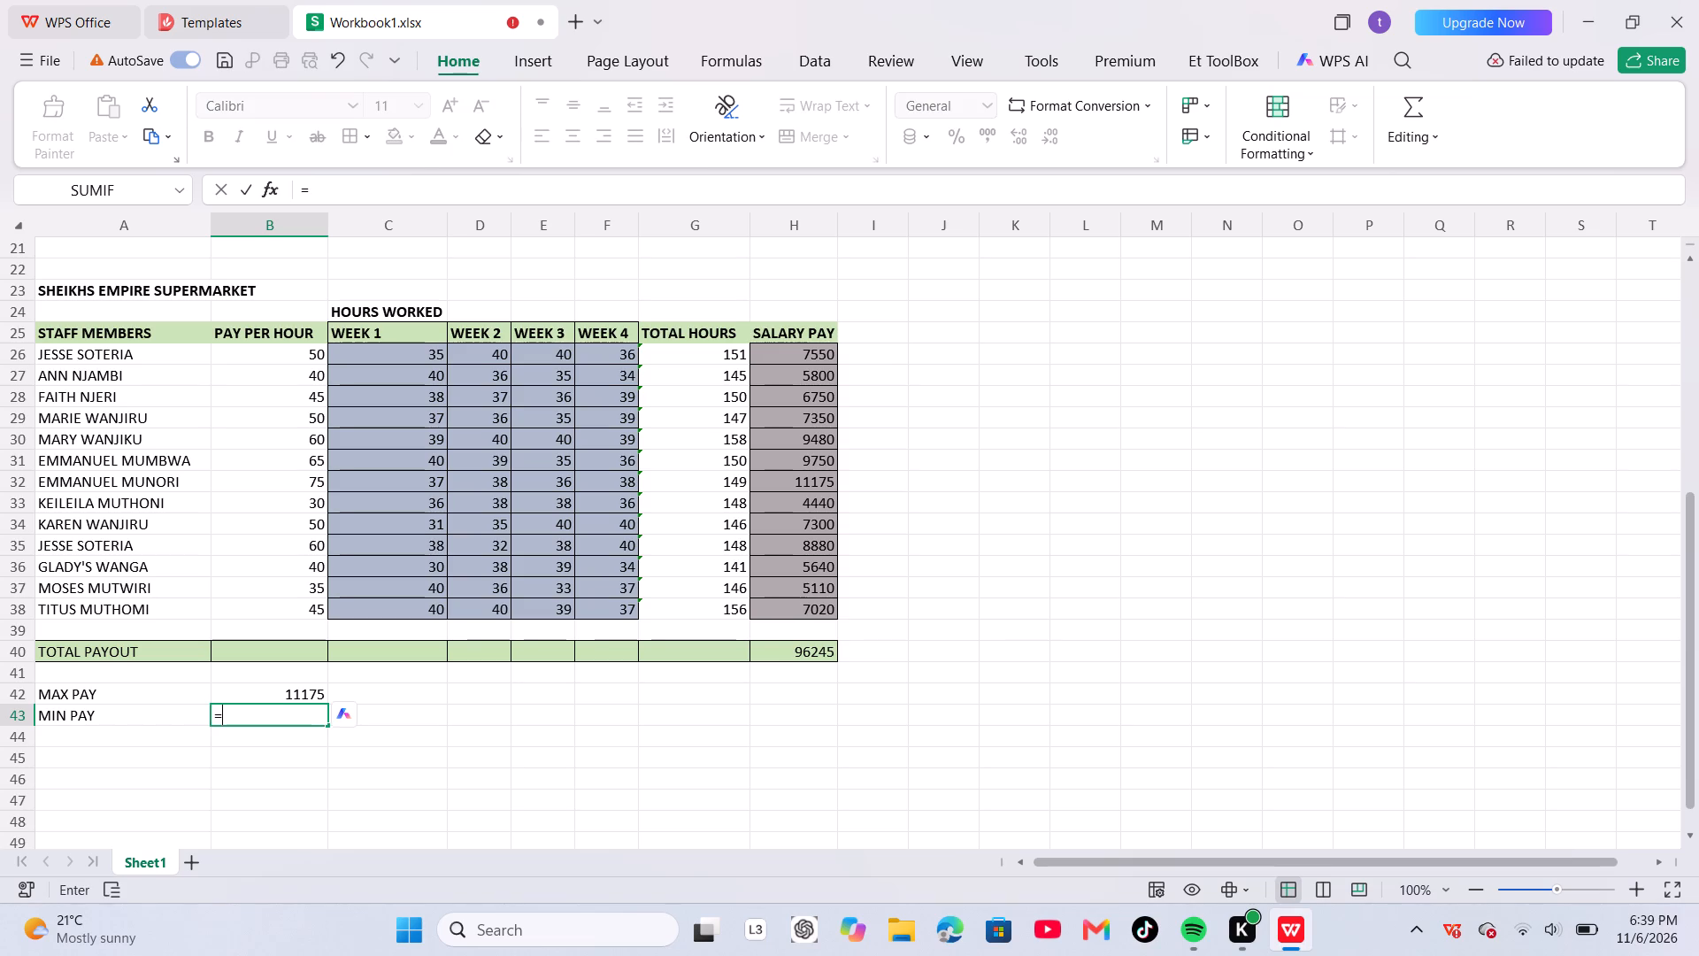
{"action": "type", "text": "MIN"}
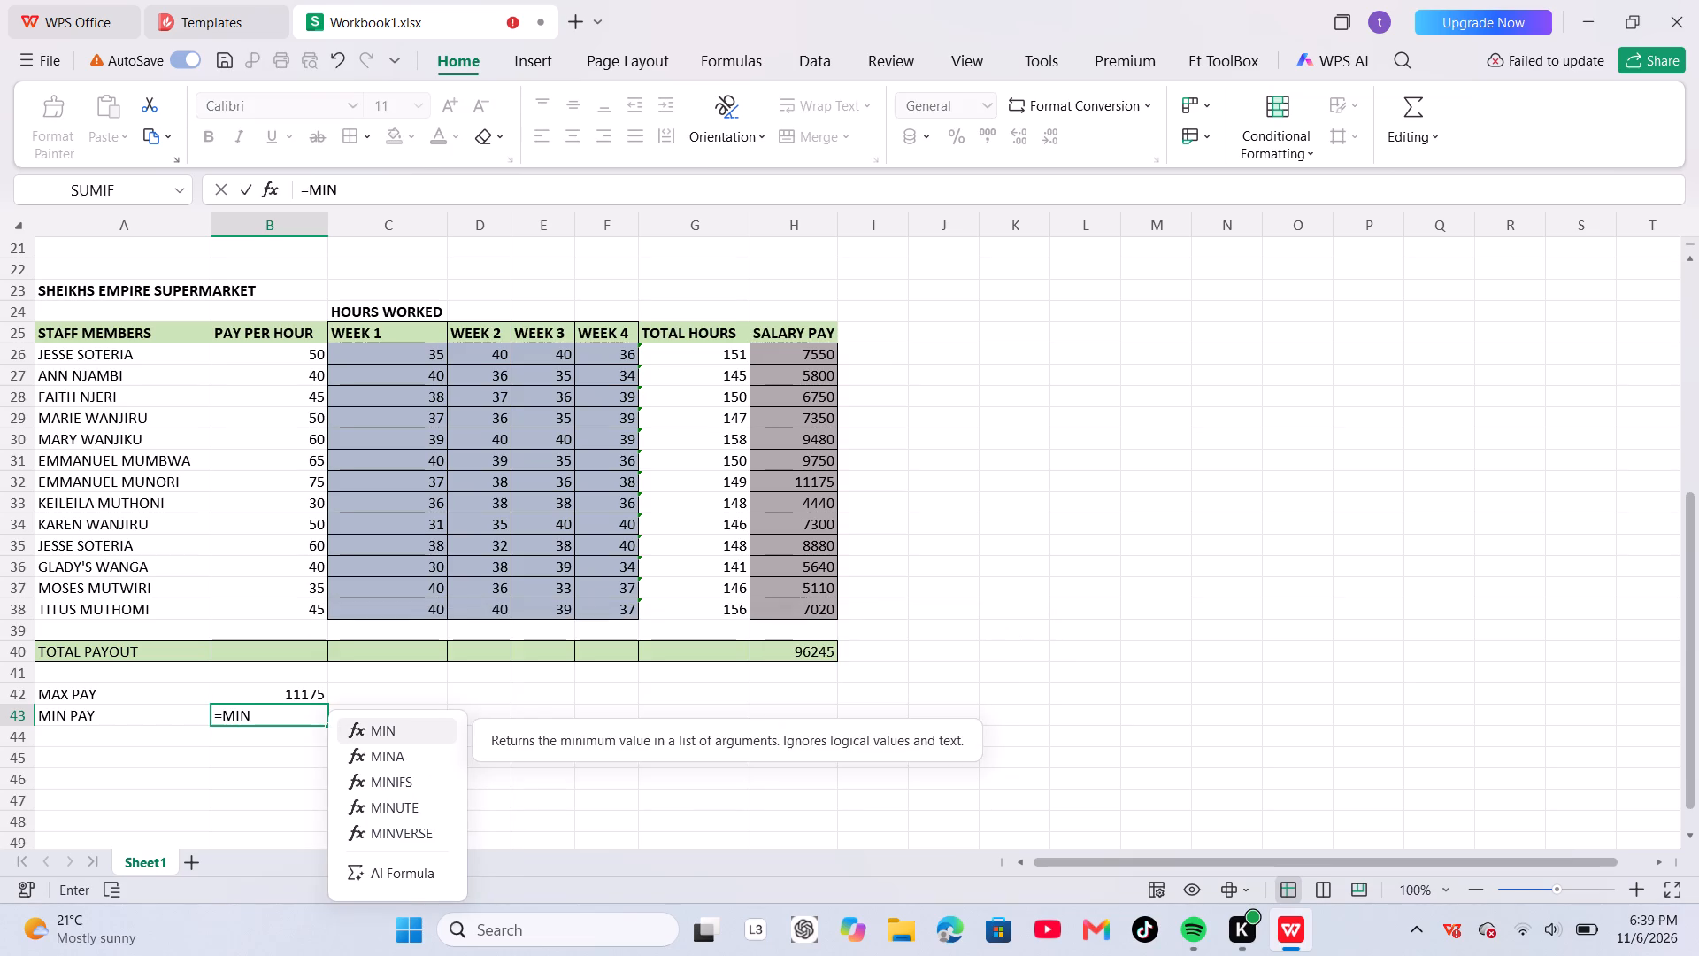
{"action": "key", "text": "Return"}
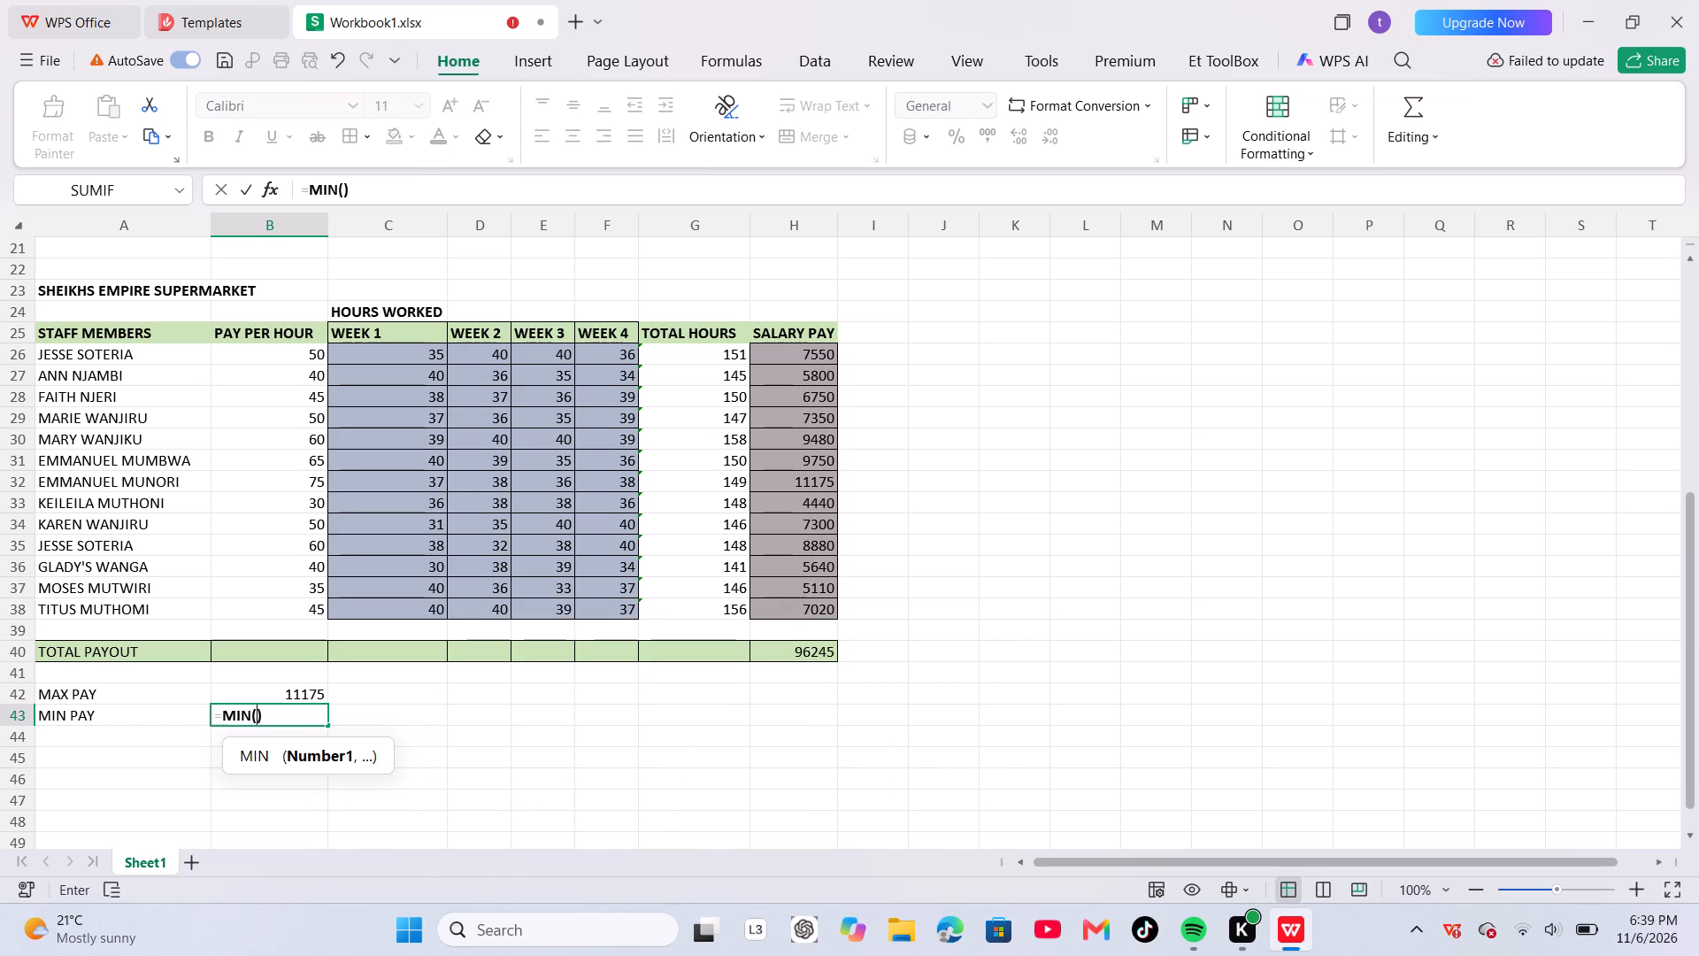
{"action": "left_click_drag", "start_coordinate": [782, 351], "coordinate": [784, 587]}
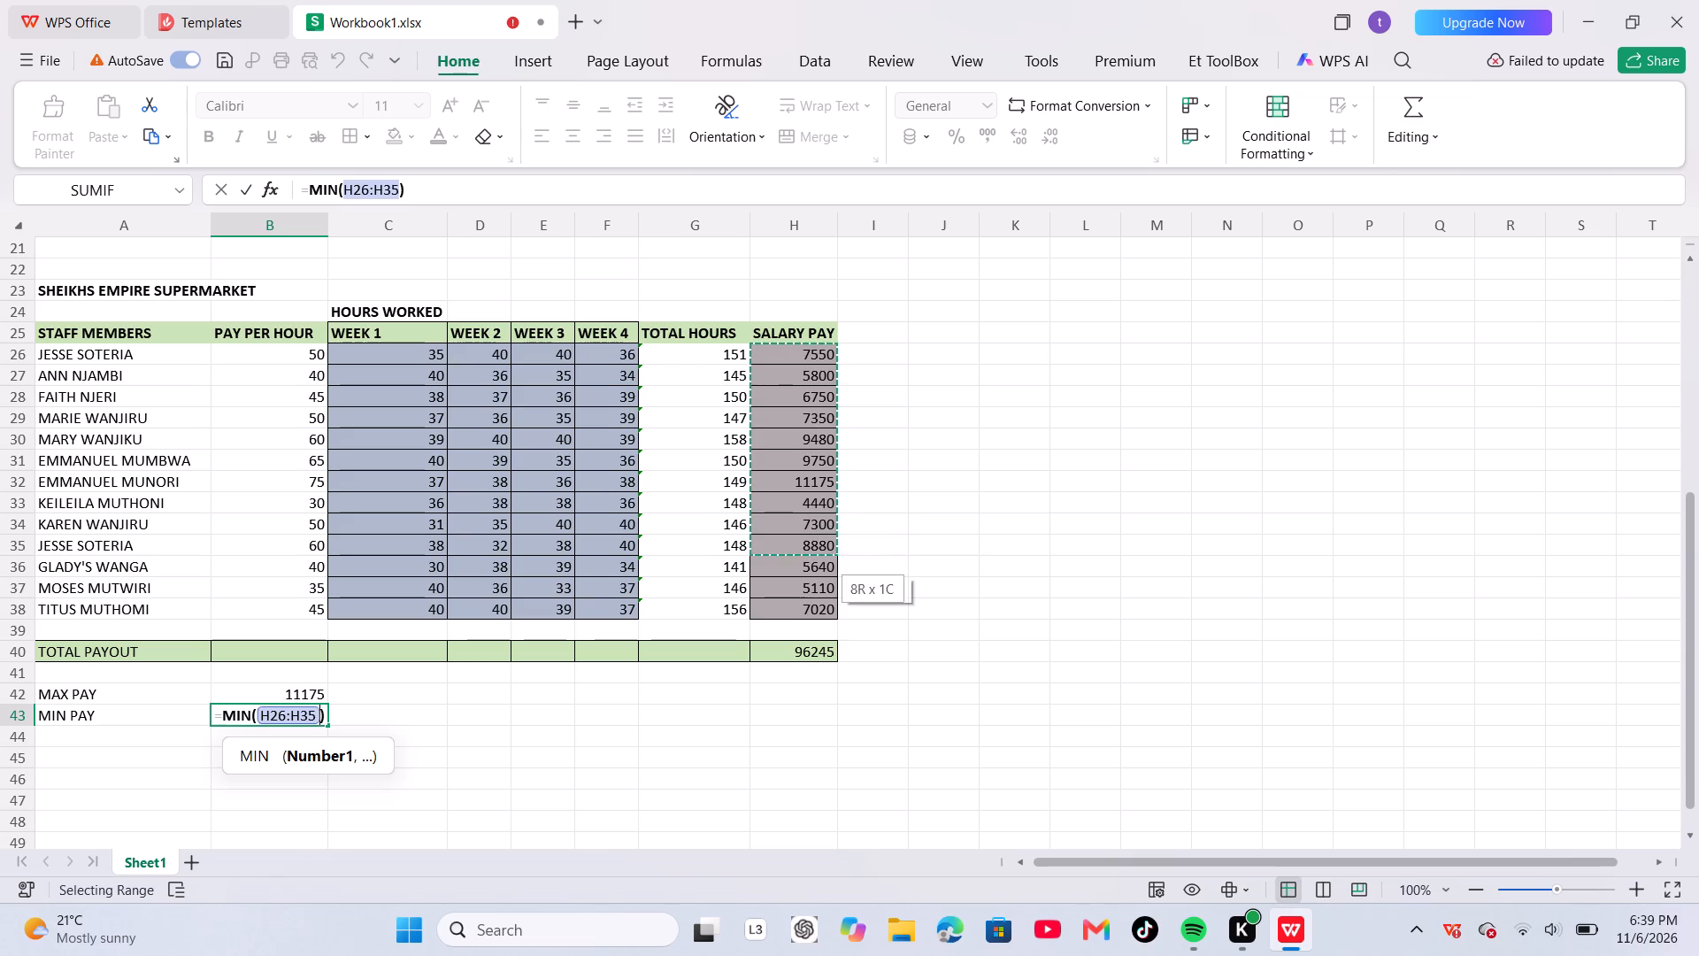
{"action": "left_click_drag", "start_coordinate": [784, 587], "coordinate": [786, 601]}
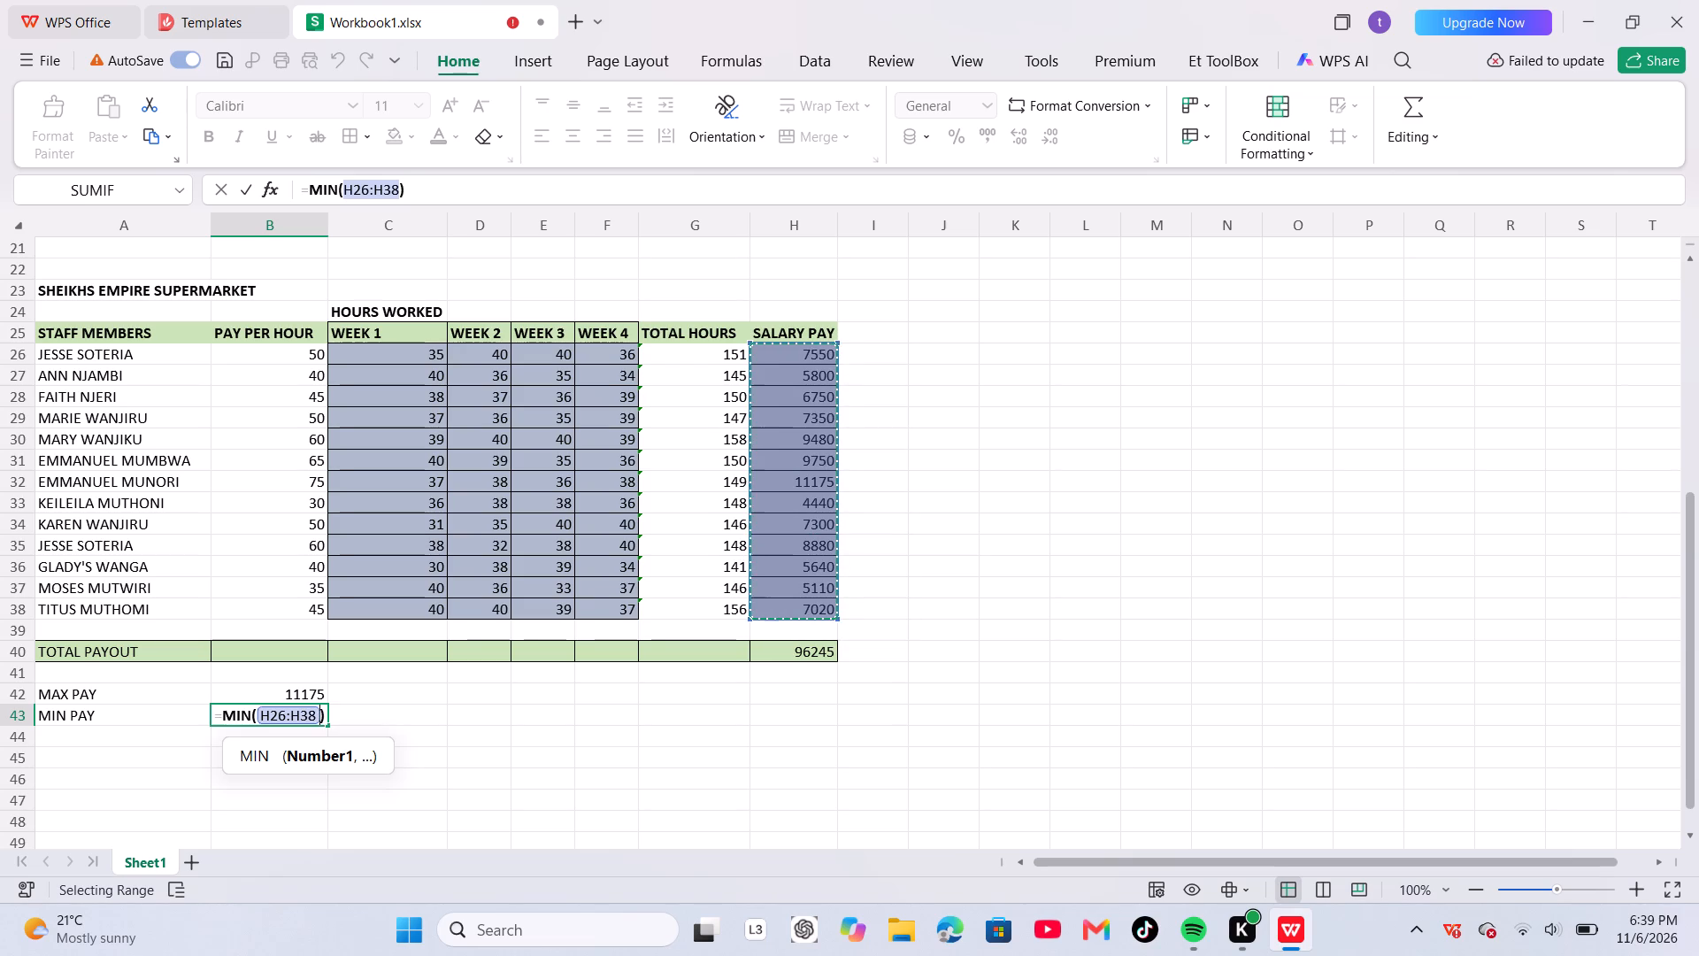
{"action": "key", "text": "Return"}
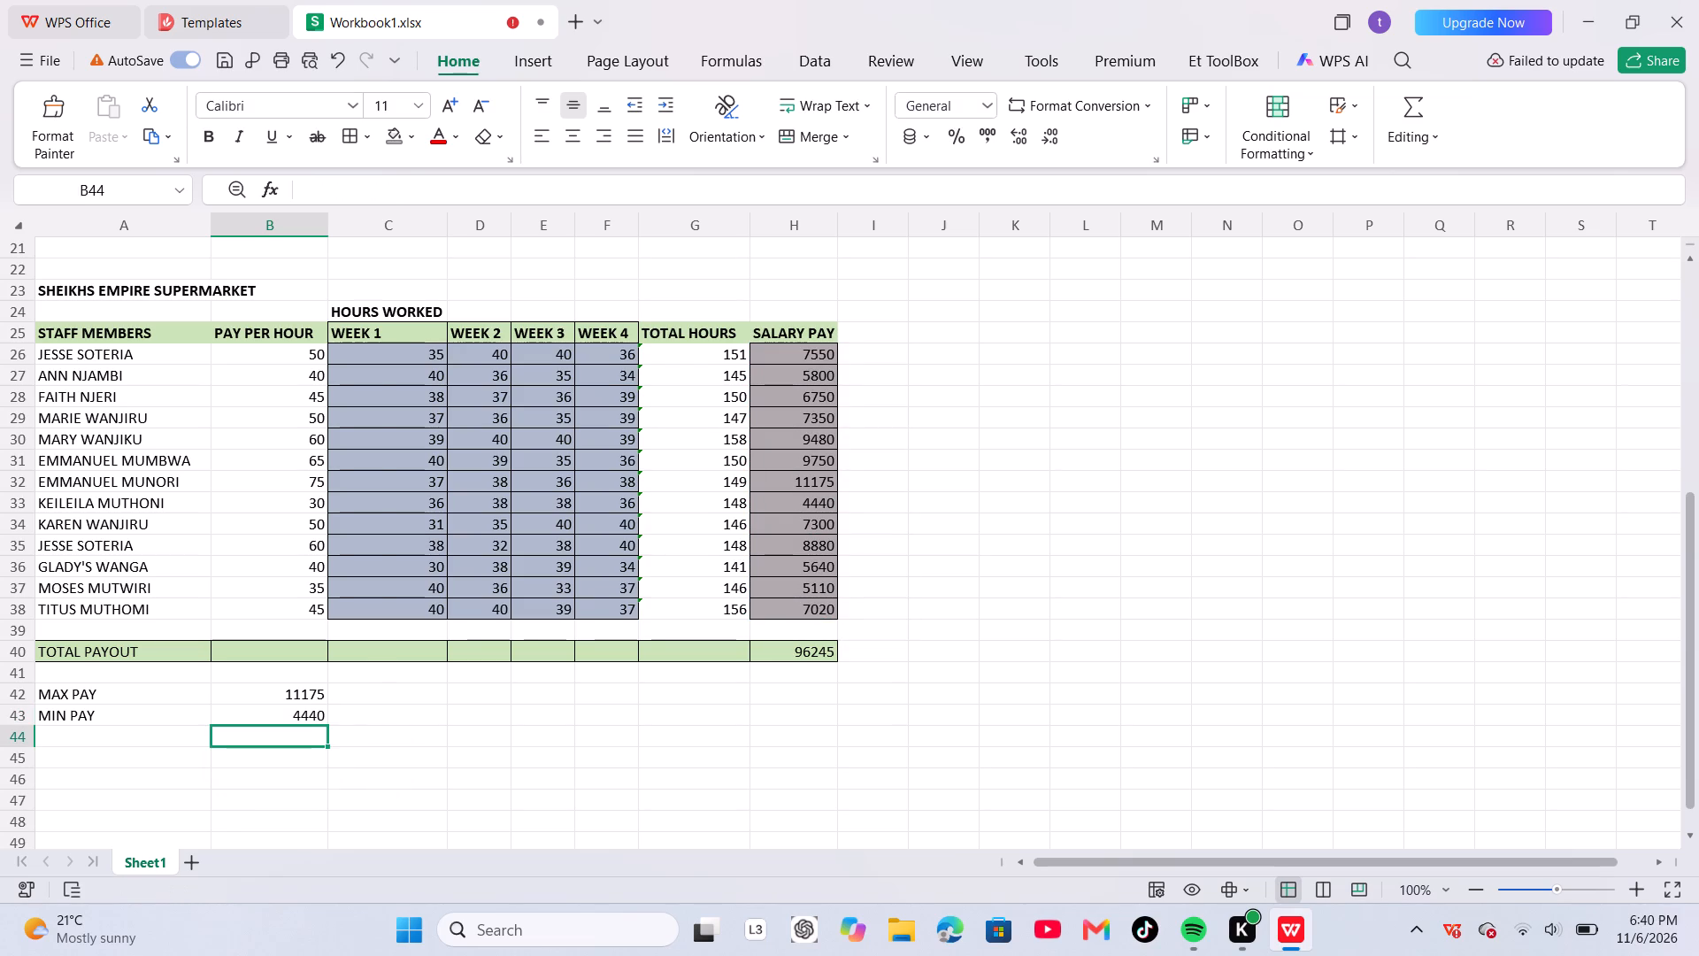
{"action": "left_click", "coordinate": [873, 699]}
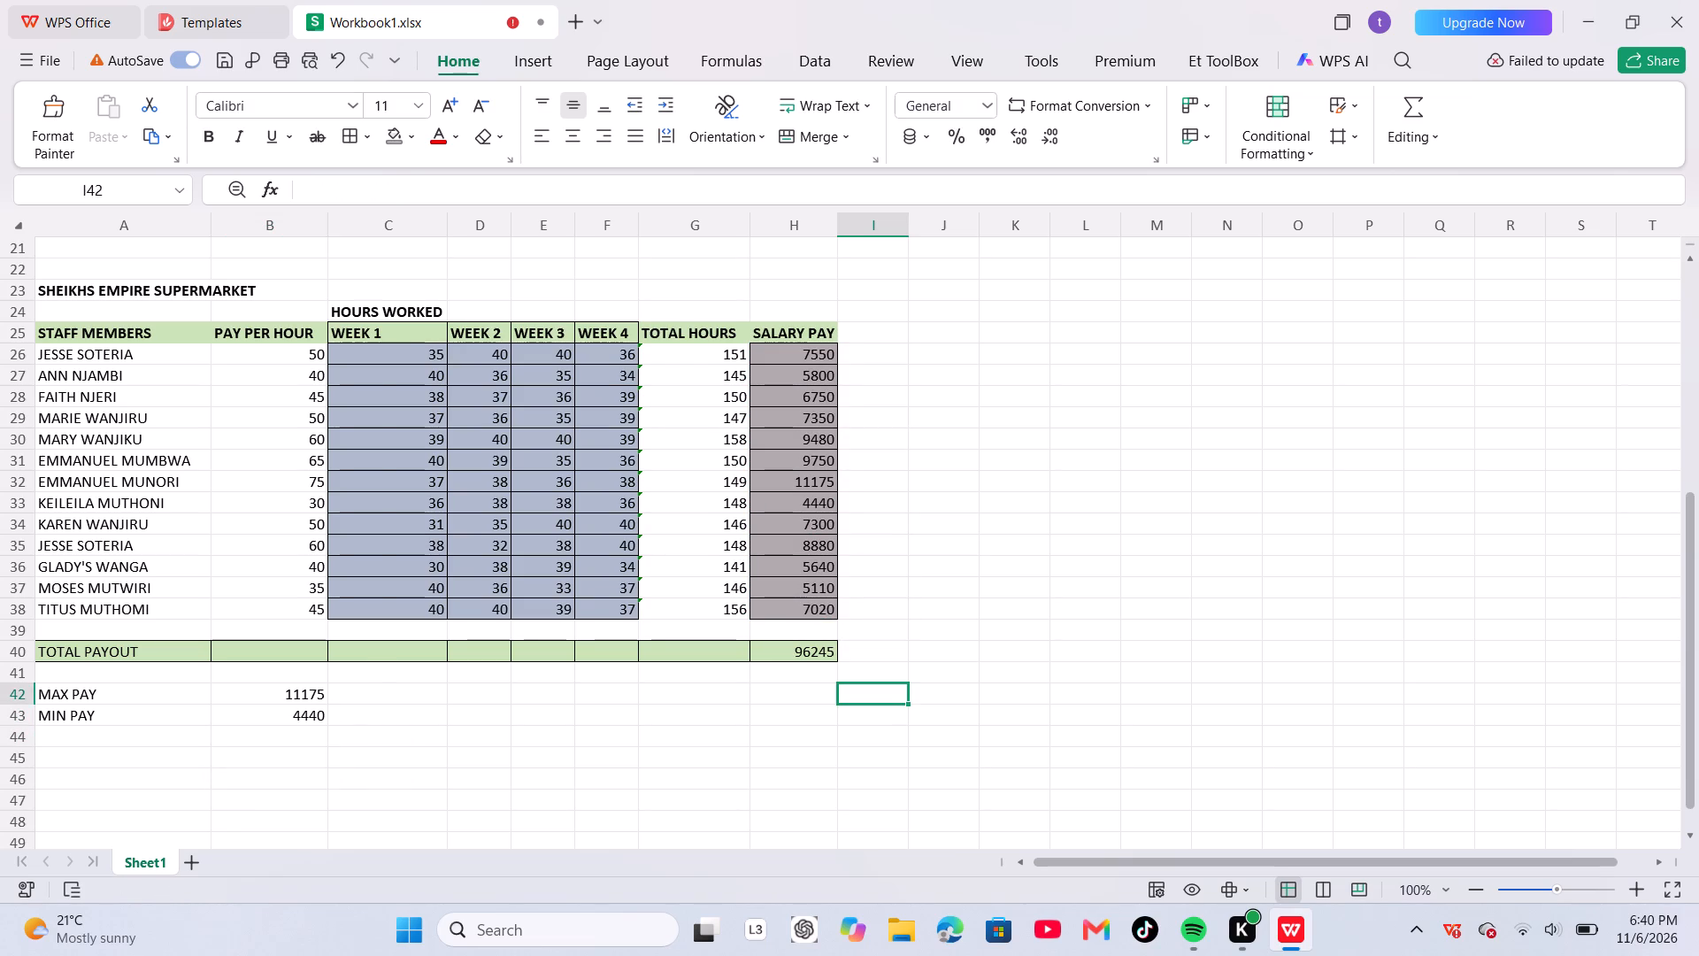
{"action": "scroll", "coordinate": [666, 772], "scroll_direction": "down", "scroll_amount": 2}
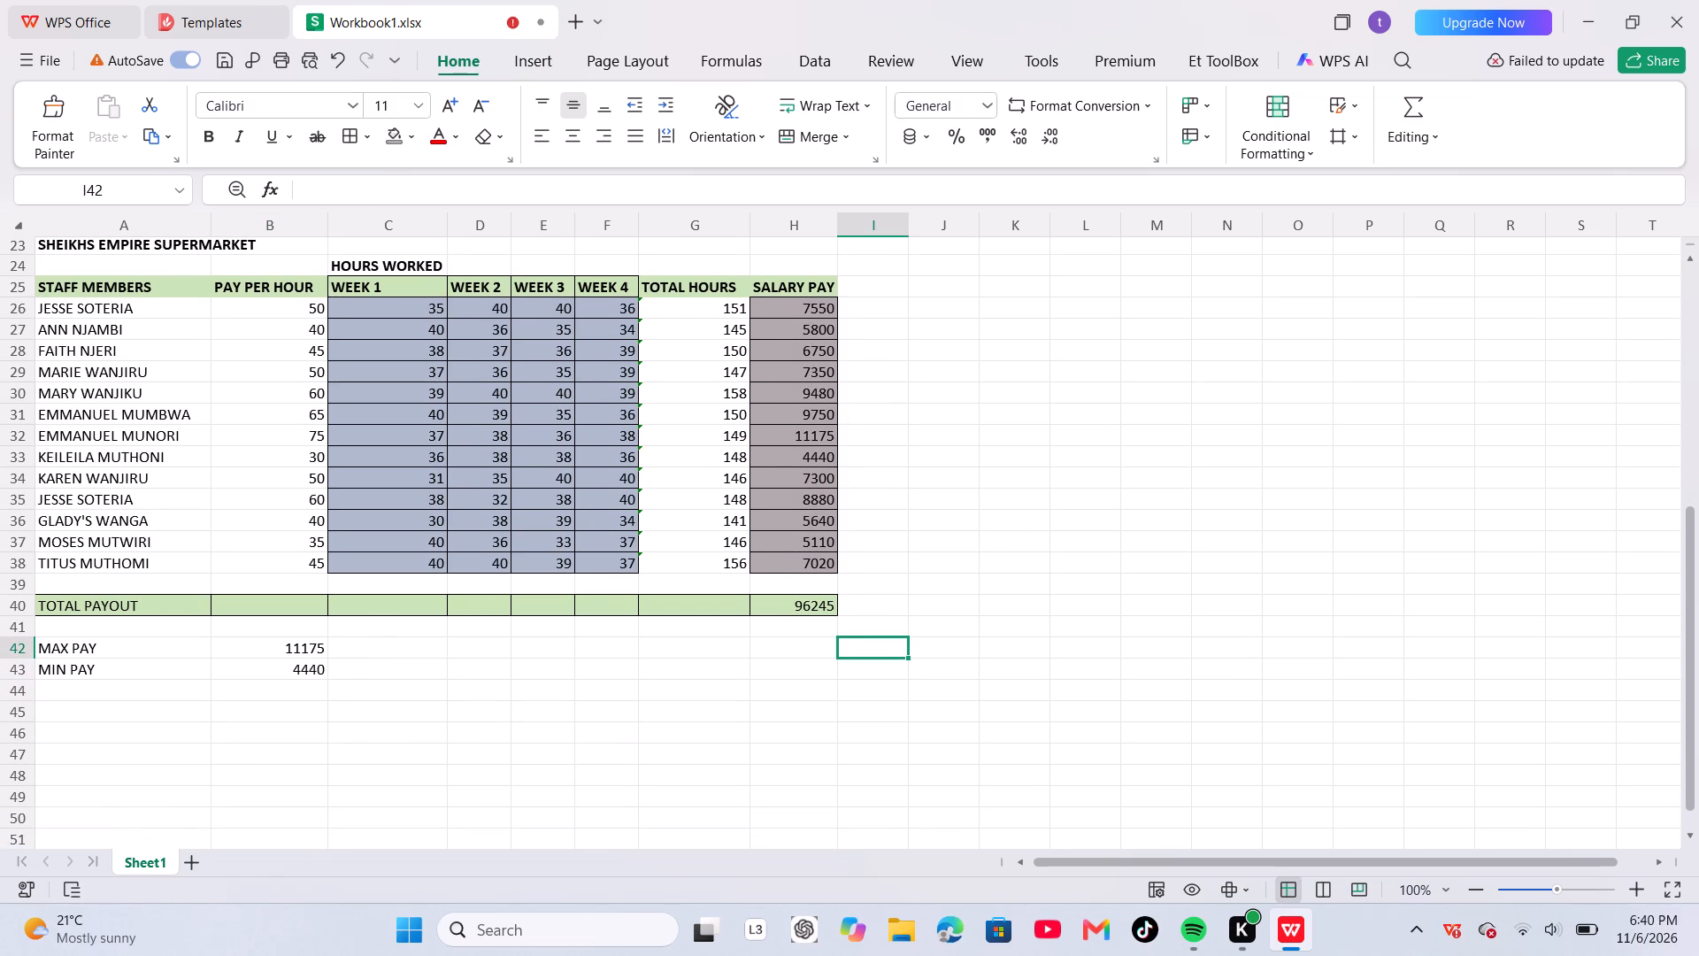